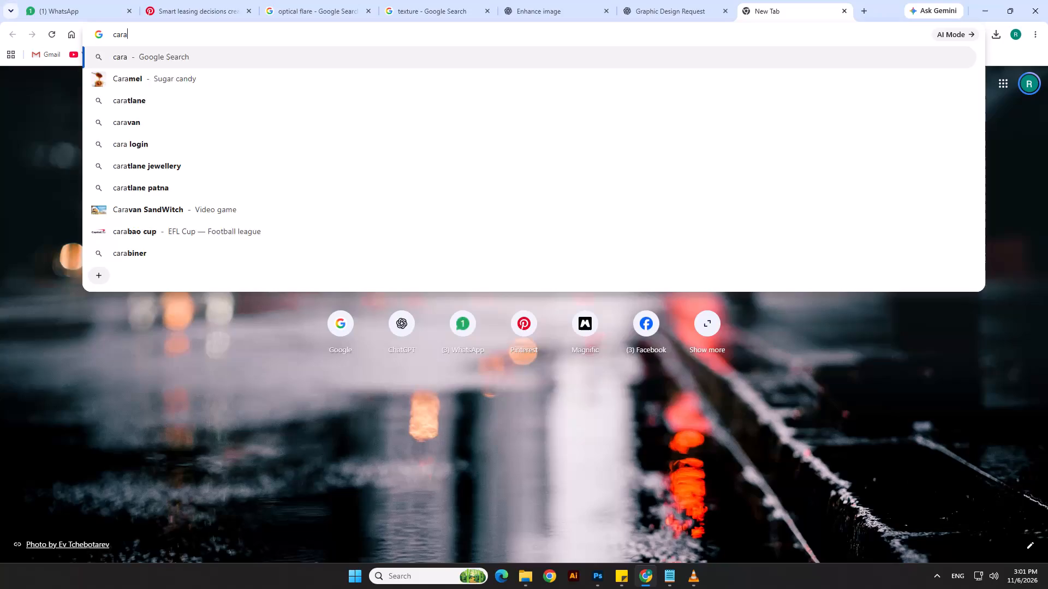
Complete the search query as "caraou", take the suggested spelling "carousel", and select the whole word.
{"action": "type", "text": "ou"}
{"action": "key", "text": "Down"}
{"action": "key", "text": "ctrl+a"}
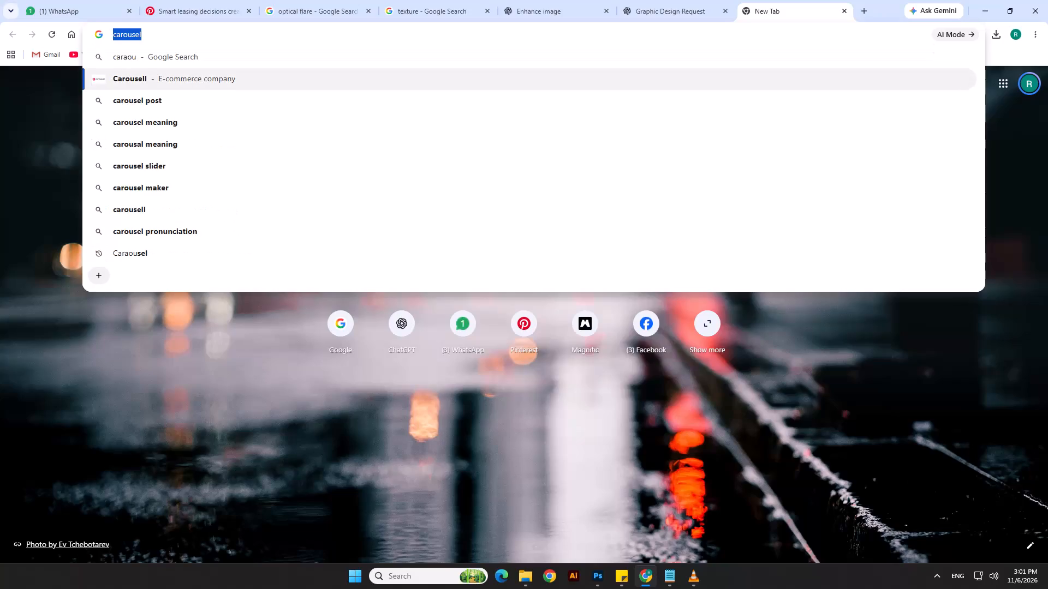
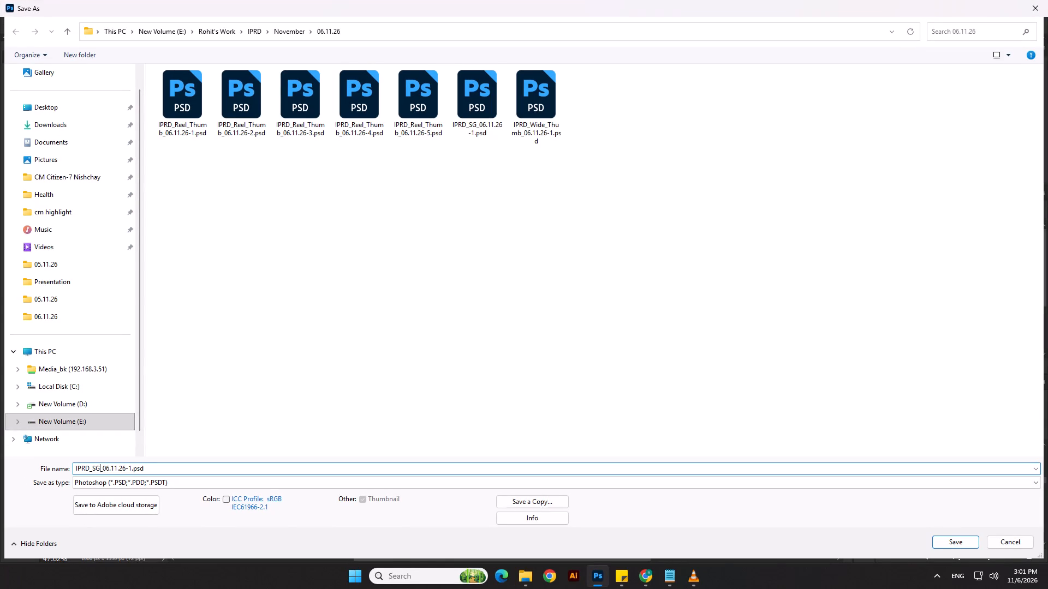
Save the document as IPRD_Carousel_06.11.26-1.psd in the 06.11.26 folder, keeping Maximize Compatibility on.
{"action": "key", "text": "BackSpace"}
{"action": "key", "text": "BackSpace"}
{"action": "key", "text": "ctrl+v"}
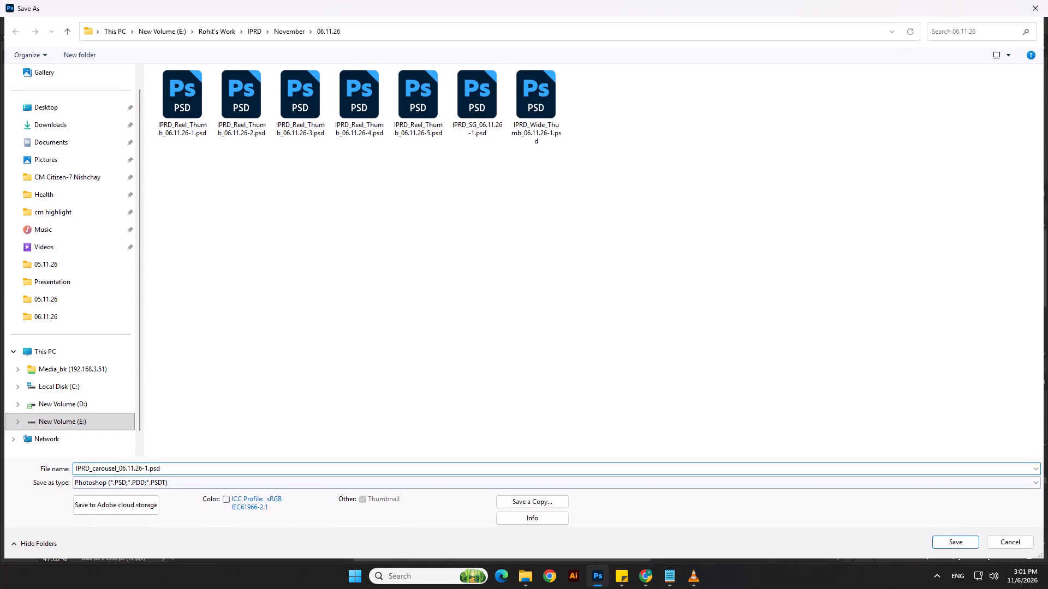
{"action": "left_click", "coordinate": [96, 470]}
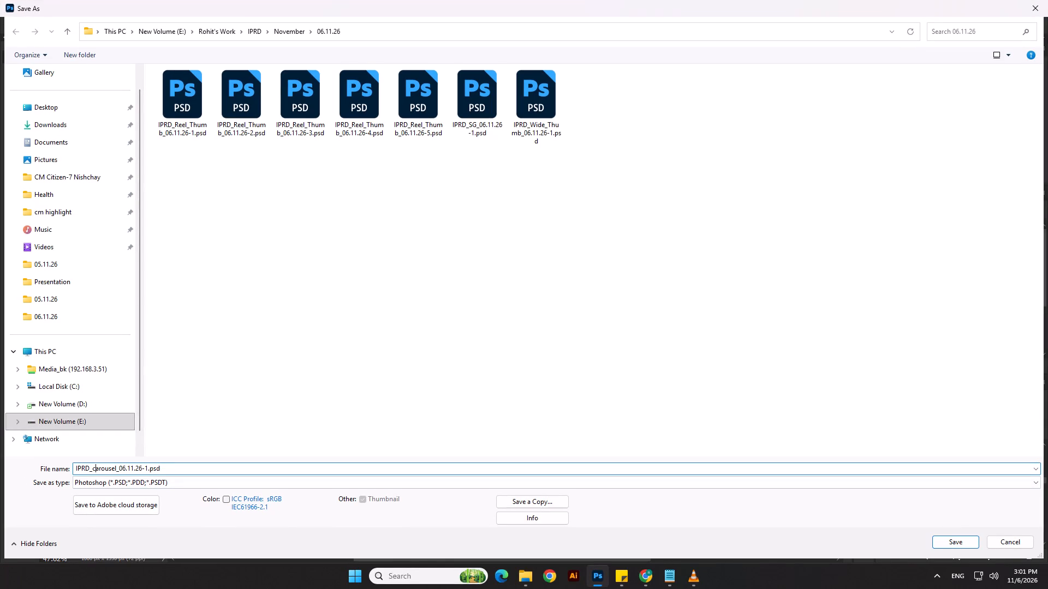
{"action": "key", "text": "BackSpace"}
{"action": "key", "text": "shift+c"}
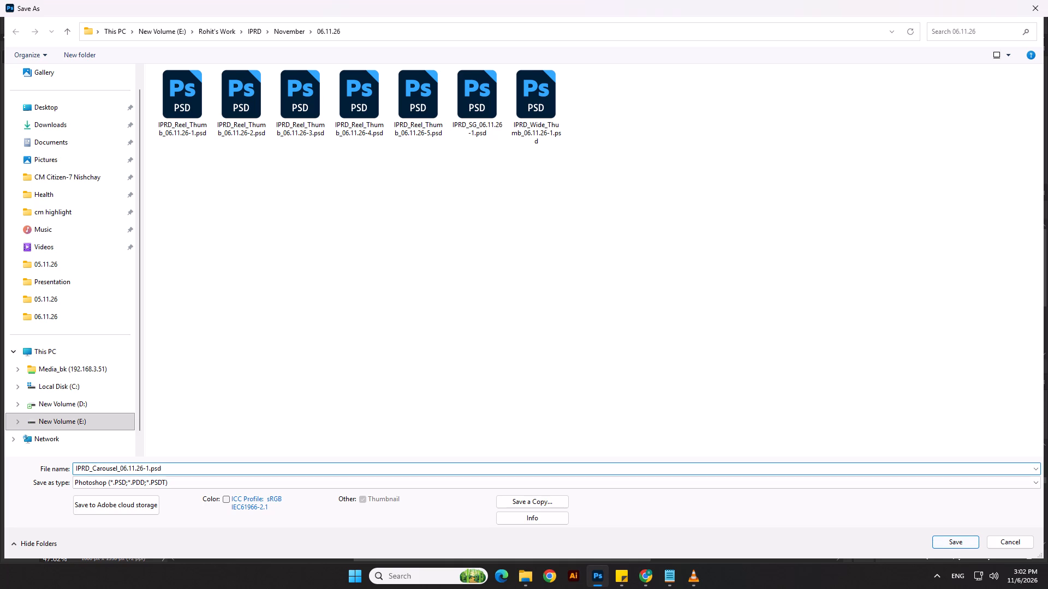
{"action": "left_click", "coordinate": [957, 541]}
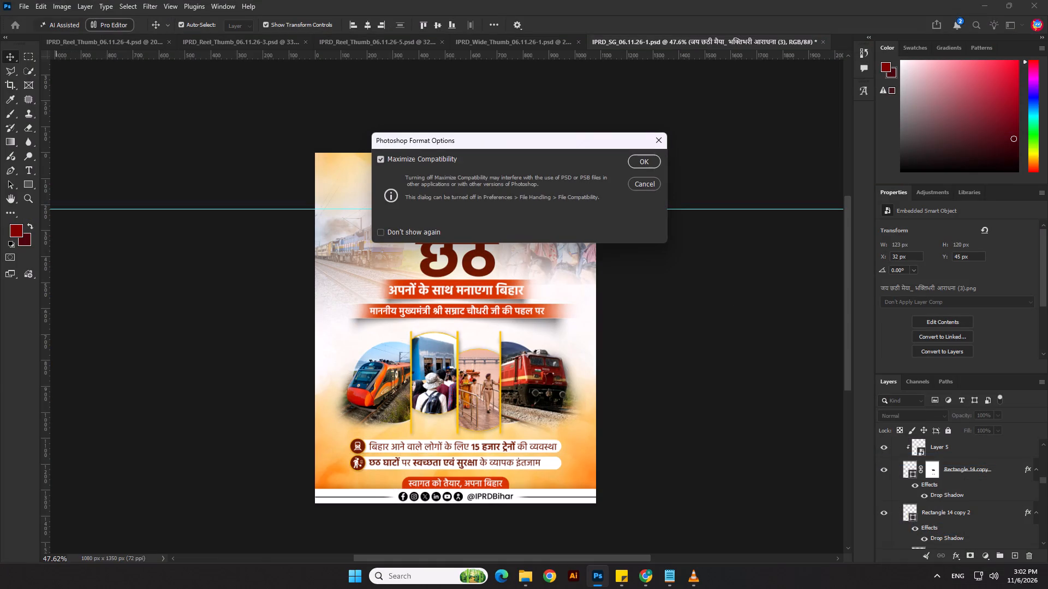
{"action": "left_click", "coordinate": [638, 164]}
Show the hidden Rectangle 7 and Cm cutout layers inside the header and footer group.
{"action": "scroll", "coordinate": [938, 507], "scroll_direction": "down", "scroll_amount": 14}
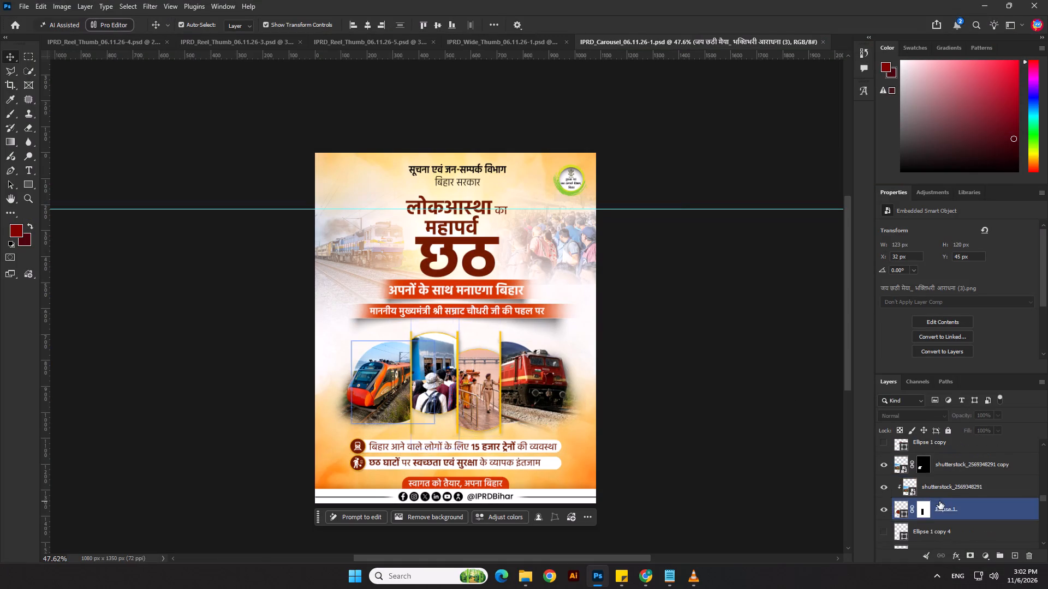
{"action": "scroll", "coordinate": [938, 501], "scroll_direction": "down", "scroll_amount": 12}
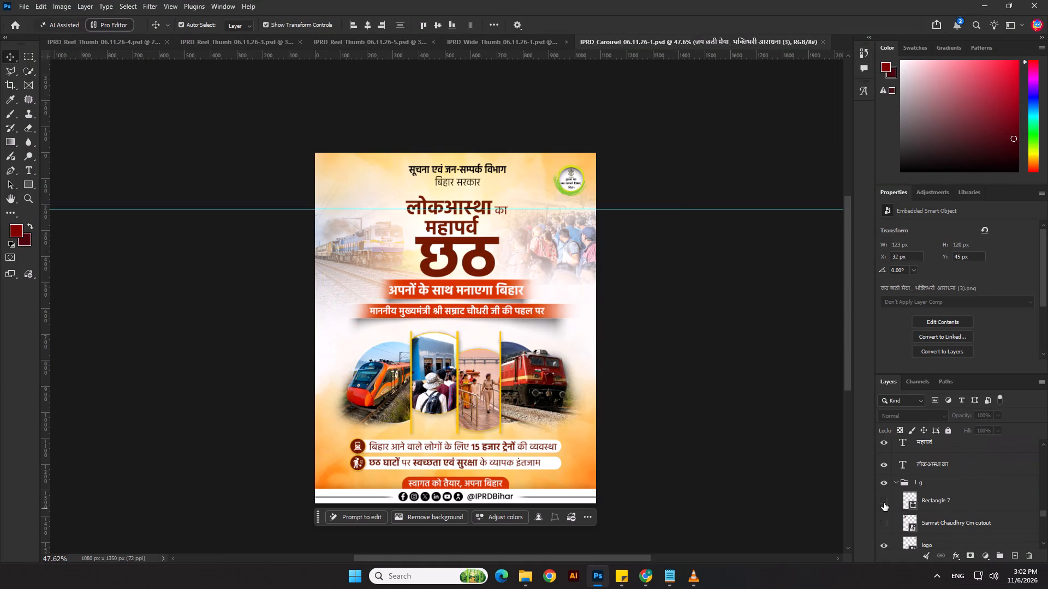
{"action": "left_click", "coordinate": [883, 503]}
{"action": "left_click", "coordinate": [884, 521]}
{"action": "left_click", "coordinate": [706, 393]}
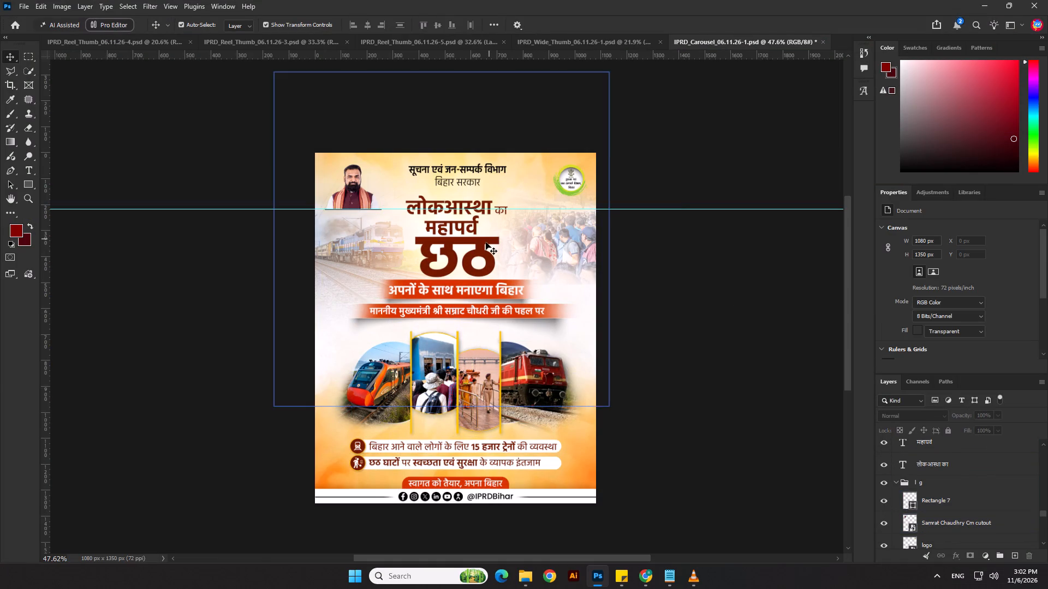
Delete the poster's central artwork together: the महापर्व छठ title, red banners, train and crowd photos, and bullet lines.
{"action": "left_click_drag", "start_coordinate": [249, 235], "coordinate": [665, 483]}
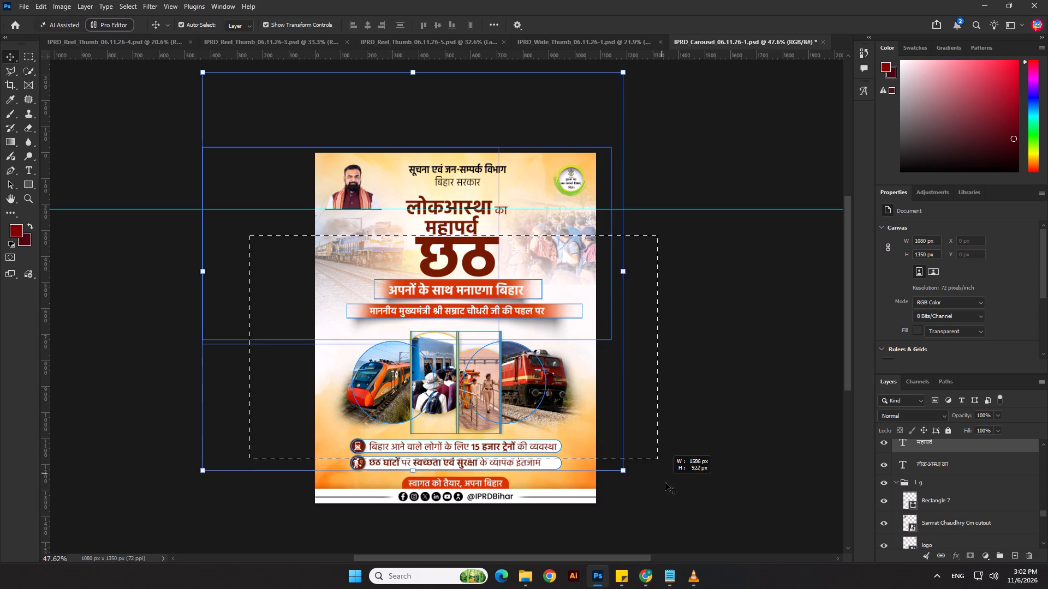
{"action": "left_click_drag", "start_coordinate": [665, 483], "coordinate": [669, 482]}
{"action": "key", "text": "Delete"}
{"action": "left_click", "coordinate": [540, 281]}
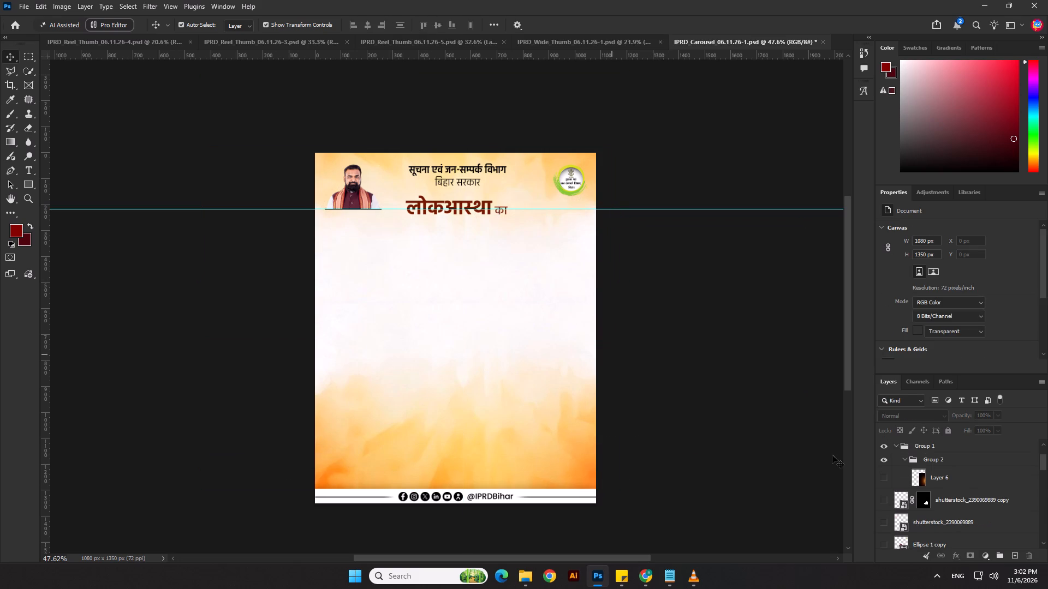
Unlock the orange background layer, Layer 1 copy, and delete it.
{"action": "scroll", "coordinate": [1008, 545], "scroll_direction": "down", "scroll_amount": 6}
{"action": "scroll", "coordinate": [991, 527], "scroll_direction": "down", "scroll_amount": 20}
{"action": "scroll", "coordinate": [991, 527], "scroll_direction": "down", "scroll_amount": 1}
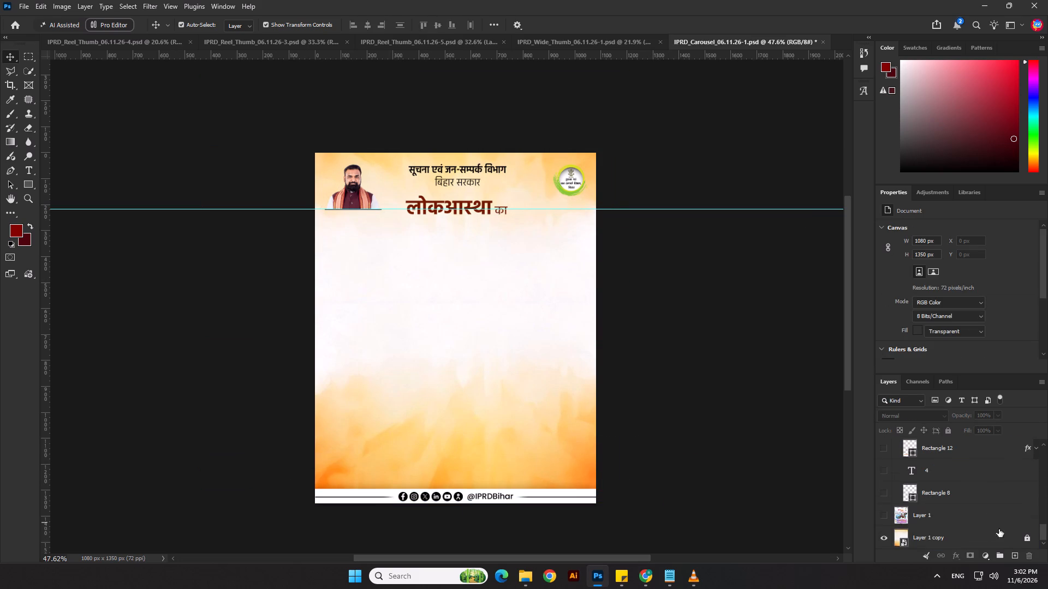
{"action": "left_click", "coordinate": [1028, 543]}
{"action": "left_click", "coordinate": [1017, 538]}
{"action": "key", "text": "Delete"}
Delete the leftover लोकआस्था का heading text below the header.
{"action": "left_click_drag", "start_coordinate": [492, 232], "coordinate": [467, 210]}
{"action": "key", "text": "Delete"}
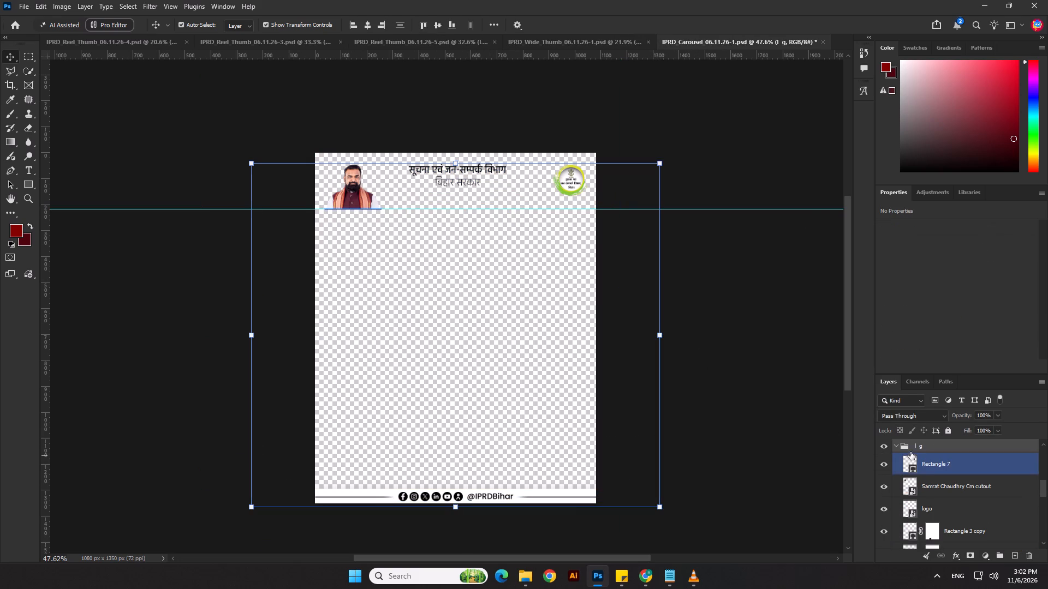
Collapse the header and footer group and Group 1, and delete Group 1 with its contents.
{"action": "left_click", "coordinate": [896, 443]}
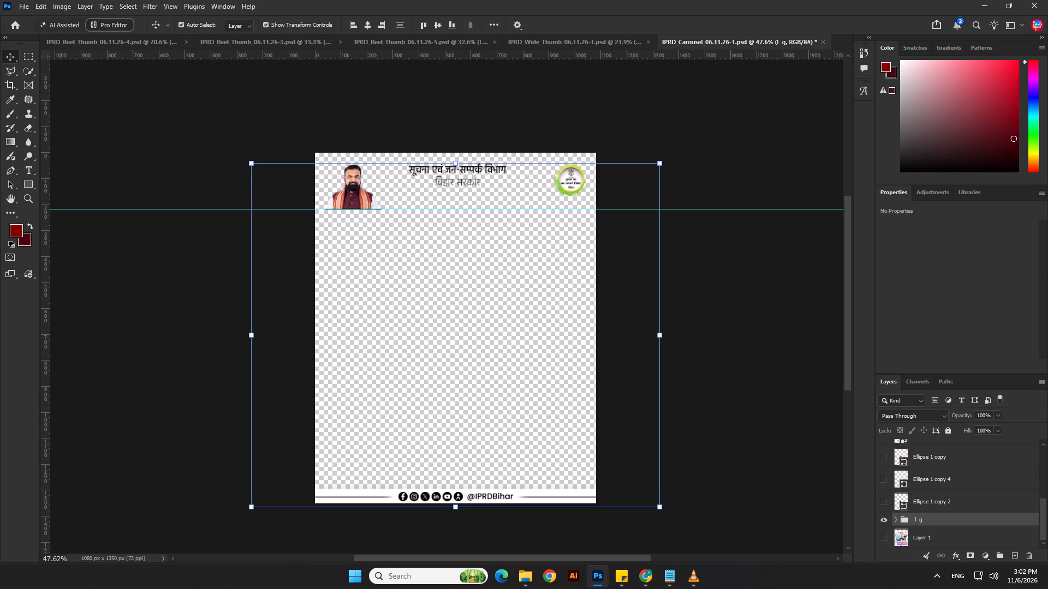
{"action": "scroll", "coordinate": [920, 533], "scroll_direction": "up", "scroll_amount": 9}
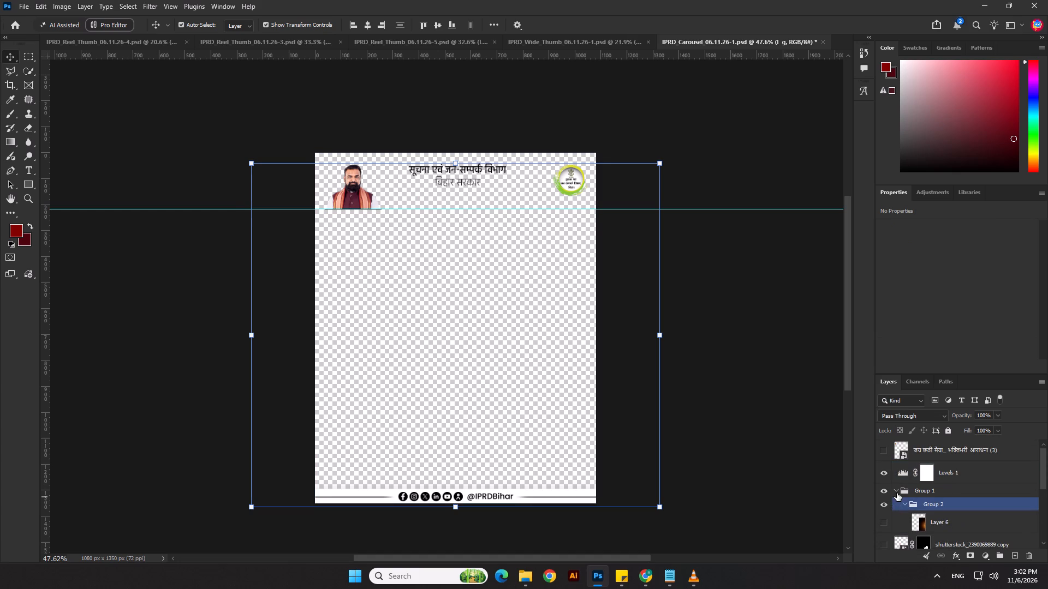
{"action": "left_click", "coordinate": [897, 492]}
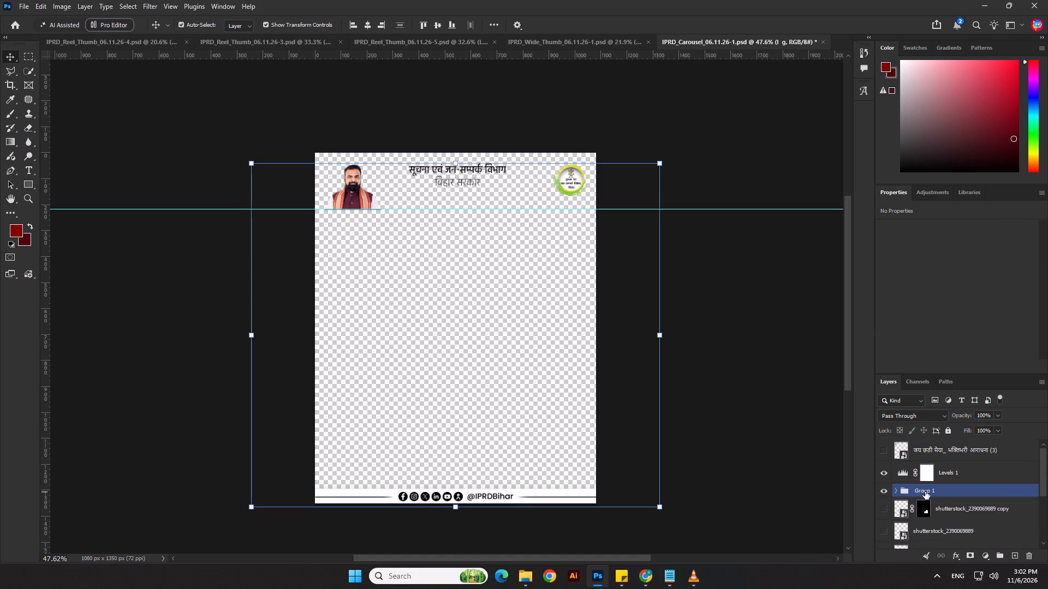
{"action": "left_click", "coordinate": [925, 491]}
{"action": "key", "text": "Delete"}
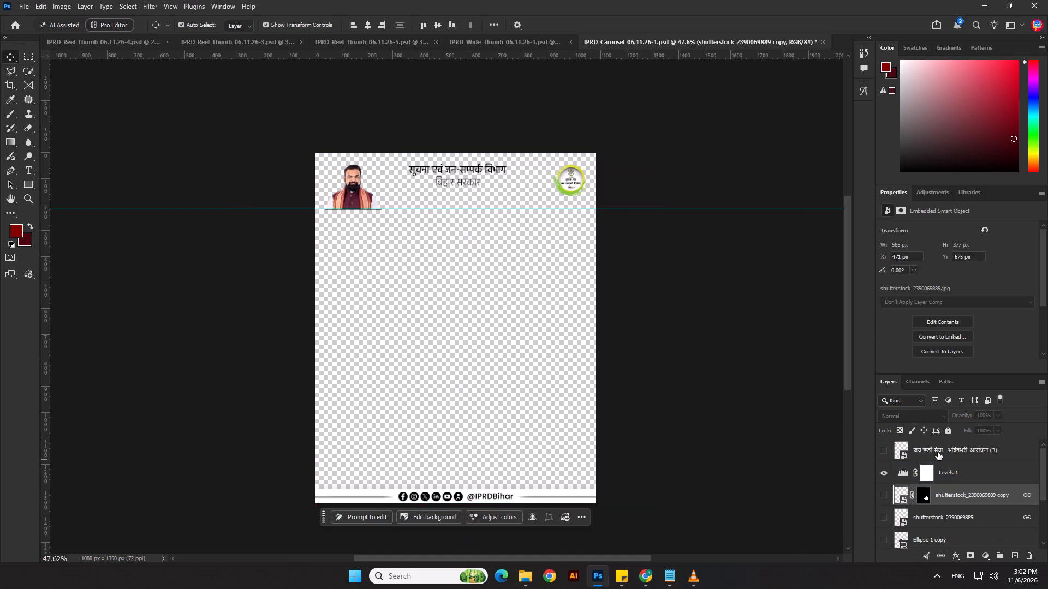
{"action": "left_click", "coordinate": [938, 452]}
{"action": "key", "text": "Delete"}
{"action": "left_click", "coordinate": [946, 452]}
{"action": "key", "text": "Delete"}
{"action": "key", "text": "Delete"}
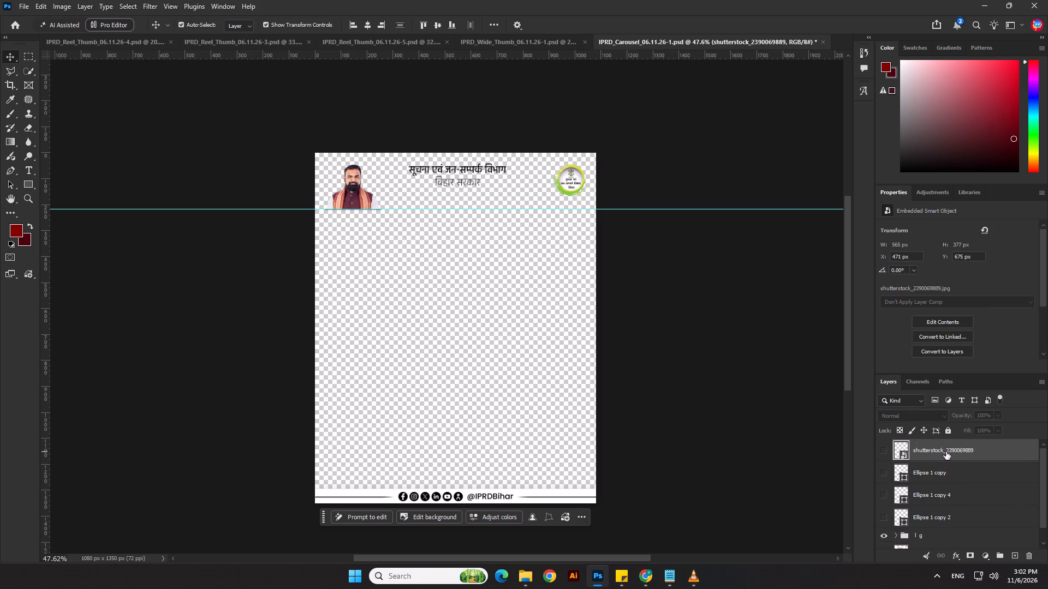
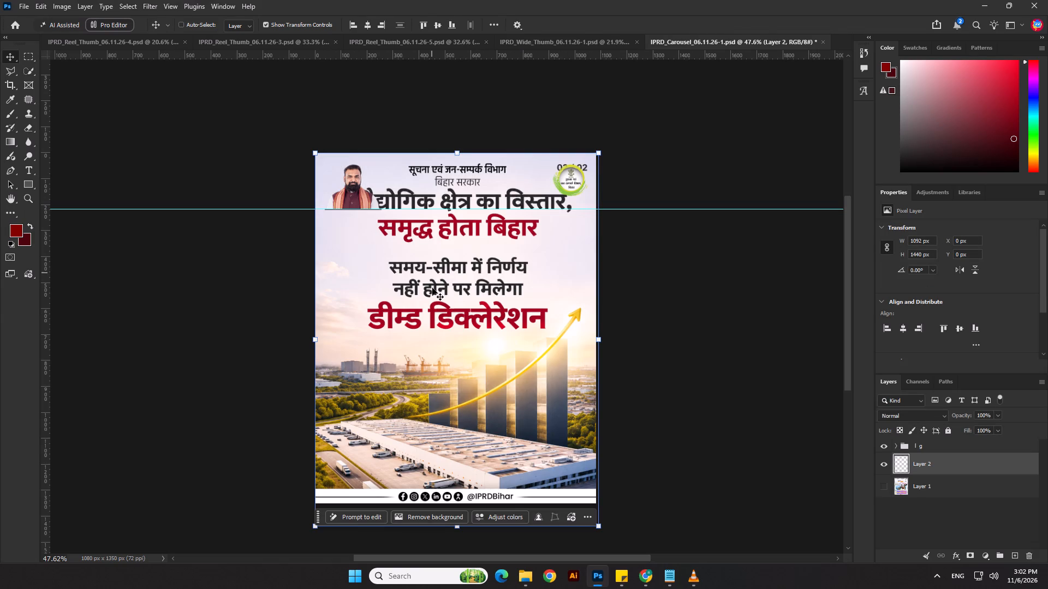
Scale the pasted slide down to about 1004 × 1324 px with its top edge at the canvas top.
{"action": "left_click_drag", "start_coordinate": [460, 149], "coordinate": [458, 179]}
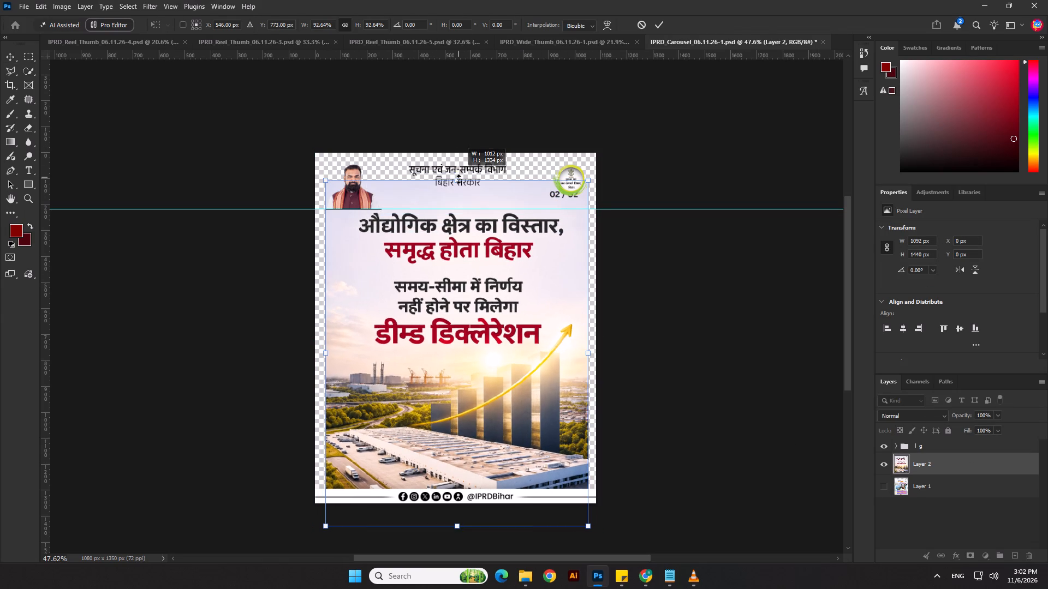
{"action": "left_click_drag", "start_coordinate": [458, 179], "coordinate": [458, 176]}
{"action": "left_click_drag", "start_coordinate": [457, 262], "coordinate": [463, 232]}
{"action": "key", "text": "Return"}
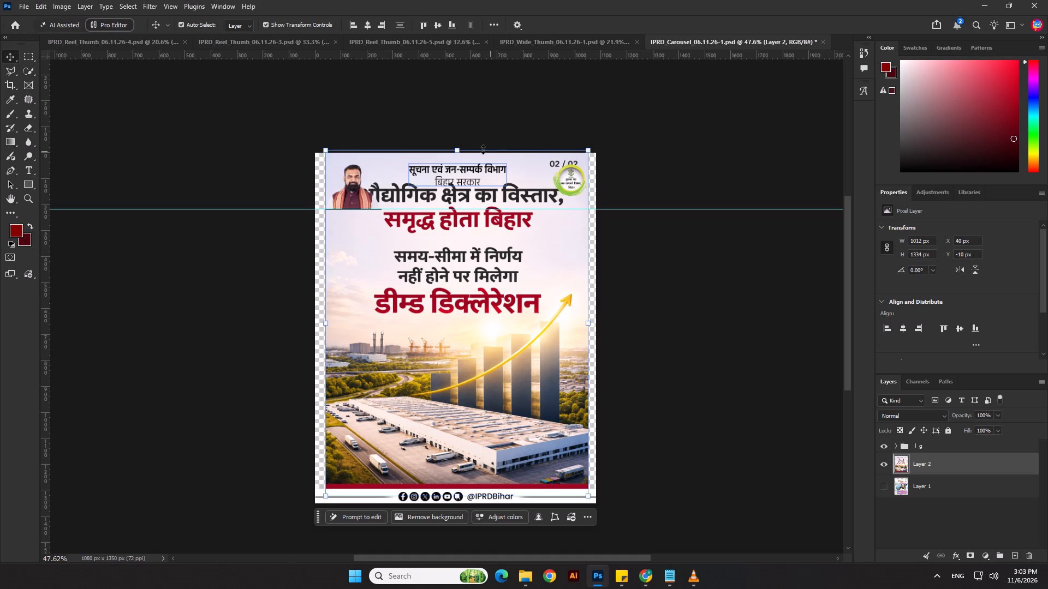
{"action": "left_click_drag", "start_coordinate": [470, 148], "coordinate": [471, 153]}
{"action": "key", "text": "Return"}
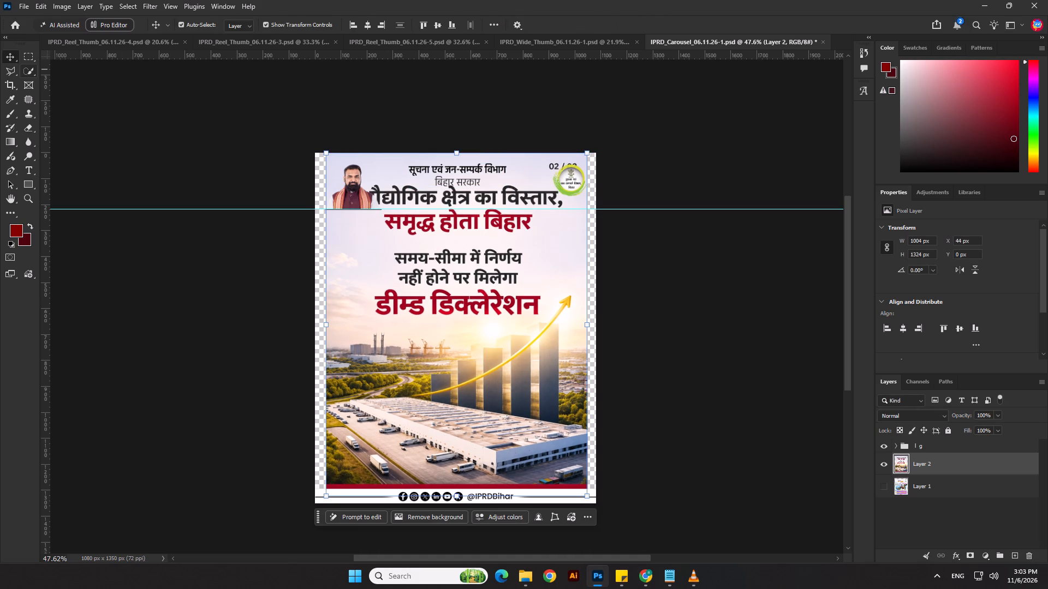
Delete the slide's bottom strip with the dark red band using a rectangular selection across the footer, and deselect.
{"action": "left_click", "coordinate": [31, 55]}
{"action": "left_click_drag", "start_coordinate": [603, 482], "coordinate": [564, 504]}
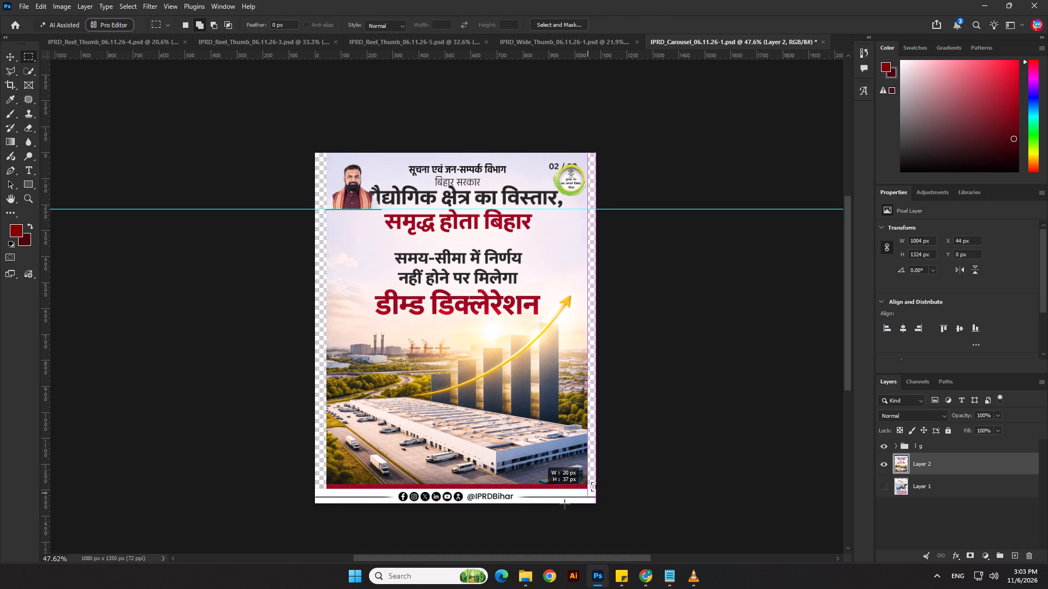
{"action": "left_click_drag", "start_coordinate": [564, 504], "coordinate": [275, 535]}
{"action": "key", "text": "Delete"}
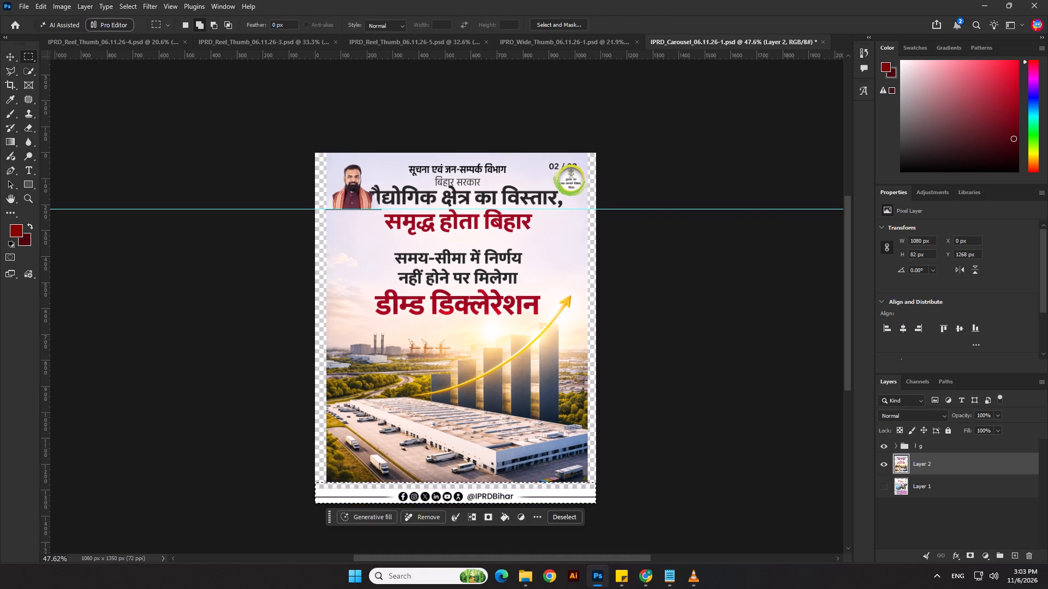
{"action": "left_click", "coordinate": [27, 61]}
{"action": "right_click", "coordinate": [372, 193]}
{"action": "left_click", "coordinate": [387, 199]}
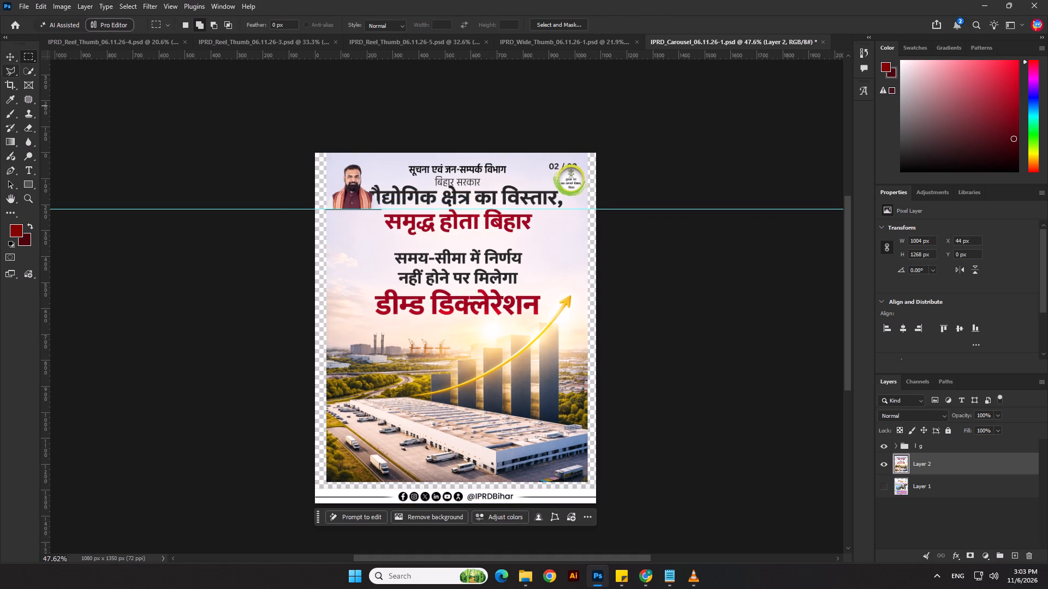
Resize the slide image to about 962 × 1216 px, place its top at about Y 88 px and centre it horizontally.
{"action": "left_click", "coordinate": [9, 56]}
{"action": "left_click", "coordinate": [485, 318]}
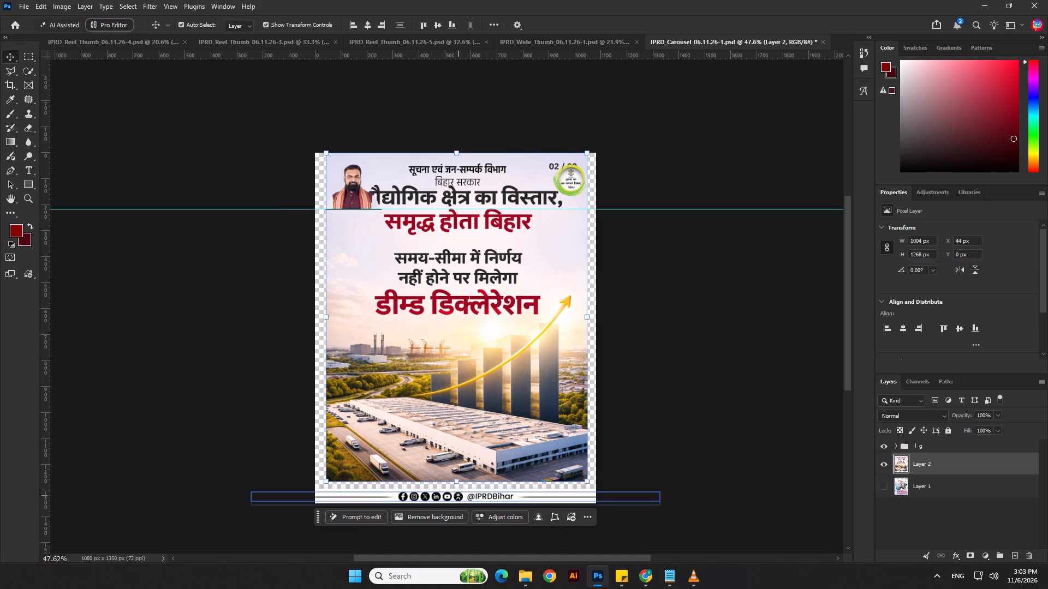
{"action": "left_click_drag", "start_coordinate": [456, 486], "coordinate": [456, 494]}
{"action": "key", "text": "Return"}
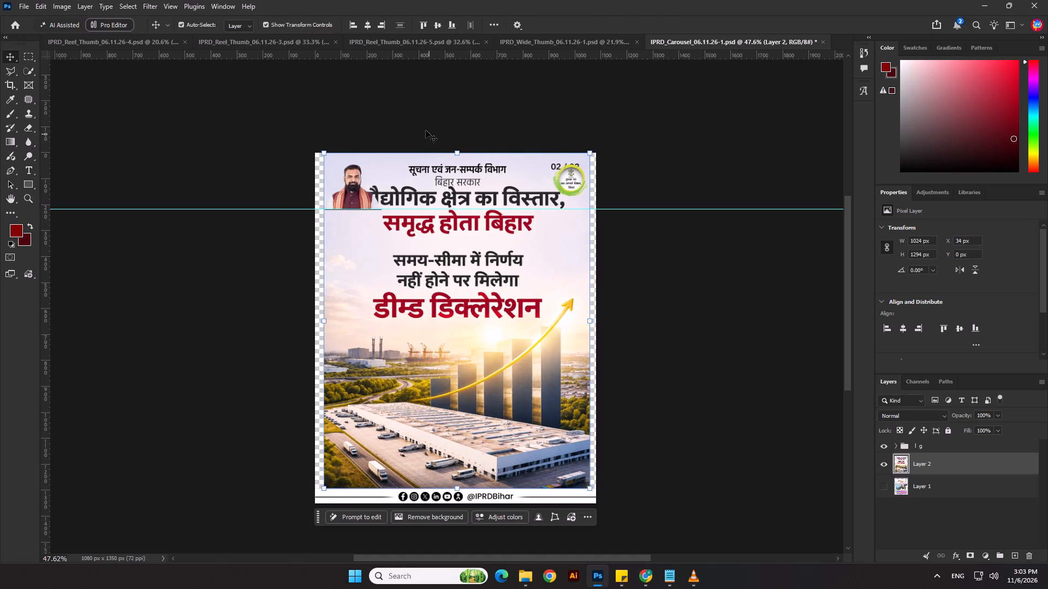
{"action": "left_click_drag", "start_coordinate": [454, 147], "coordinate": [456, 168]}
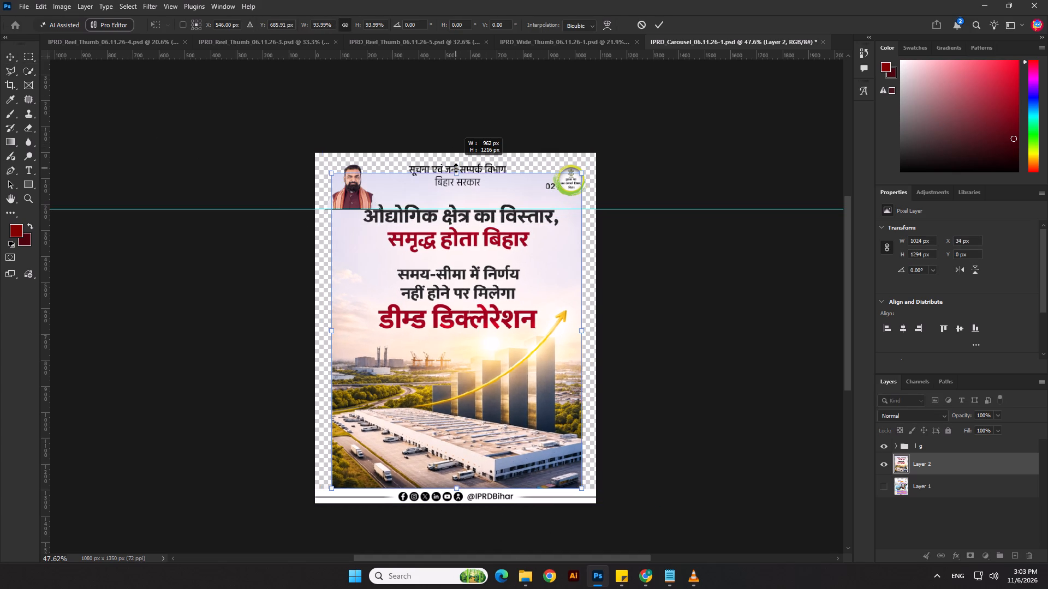
{"action": "left_click_drag", "start_coordinate": [456, 168], "coordinate": [456, 167]}
{"action": "key", "text": "shift+Down"}
{"action": "key", "text": "shift+Down"}
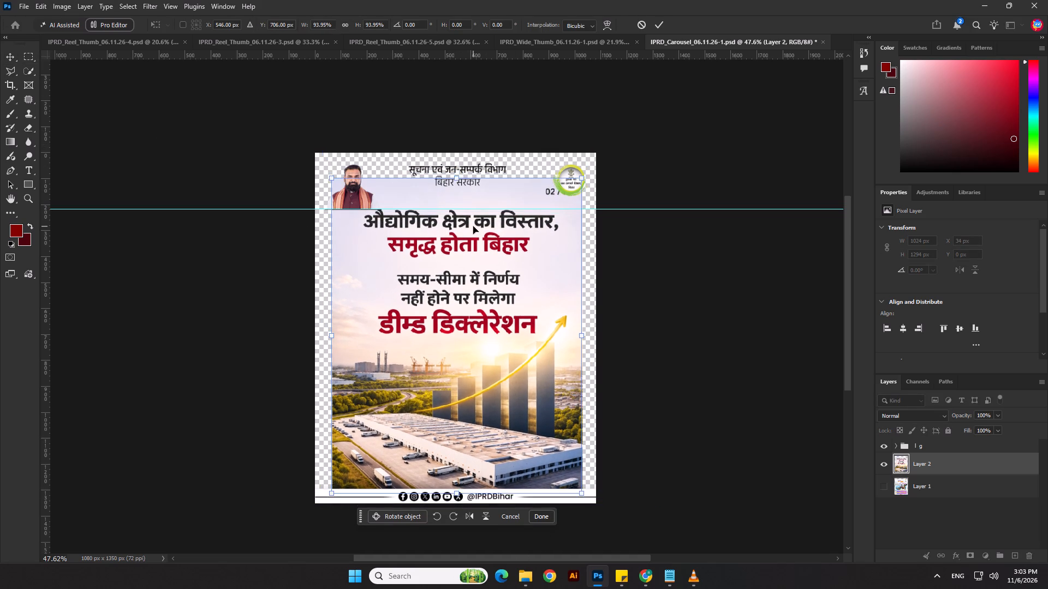
{"action": "key", "text": "shift+Down"}
{"action": "key", "text": "shift+Up"}
{"action": "key", "text": "shift+Up"}
{"action": "key", "text": "Return"}
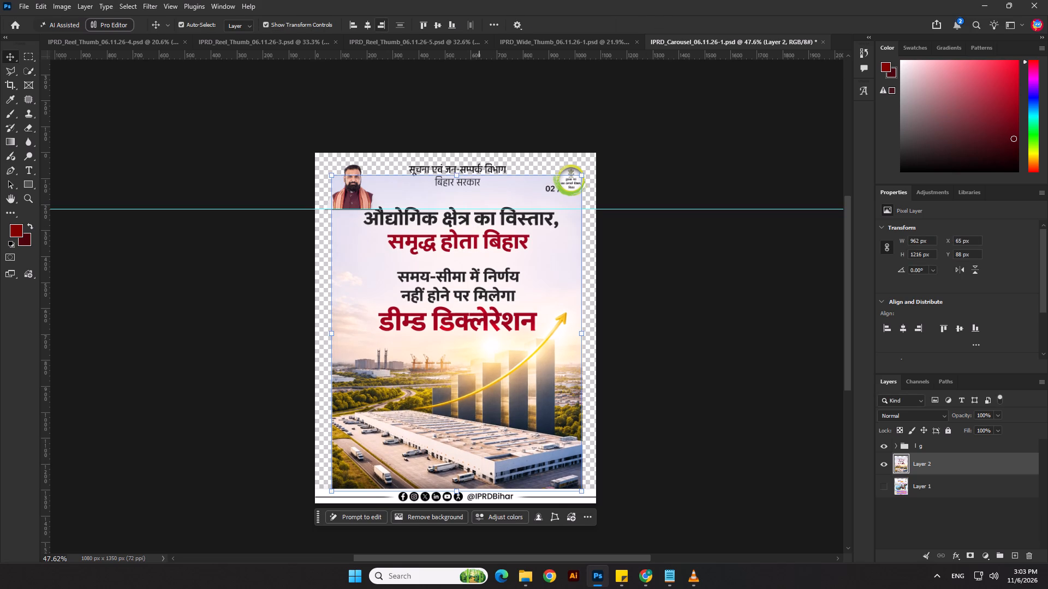
{"action": "left_click", "coordinate": [370, 27]}
Outline all the Hindi headline text on the slide image with the Polygonal Lasso, delete it from the layer and deselect.
{"action": "left_click", "coordinate": [12, 73]}
{"action": "scroll", "coordinate": [580, 320], "scroll_direction": "up", "scroll_amount": 3}
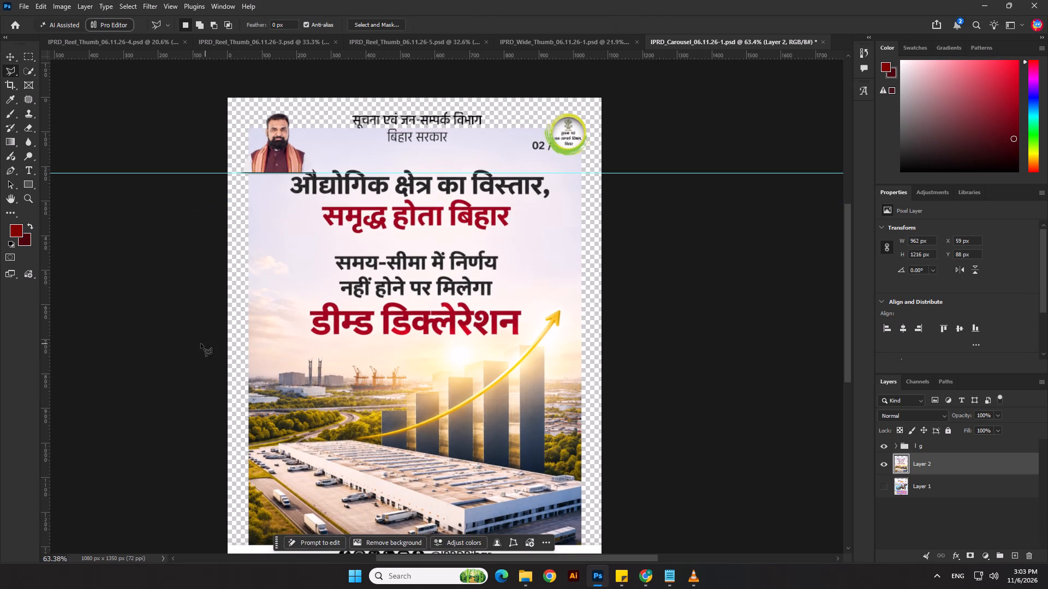
{"action": "left_click", "coordinate": [190, 340]}
{"action": "left_click", "coordinate": [336, 338]}
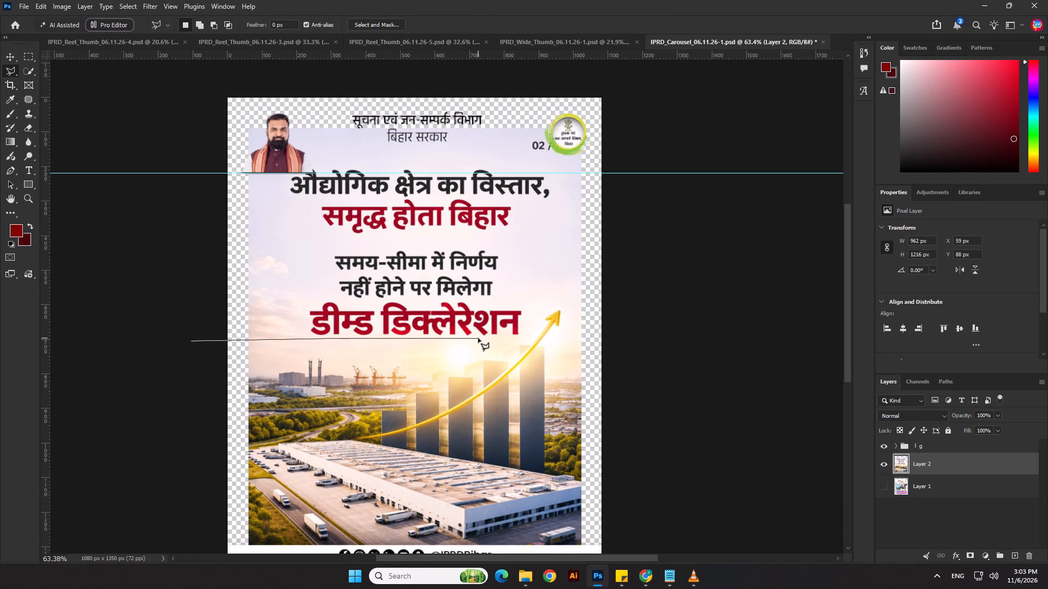
{"action": "left_click", "coordinate": [478, 338]}
{"action": "left_click", "coordinate": [525, 335]}
{"action": "left_click", "coordinate": [525, 303]}
{"action": "left_click", "coordinate": [501, 302]}
{"action": "left_click", "coordinate": [504, 247]}
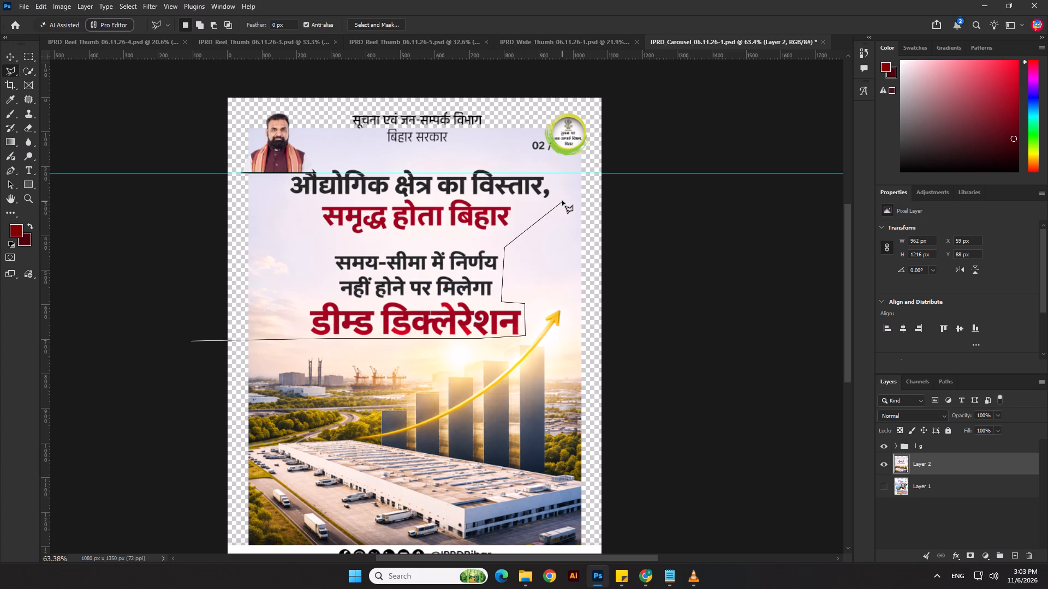
{"action": "left_click", "coordinate": [562, 201]}
{"action": "left_click", "coordinate": [544, 163]}
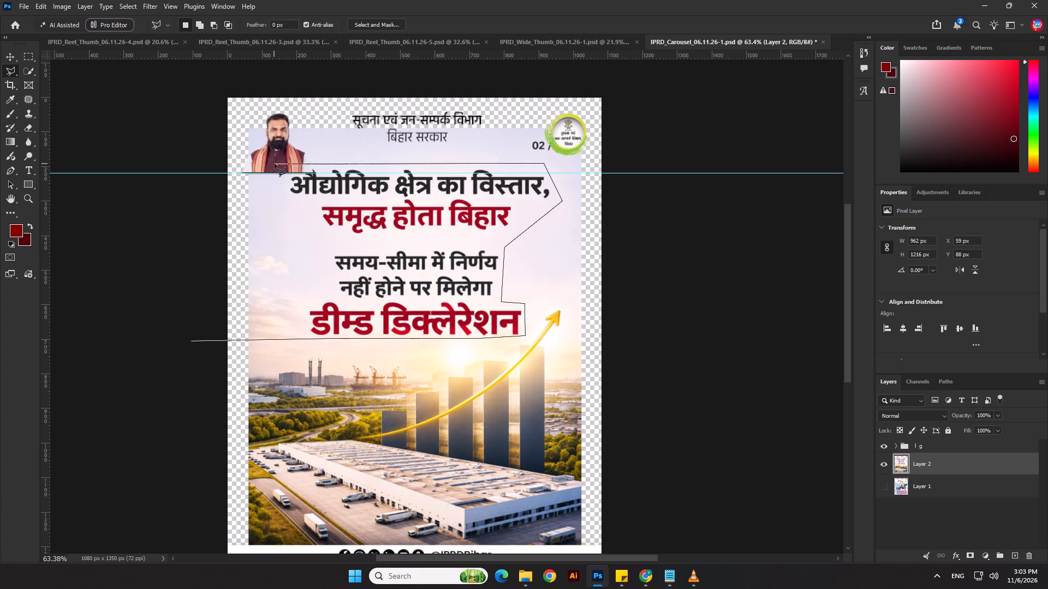
{"action": "left_click", "coordinate": [275, 164]}
{"action": "left_click", "coordinate": [281, 207]}
{"action": "left_click", "coordinate": [300, 281]}
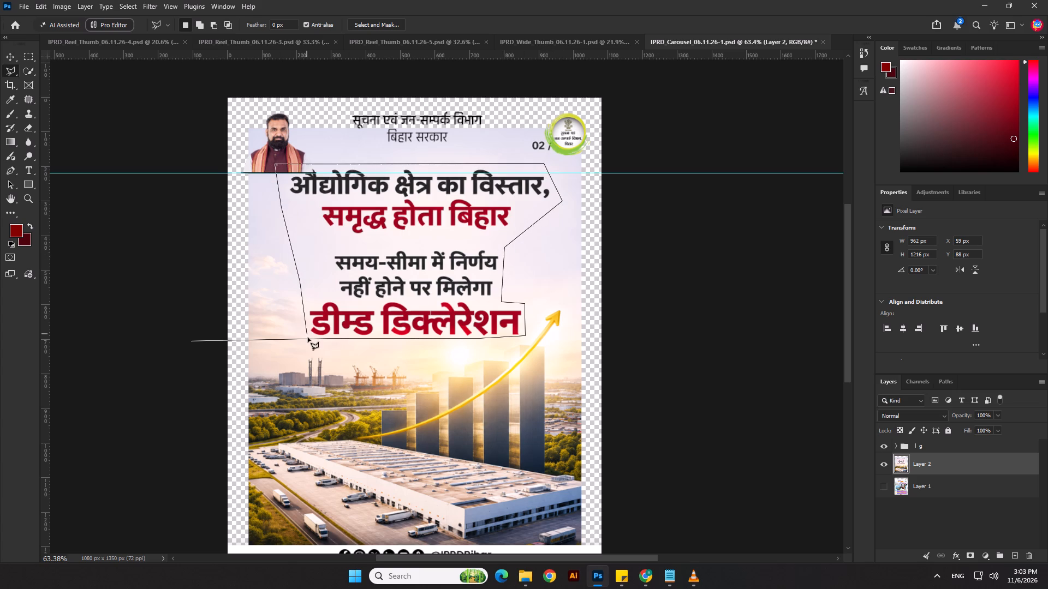
{"action": "double_click", "coordinate": [308, 341]}
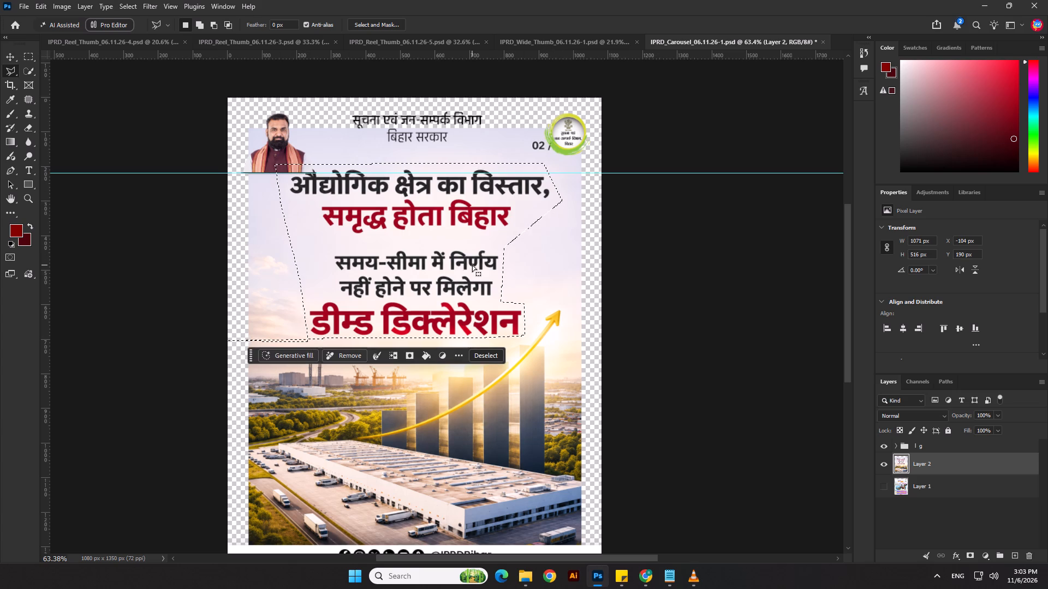
{"action": "key", "text": "Delete"}
{"action": "scroll", "coordinate": [472, 265], "scroll_direction": "down", "scroll_amount": 2}
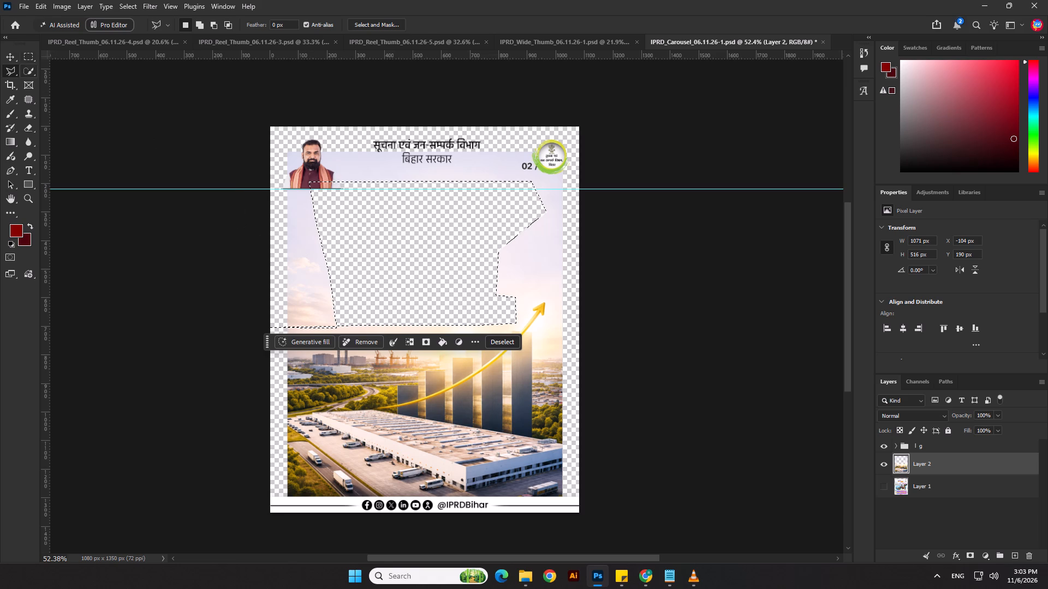
{"action": "left_click", "coordinate": [32, 54]}
{"action": "right_click", "coordinate": [419, 276]}
{"action": "left_click", "coordinate": [433, 283]}
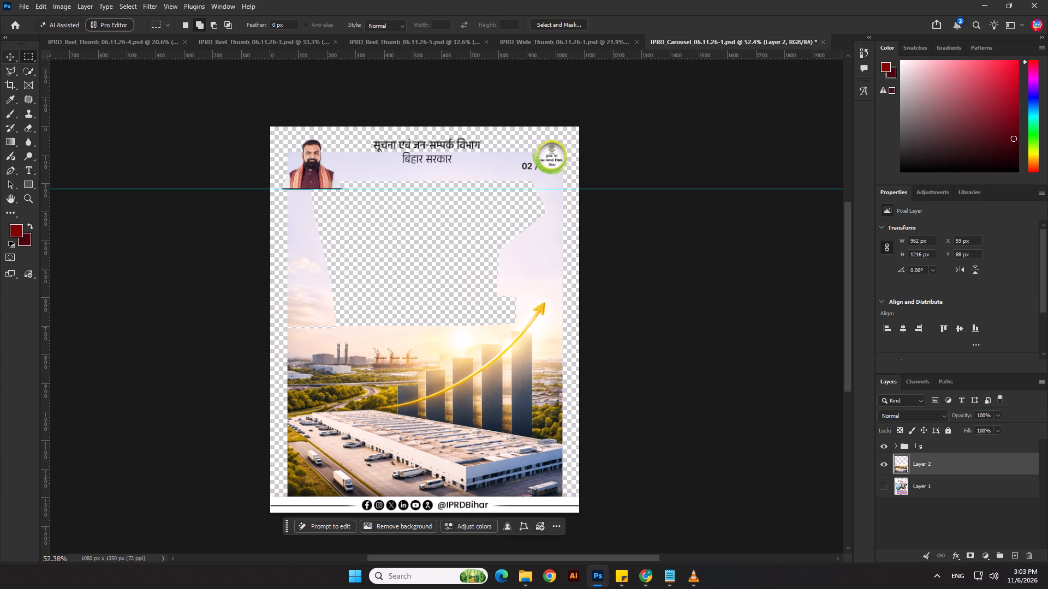
Fill the empty text area and margins with Generative Fill without a prompt, using Layer 2's outline contracted by 3 px and inverted.
{"action": "left_click", "coordinate": [10, 56]}
{"action": "left_click", "coordinate": [372, 28]}
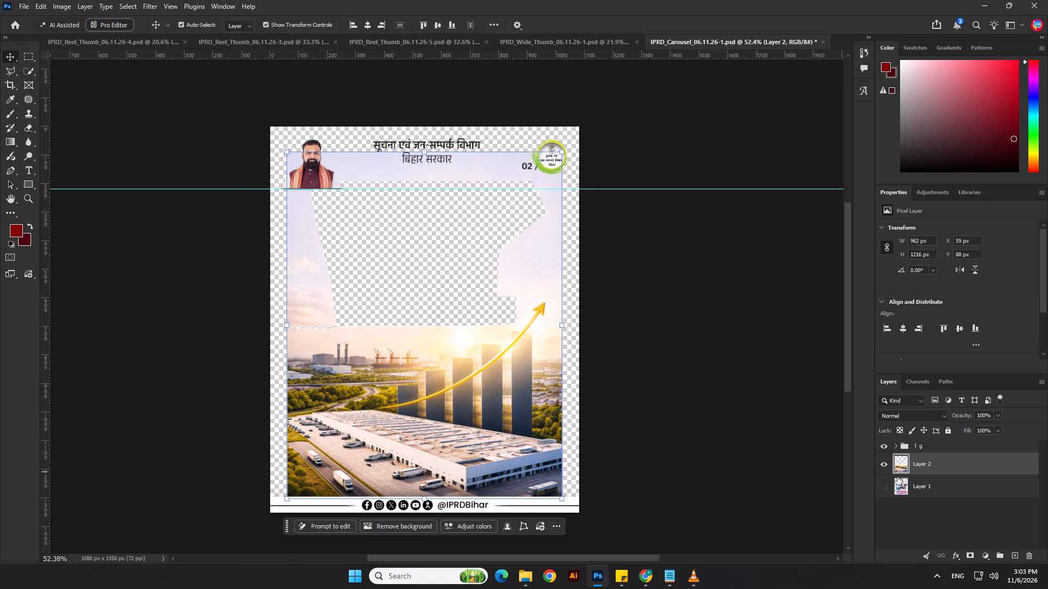
{"action": "left_click", "coordinate": [903, 465], "text": "ctrl"}
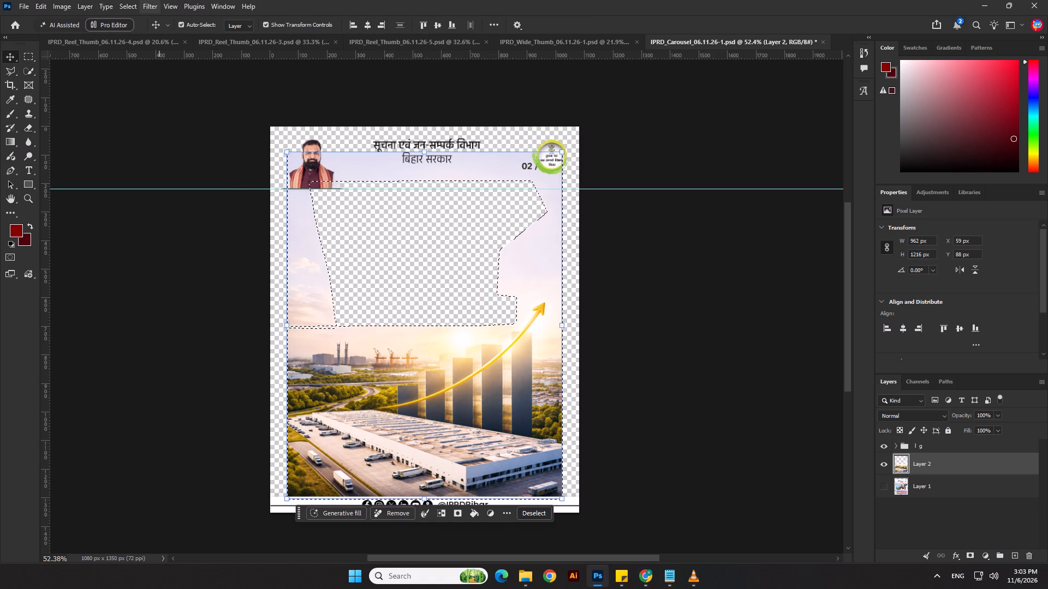
{"action": "left_click", "coordinate": [156, 4]}
{"action": "left_click", "coordinate": [163, 175]}
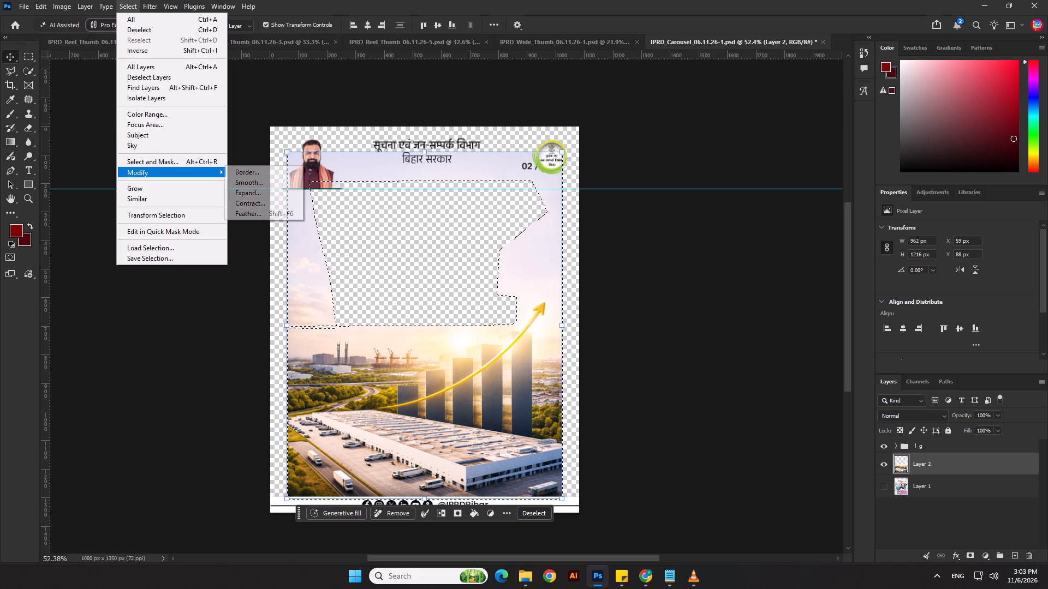
{"action": "left_click", "coordinate": [252, 204]}
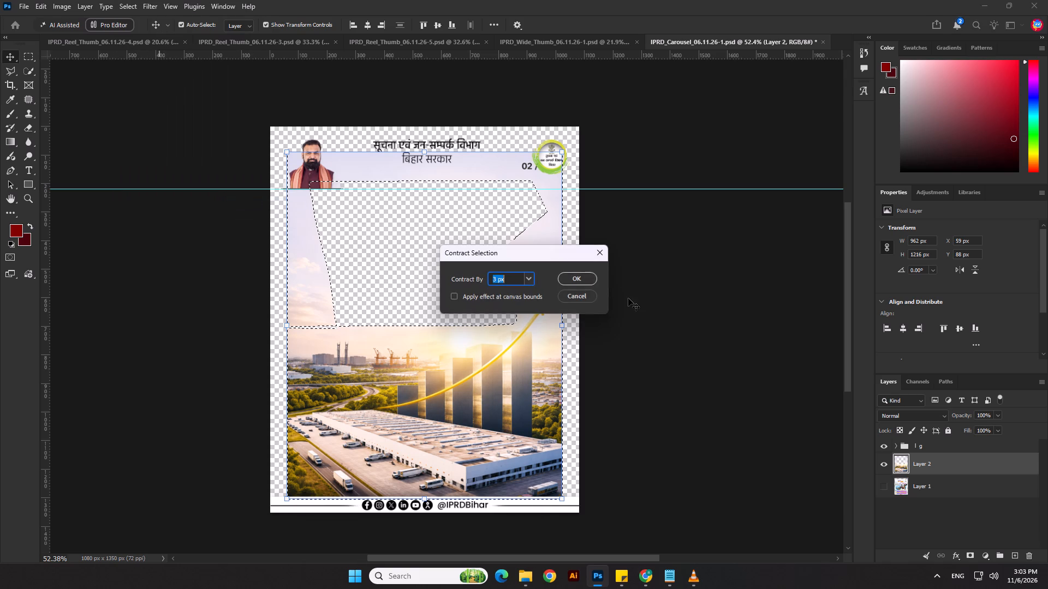
{"action": "left_click", "coordinate": [592, 276]}
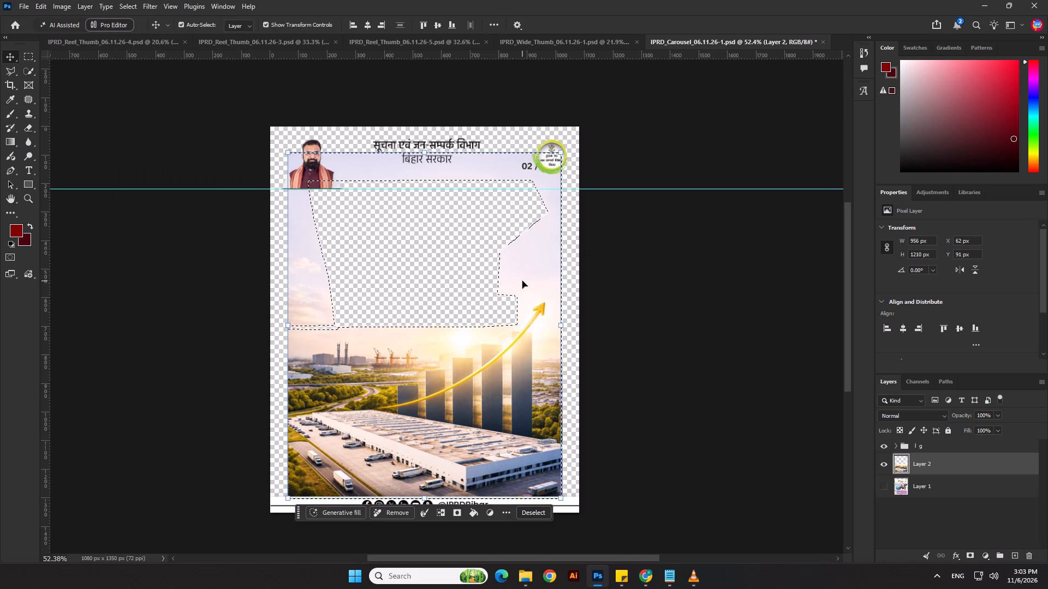
{"action": "key", "text": "ctrl+shift+i"}
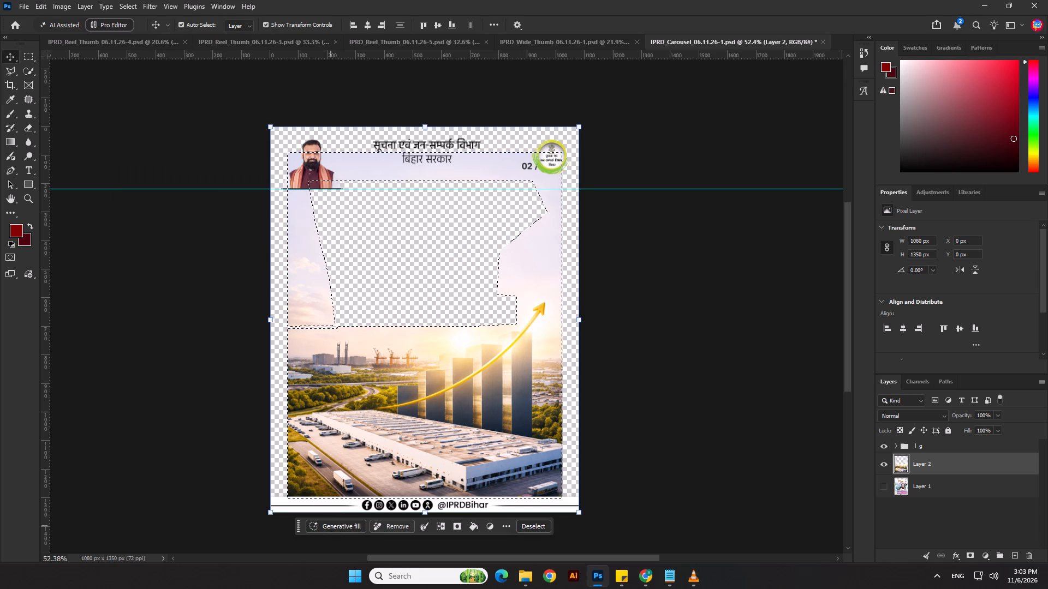
{"action": "left_click", "coordinate": [331, 526]}
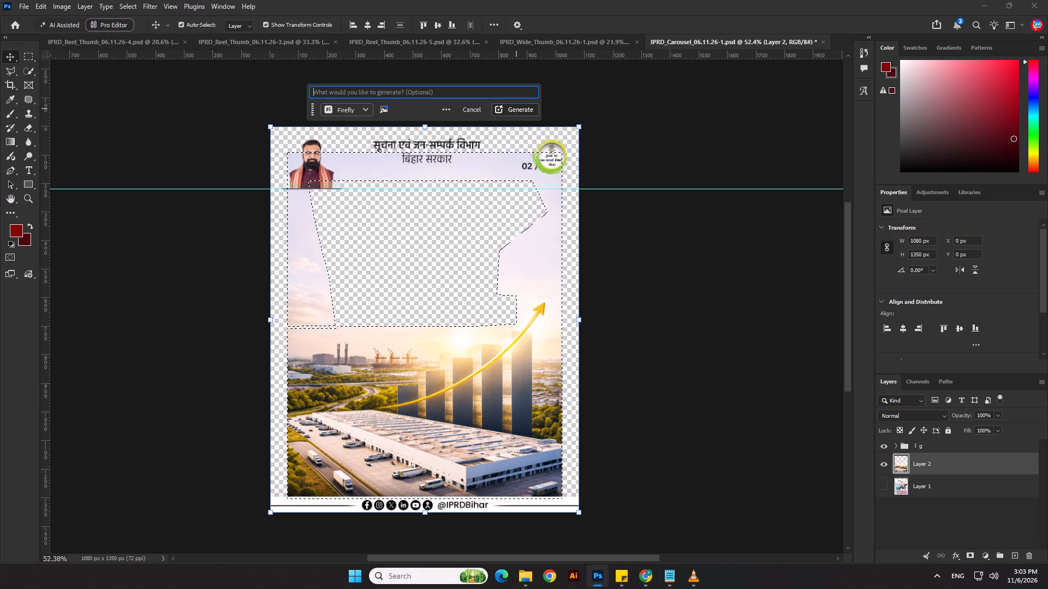
{"action": "left_click", "coordinate": [516, 109]}
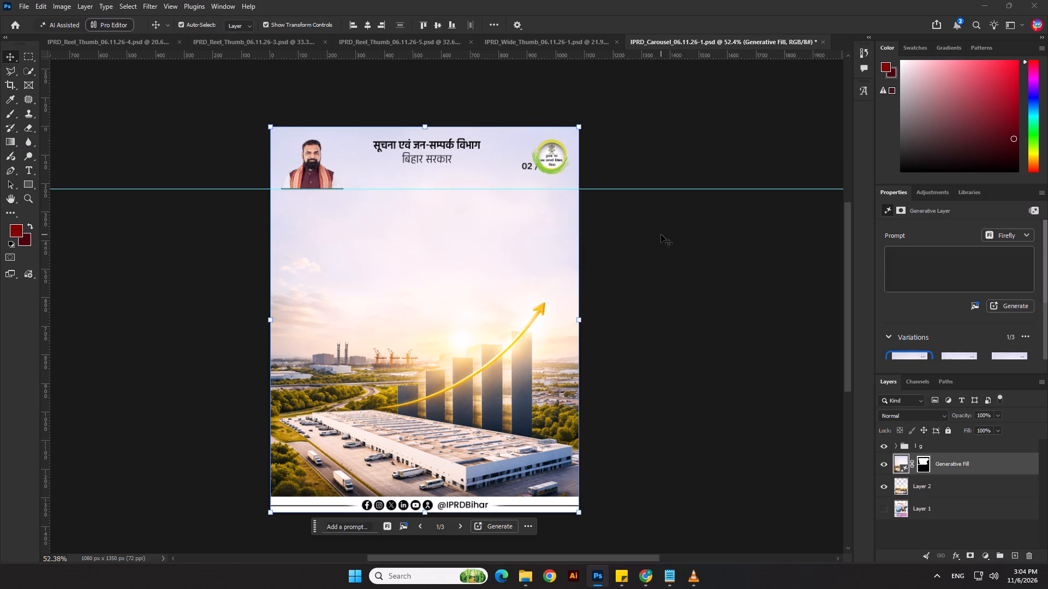
{"action": "left_click", "coordinate": [677, 272]}
Check Layer 2 against the generated fill by toggling its visibility, and merge the Generative Fill layer down into it.
{"action": "scroll", "coordinate": [556, 181], "scroll_direction": "up", "scroll_amount": 2}
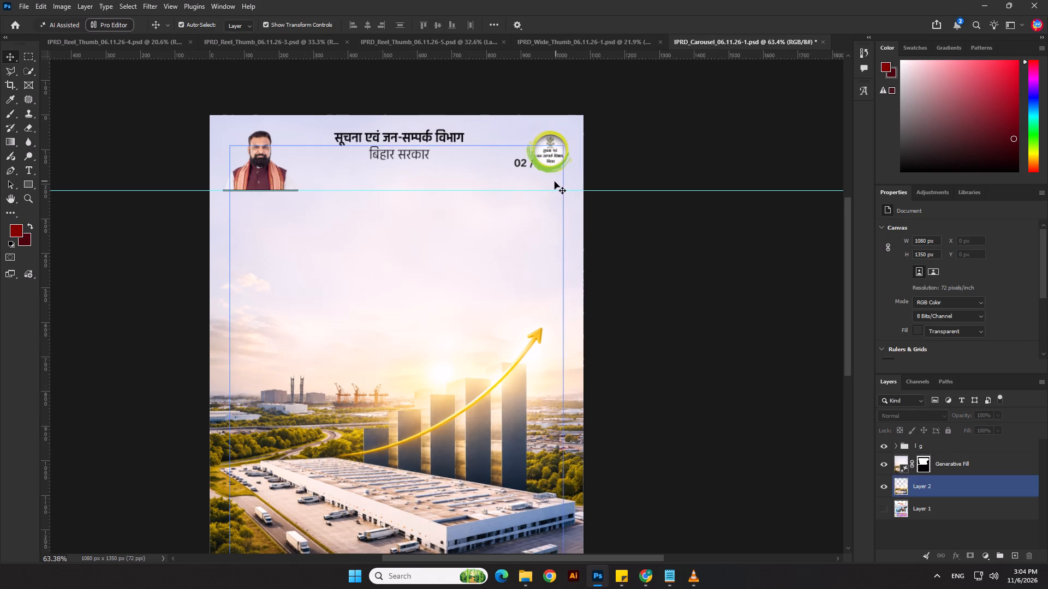
{"action": "left_click", "coordinate": [555, 182]}
{"action": "double_click", "coordinate": [881, 491]}
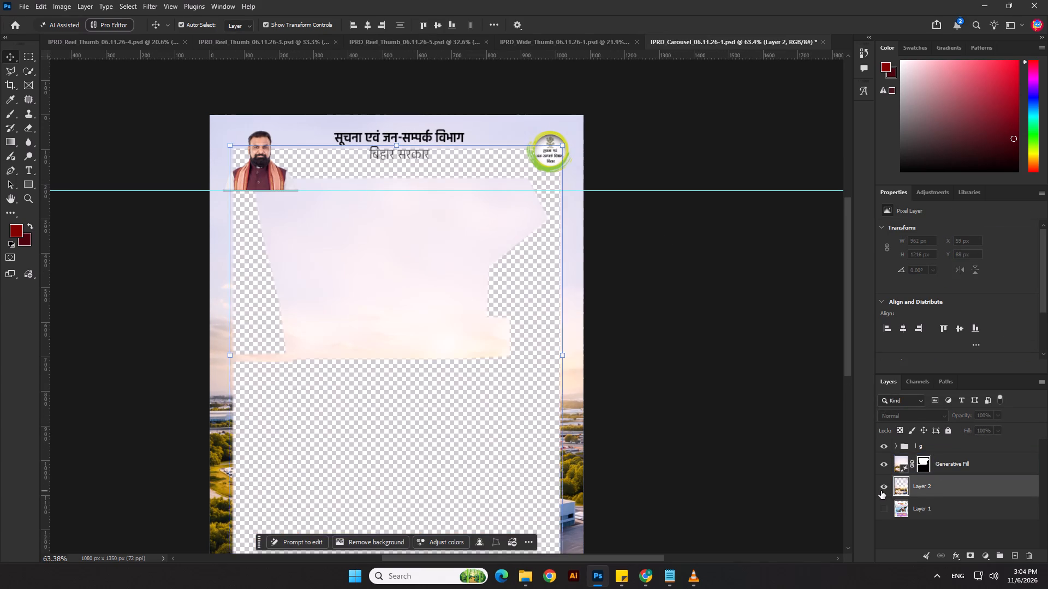
{"action": "left_click", "coordinate": [941, 467], "text": "ctrl"}
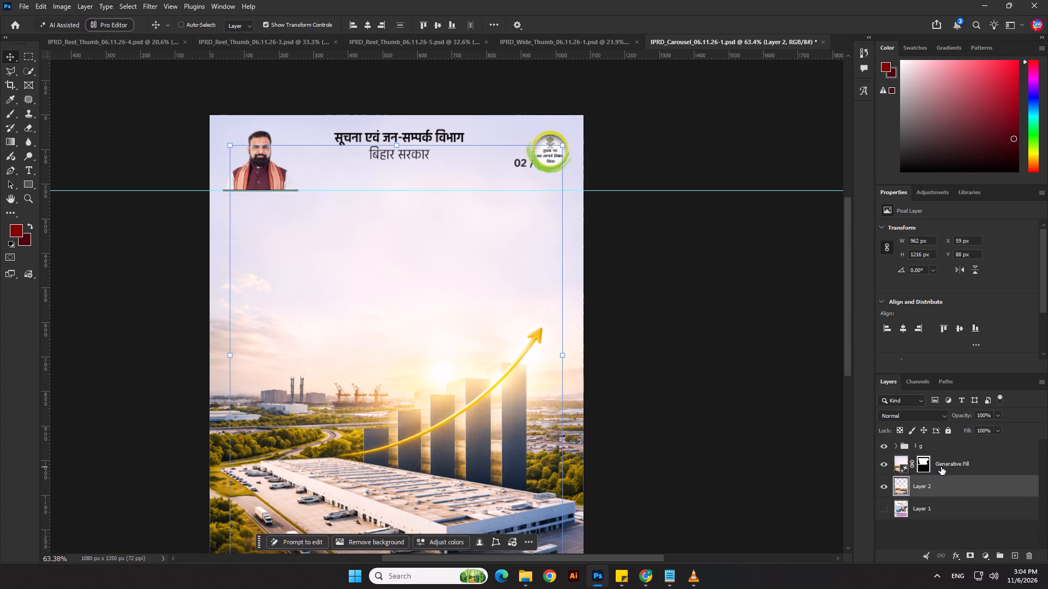
{"action": "key", "text": "ctrl+e"}
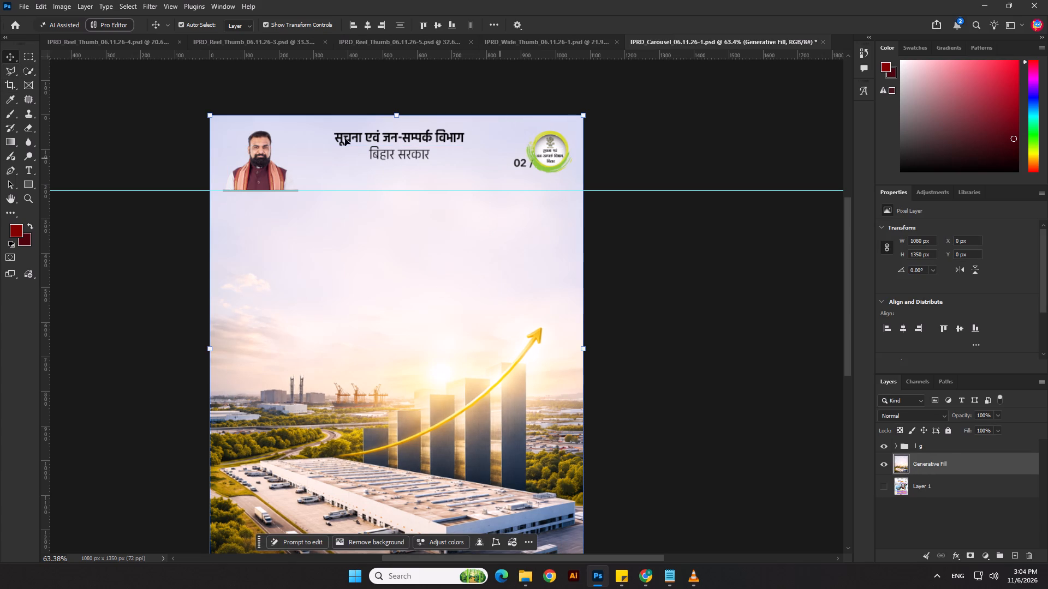
Remove the 02 / page number beside the logo by patching it with the clean sky below, and deselect.
{"action": "left_click", "coordinate": [29, 101]}
{"action": "scroll", "coordinate": [455, 152], "scroll_direction": "up", "scroll_amount": 3}
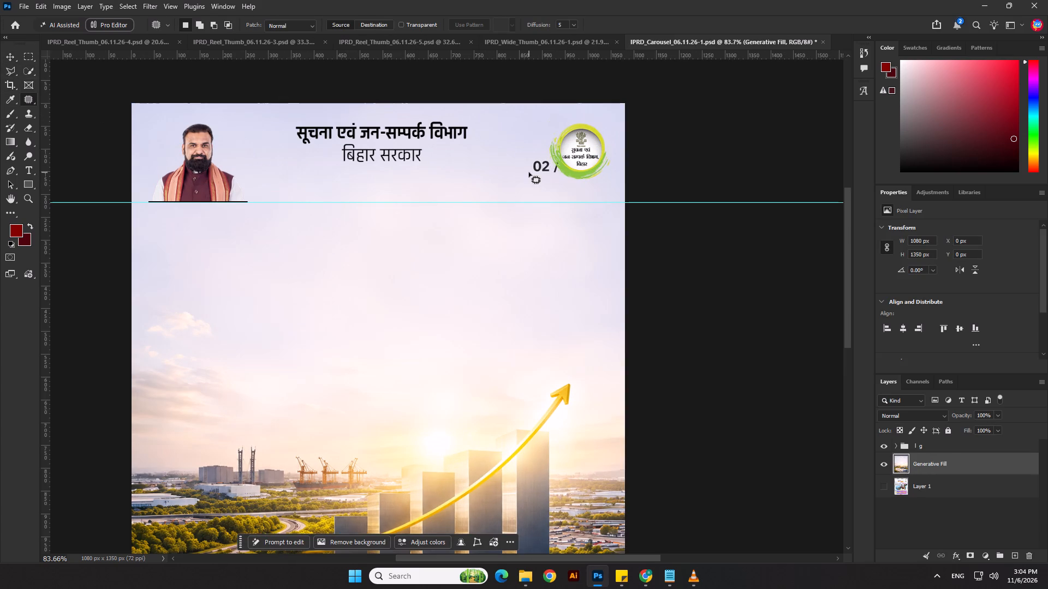
{"action": "left_click_drag", "start_coordinate": [541, 174], "coordinate": [524, 139]}
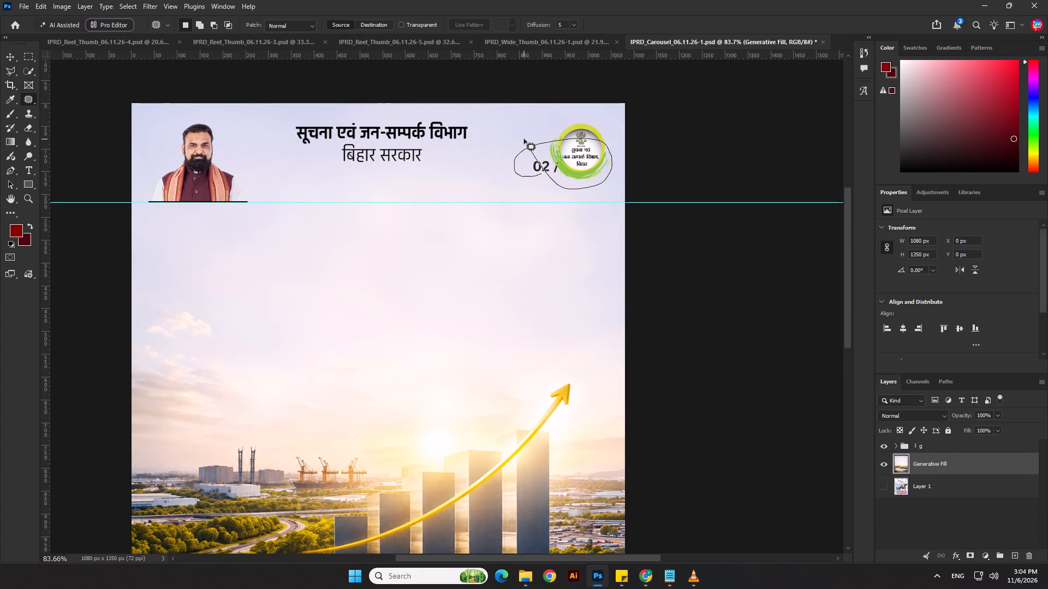
{"action": "left_click_drag", "start_coordinate": [524, 139], "coordinate": [525, 184]}
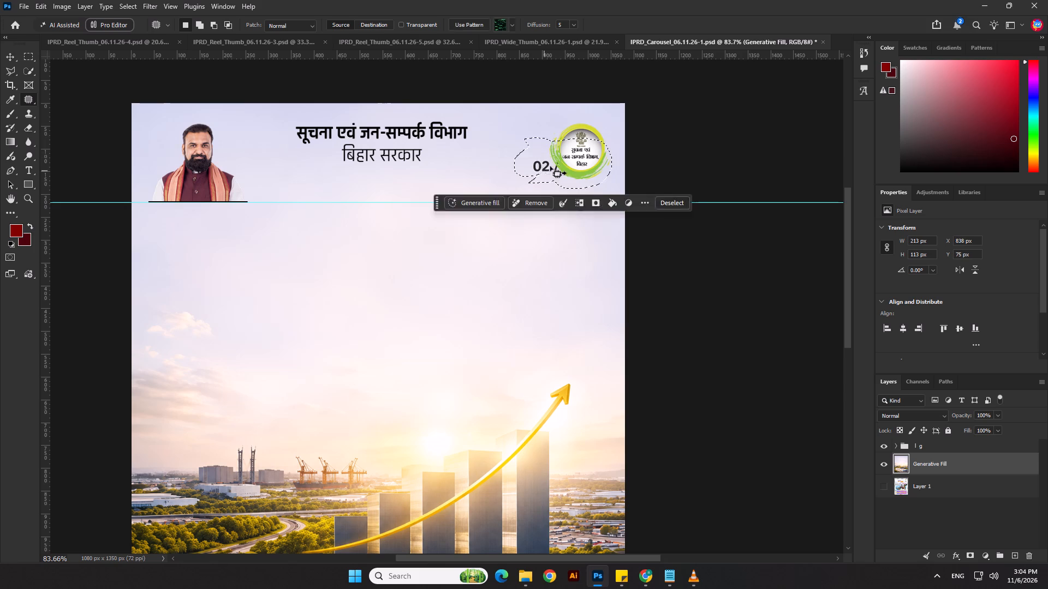
{"action": "left_click_drag", "start_coordinate": [550, 166], "coordinate": [544, 225]}
{"action": "left_click", "coordinate": [491, 269]}
{"action": "scroll", "coordinate": [586, 210], "scroll_direction": "down", "scroll_amount": 8}
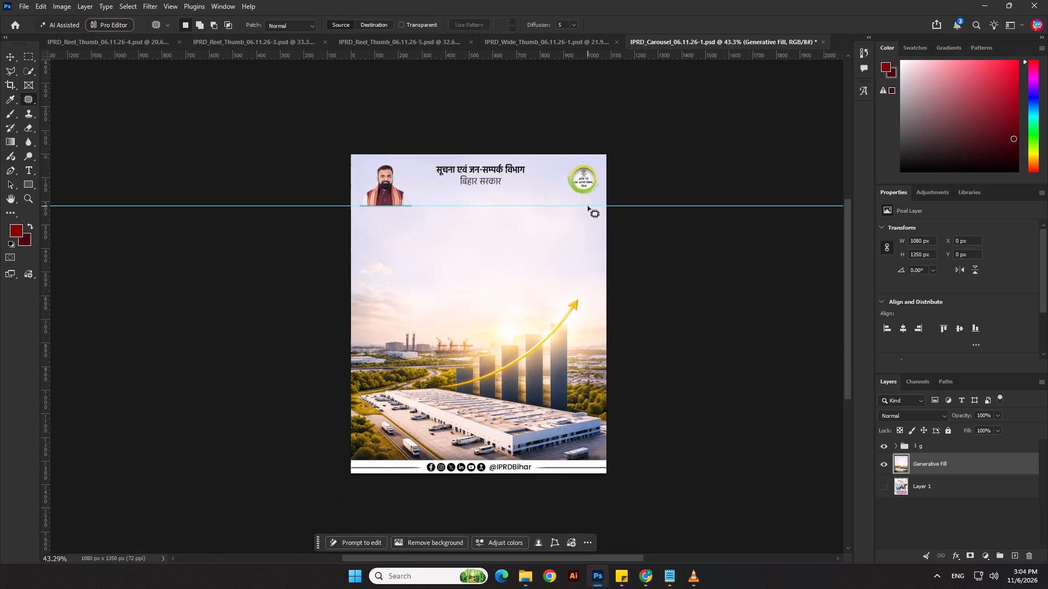
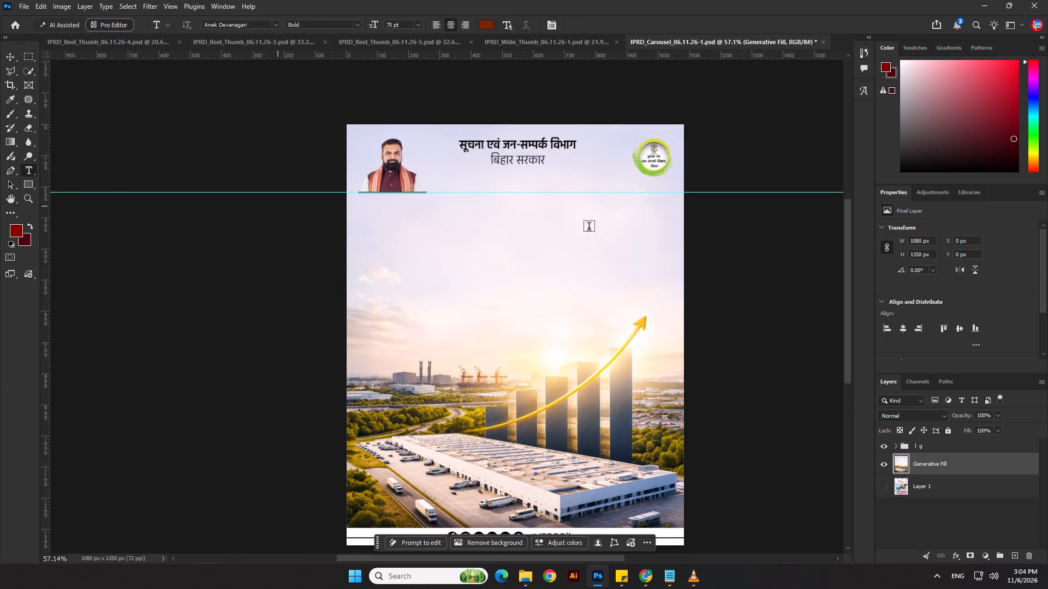
Add the copied headline "औद्योगिक क्षेत्र का विस्तार, समृद्ध होता बिहार" as a 75 pt text line just below the header.
{"action": "scroll", "coordinate": [612, 228], "scroll_direction": "up", "scroll_amount": 1}
{"action": "left_click", "coordinate": [440, 214]}
{"action": "key", "text": "ctrl+v"}
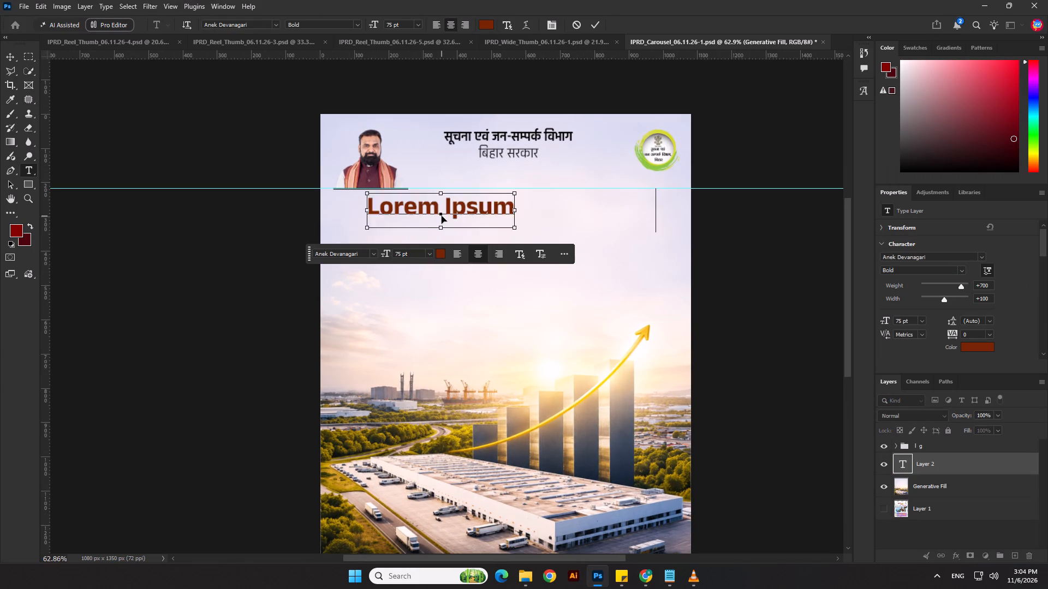
{"action": "left_click", "coordinate": [9, 56]}
{"action": "left_click_drag", "start_coordinate": [526, 206], "coordinate": [552, 208]}
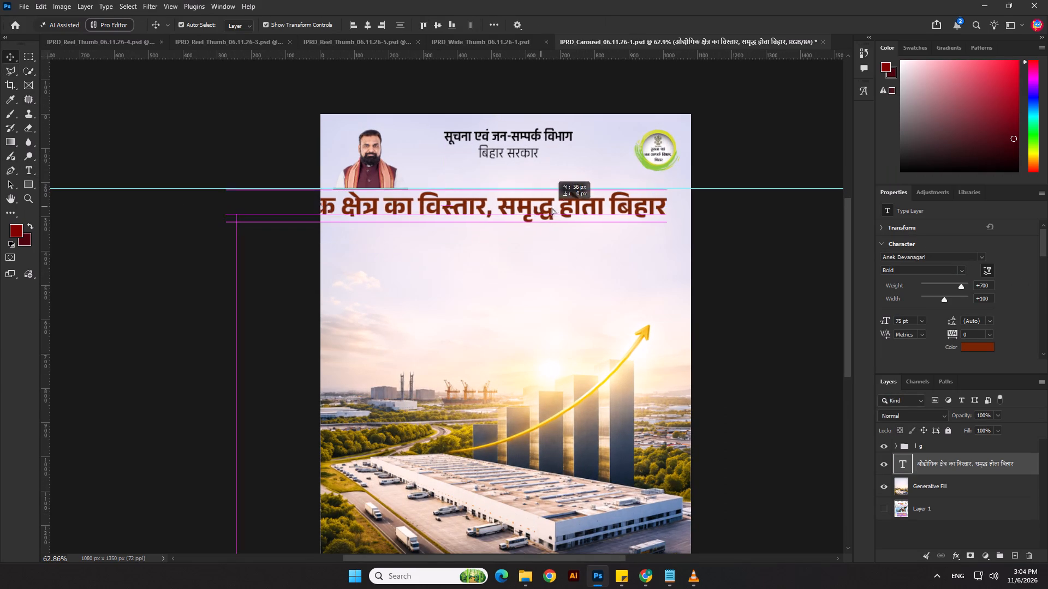
{"action": "left_click_drag", "start_coordinate": [552, 208], "coordinate": [566, 210]}
Cut "समृद्ध होता बिहार" and the comma from the headline, leaving "औद्योगिक क्षेत्र का विस्तार", and centre the line horizontally.
{"action": "double_click", "coordinate": [566, 210]}
{"action": "left_click_drag", "start_coordinate": [527, 209], "coordinate": [921, 241]}
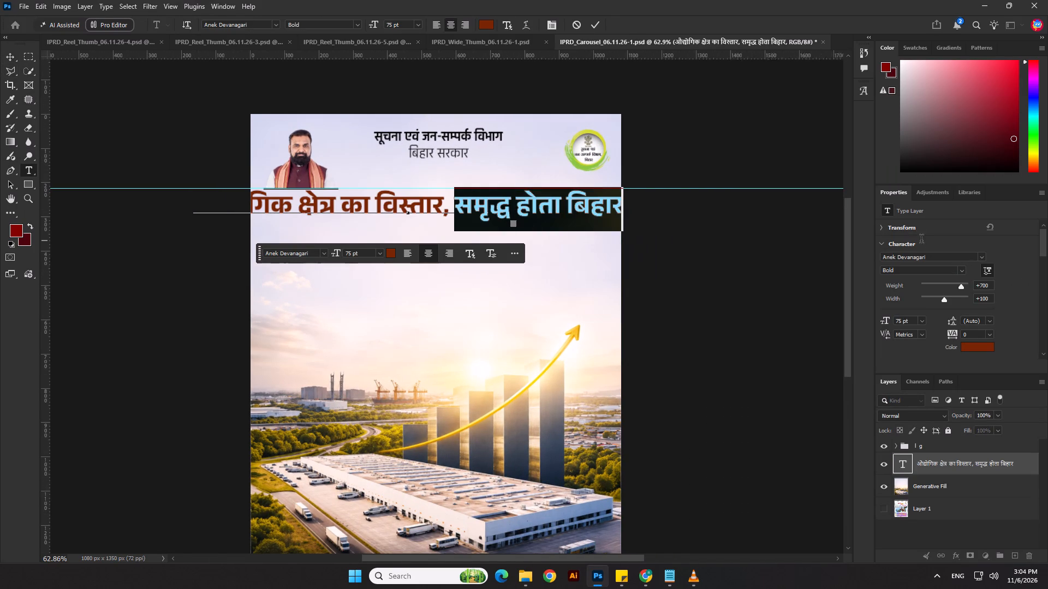
{"action": "key", "text": "ctrl+x"}
{"action": "key", "text": "BackSpace"}
{"action": "key", "text": "BackSpace"}
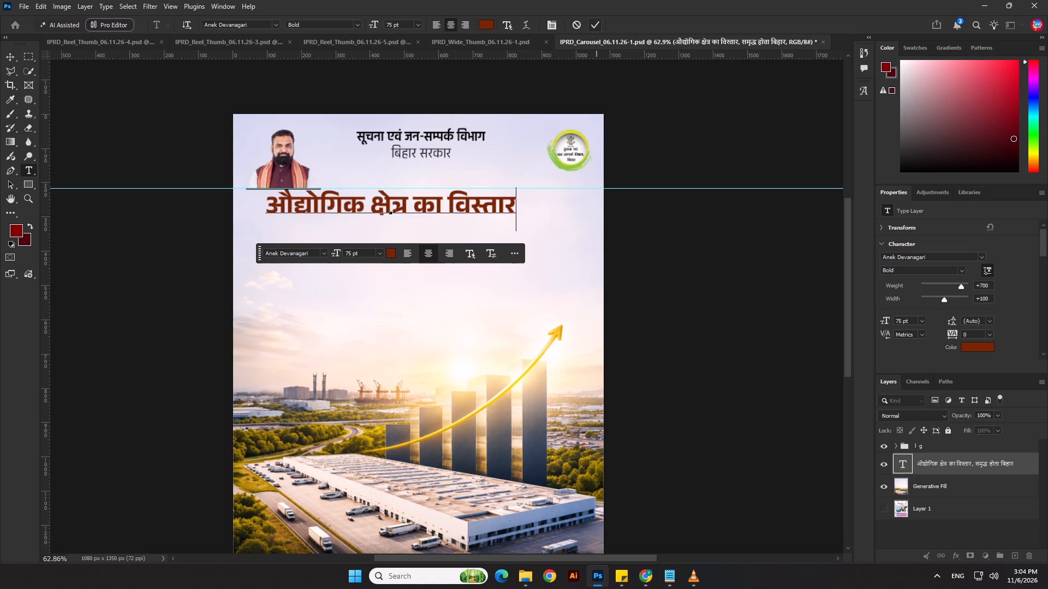
{"action": "left_click", "coordinate": [597, 25]}
{"action": "left_click", "coordinate": [370, 21]}
Duplicate the headline line directly below and replace the copy's text with the cut phrase "समृद्ध होता बिहार".
{"action": "left_click_drag", "start_coordinate": [448, 209], "coordinate": [450, 224], "text": "alt+shift"}
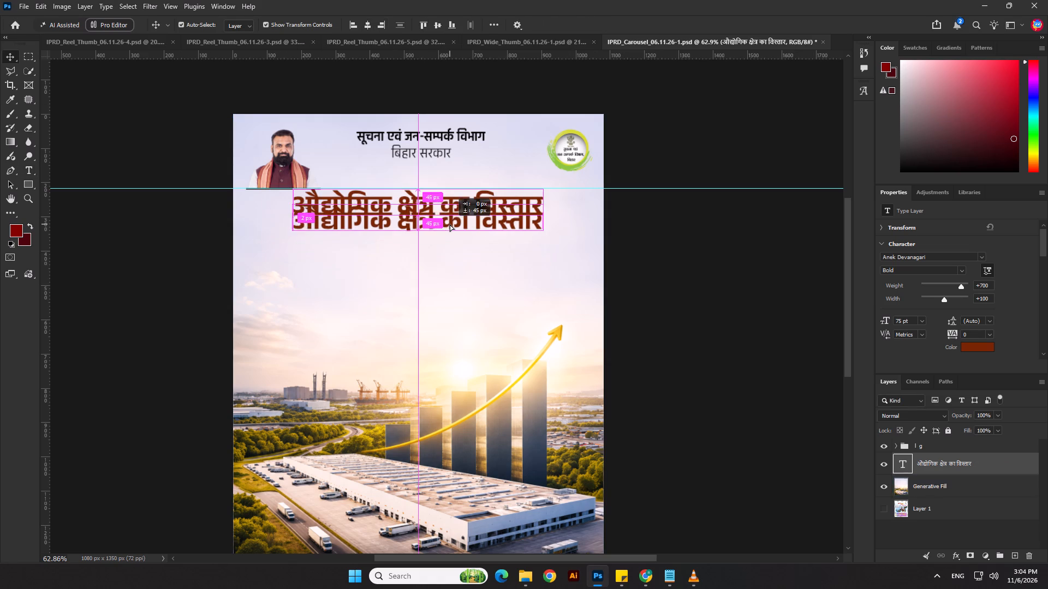
{"action": "left_click_drag", "start_coordinate": [450, 224], "coordinate": [450, 235], "text": "alt+shift"}
{"action": "double_click", "coordinate": [450, 235]}
{"action": "key", "text": "ctrl+v"}
{"action": "left_click", "coordinate": [598, 20]}
{"action": "left_click", "coordinate": [717, 316]}
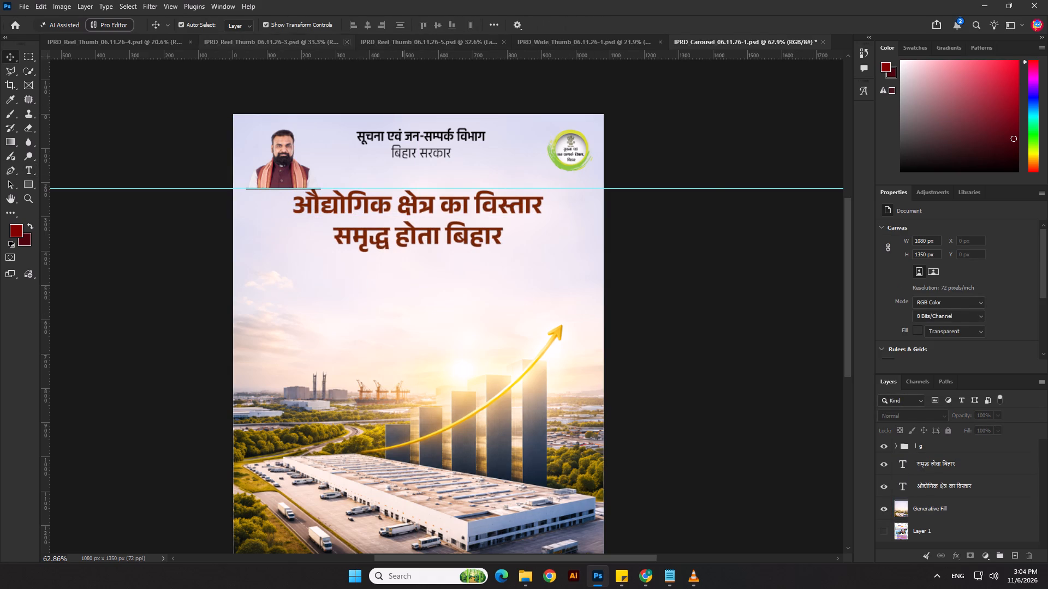
Open IPRD_SG_06.11.26-1.psd from the 06.11.26 folder.
{"action": "key", "text": "alt+Tab"}
{"action": "key", "text": "alt+Tab"}
{"action": "key", "text": "alt+Tab"}
{"action": "left_click", "coordinate": [228, 253]}
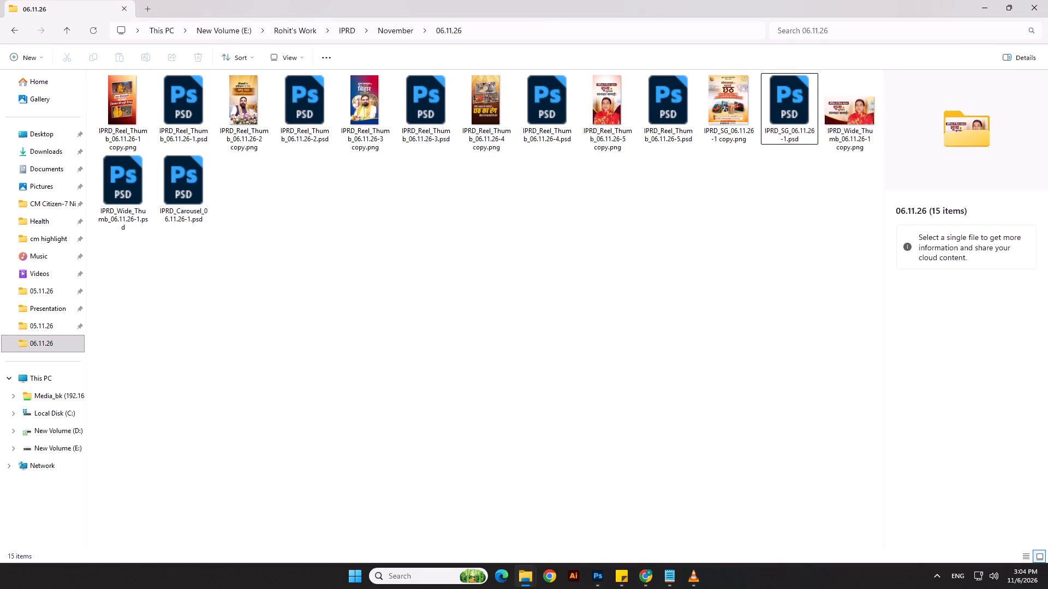
{"action": "double_click", "coordinate": [795, 103]}
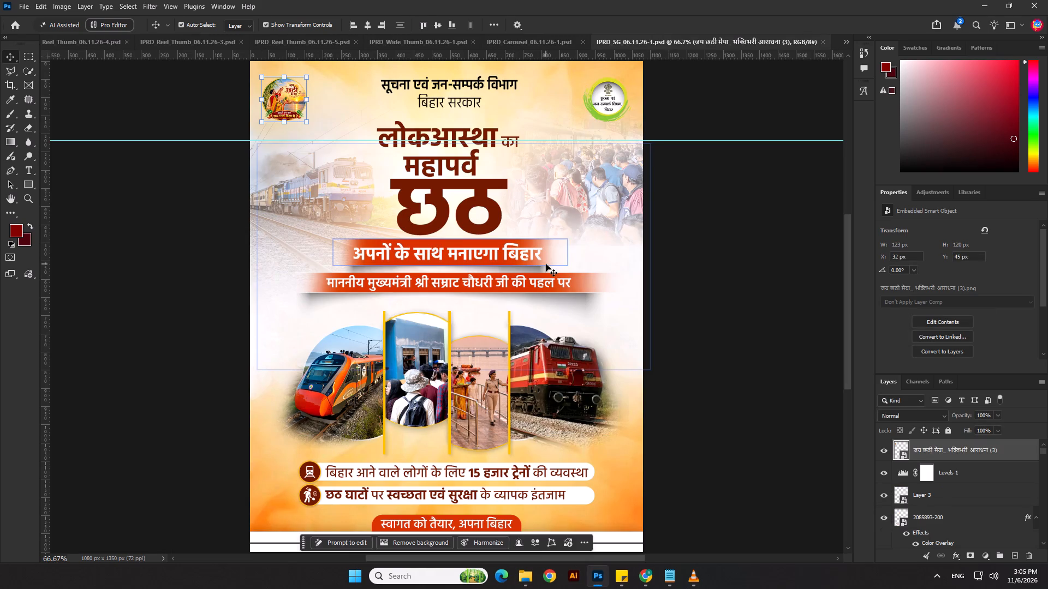
Copy the orange Rectangle 13 banner and its paper shadow layer from the SG file into IPRD_Carousel_06.11.26-1.psd.
{"action": "left_click", "coordinate": [546, 264]}
{"action": "scroll", "coordinate": [958, 512], "scroll_direction": "down", "scroll_amount": 2}
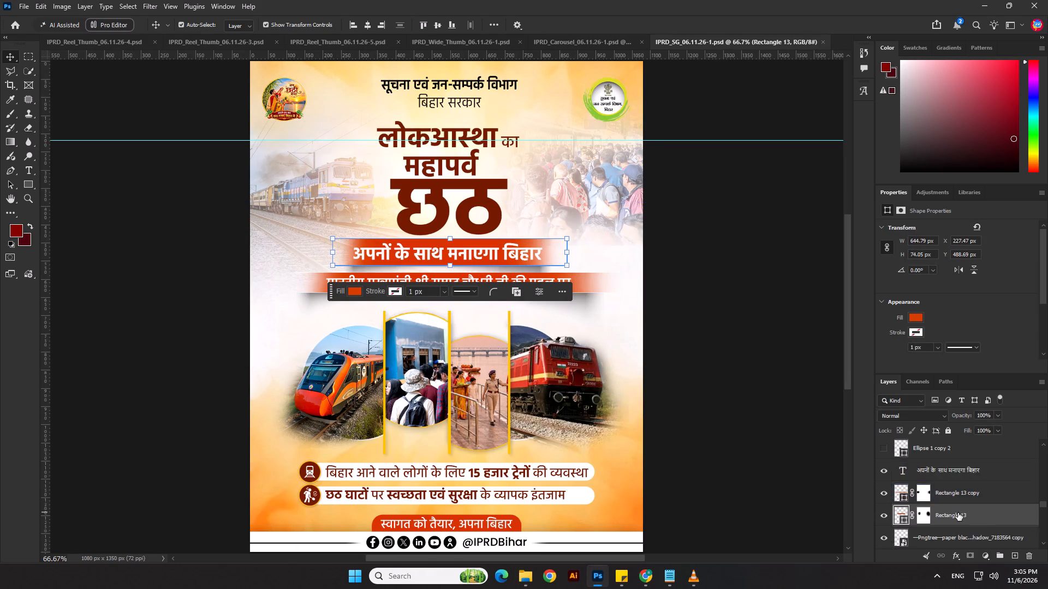
{"action": "scroll", "coordinate": [958, 513], "scroll_direction": "down", "scroll_amount": 1}
{"action": "left_click", "coordinate": [934, 497], "text": "ctrl"}
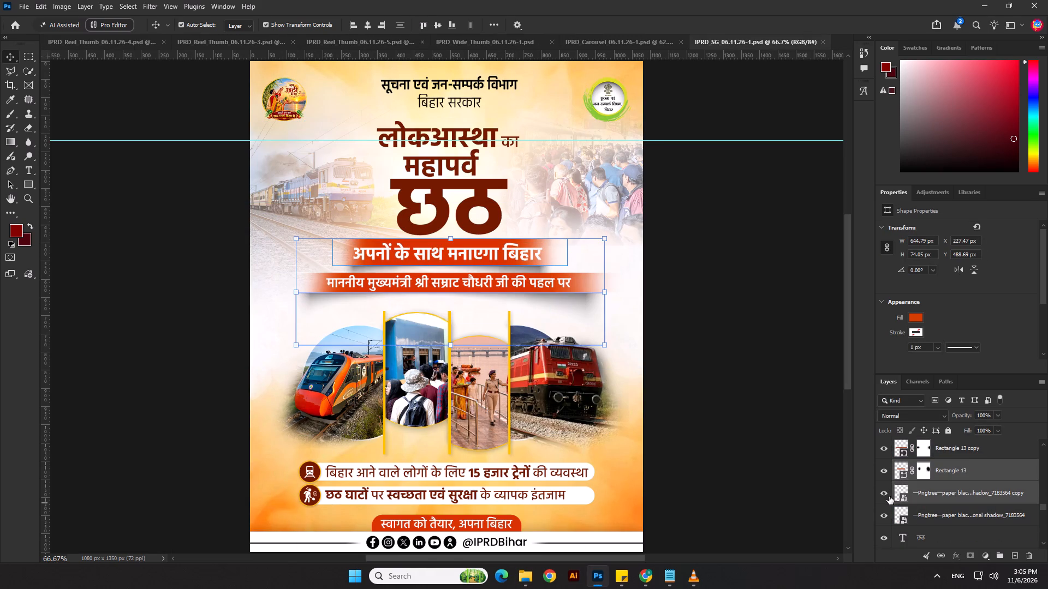
{"action": "left_click", "coordinate": [887, 495]}
{"action": "left_click", "coordinate": [887, 495]}
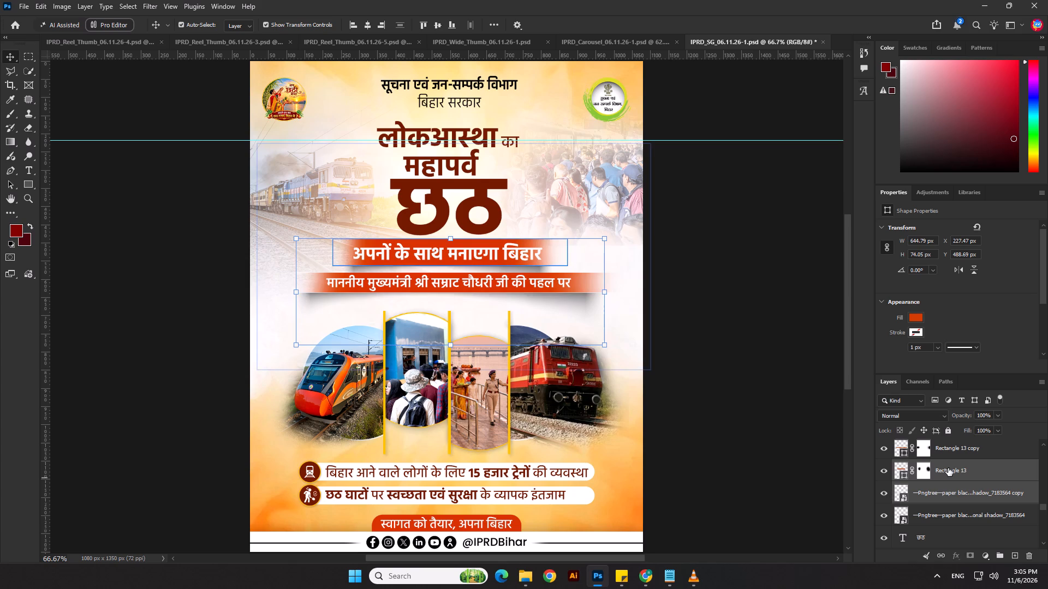
{"action": "left_click", "coordinate": [950, 452]}
{"action": "left_click", "coordinate": [948, 479]}
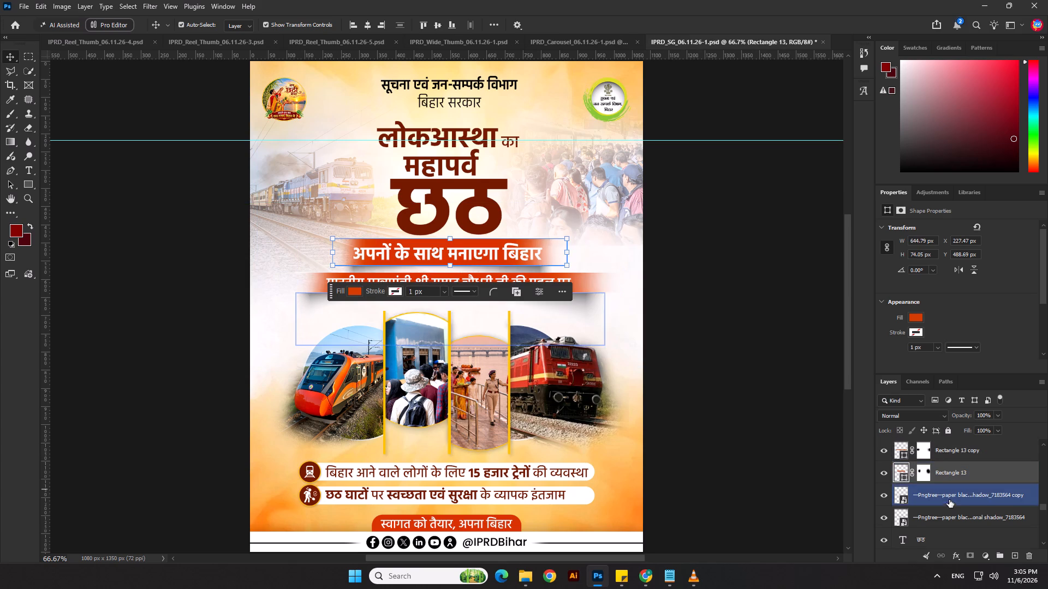
{"action": "left_click", "coordinate": [946, 516], "text": "ctrl"}
{"action": "key", "text": "ctrl+c"}
{"action": "key", "text": "ctrl+c"}
{"action": "left_click", "coordinate": [587, 47]}
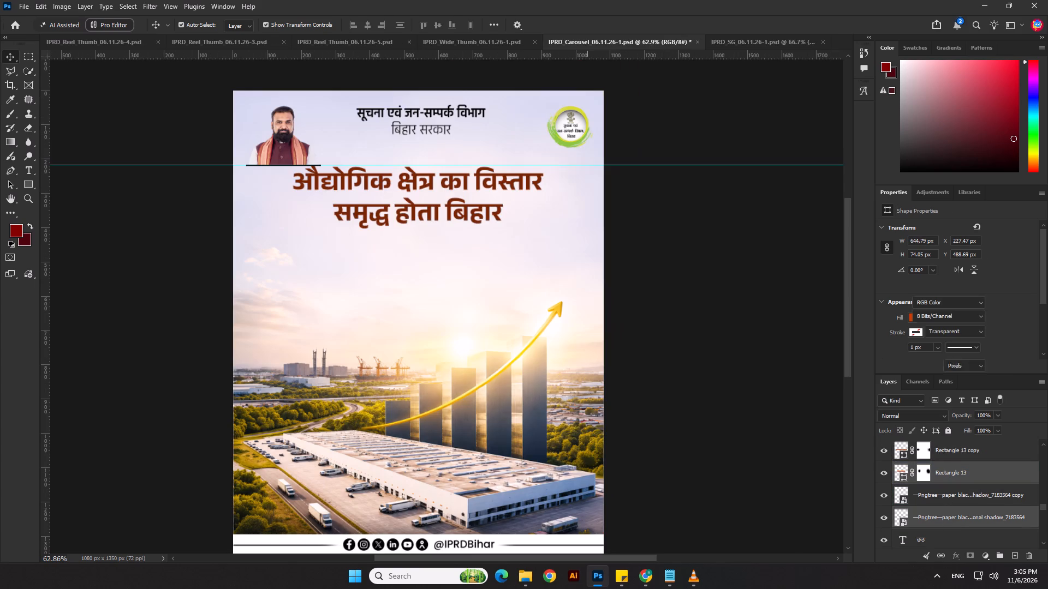
{"action": "key", "text": "ctrl+v"}
Scale the banner and shadow to about 117%, place them over the first headline line and centre them horizontally.
{"action": "left_click_drag", "start_coordinate": [419, 283], "coordinate": [423, 270]}
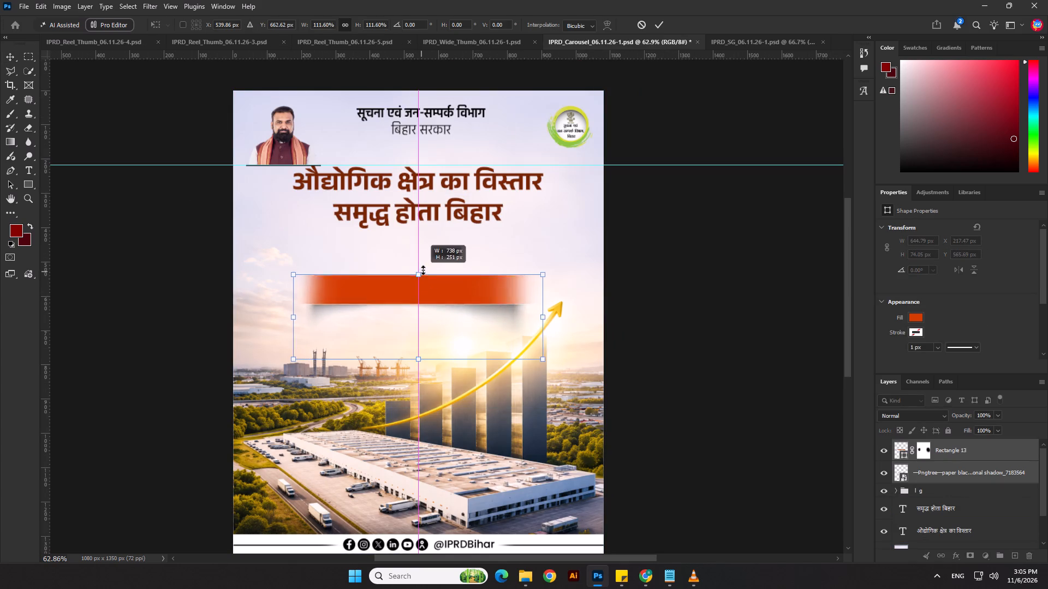
{"action": "left_click_drag", "start_coordinate": [423, 270], "coordinate": [423, 269]}
{"action": "left_click_drag", "start_coordinate": [426, 282], "coordinate": [429, 178]}
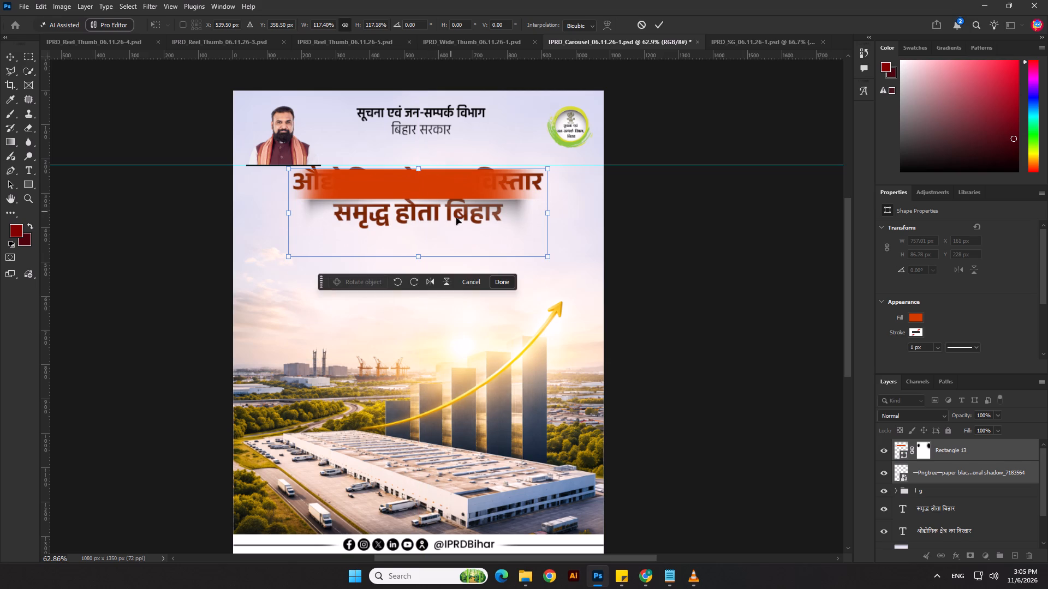
{"action": "key", "text": "Return"}
{"action": "left_click", "coordinate": [366, 23]}
{"action": "left_click", "coordinate": [198, 257]}
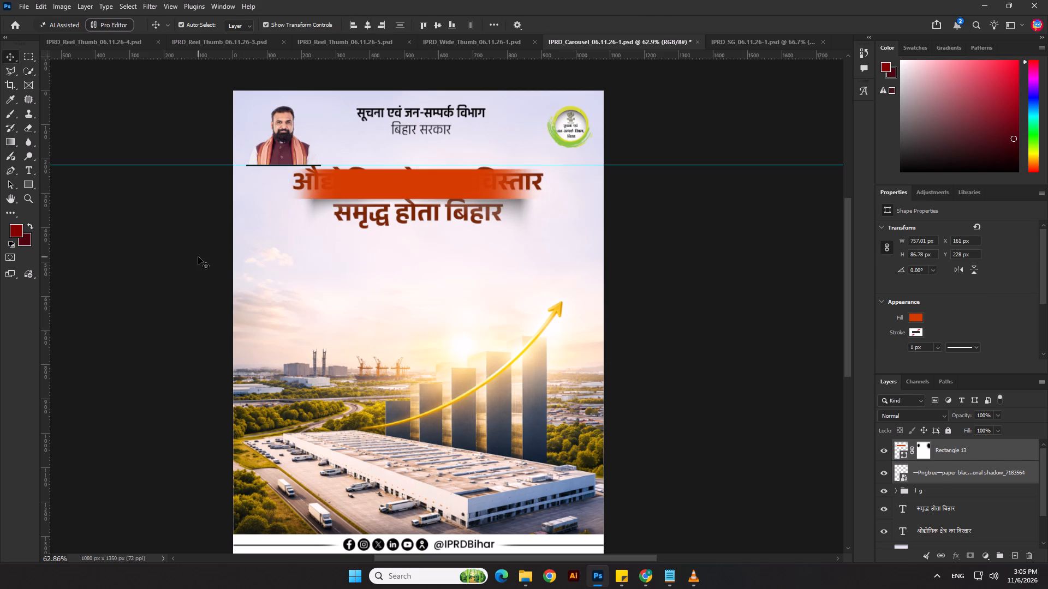
Move both headline text layers above the banner rectangle and shadow in the layer order.
{"action": "left_click", "coordinate": [451, 205]}
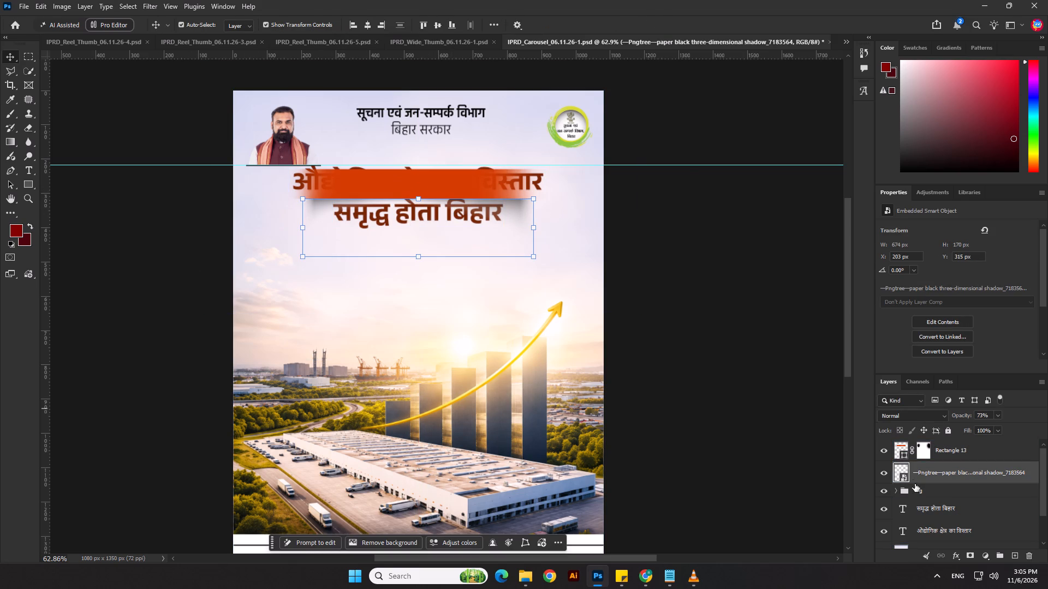
{"action": "left_click", "coordinate": [928, 510]}
{"action": "left_click", "coordinate": [929, 531], "text": "ctrl"}
{"action": "left_click_drag", "start_coordinate": [932, 506], "coordinate": [924, 432]}
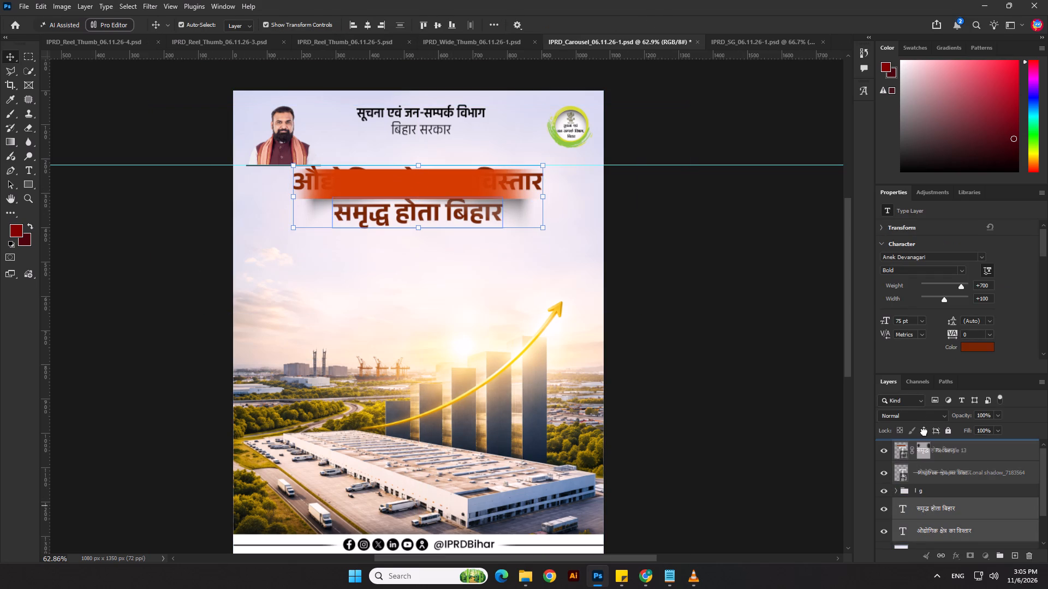
{"action": "left_click_drag", "start_coordinate": [924, 432], "coordinate": [920, 441]}
{"action": "left_click", "coordinate": [752, 391]}
Set the first headline line's text colour to white, ffffff.
{"action": "left_click", "coordinate": [406, 179]}
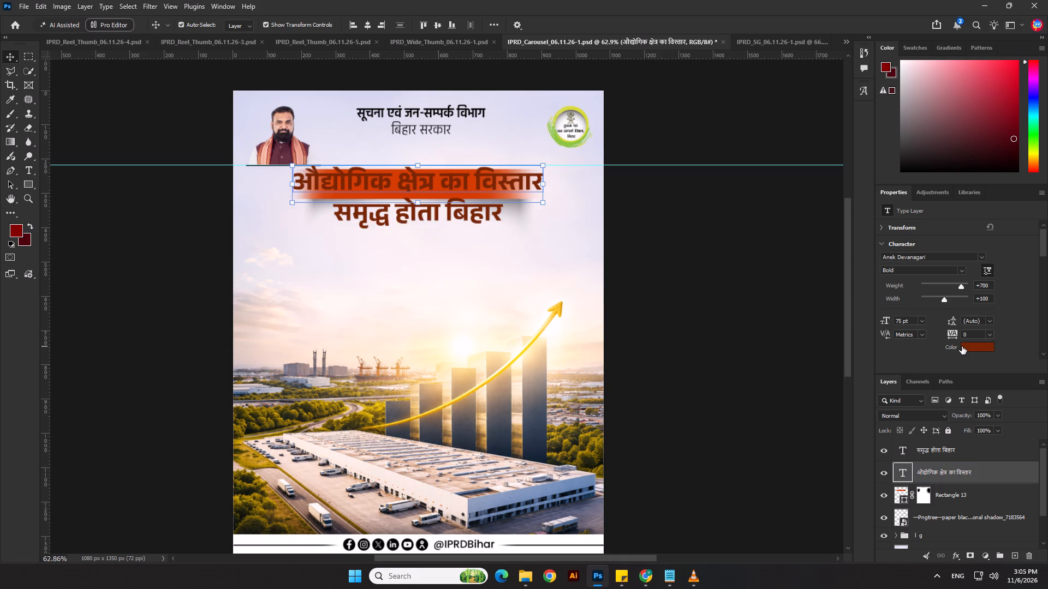
{"action": "left_click", "coordinate": [968, 348]}
{"action": "left_click_drag", "start_coordinate": [784, 419], "coordinate": [684, 316]}
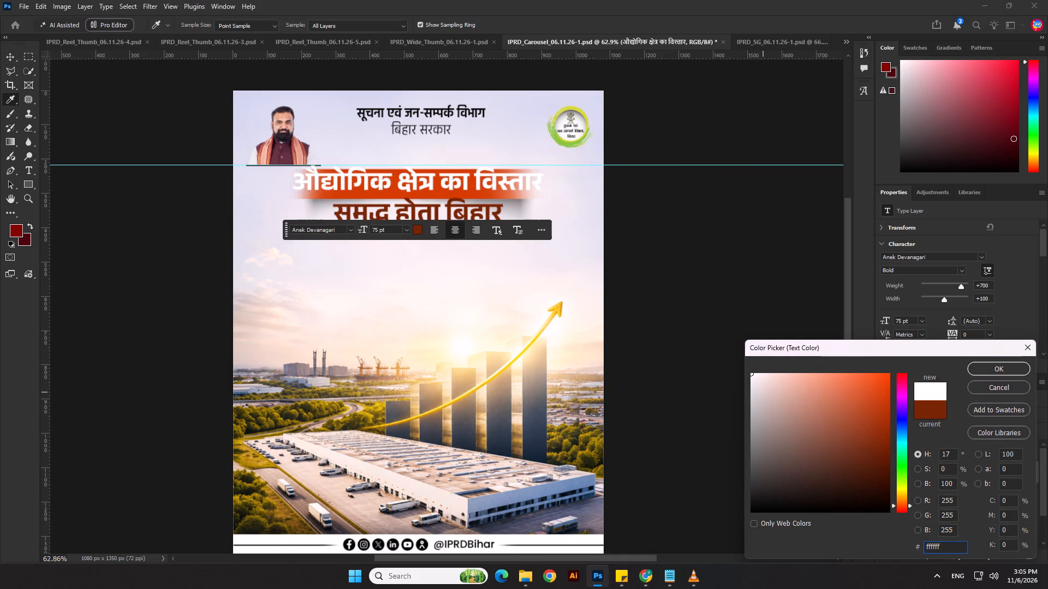
{"action": "left_click", "coordinate": [987, 372]}
Scale the white first headline line down to 68.42 pt and nudge it slightly down within the banner.
{"action": "scroll", "coordinate": [577, 232], "scroll_direction": "up", "scroll_amount": 2}
{"action": "left_click_drag", "start_coordinate": [384, 154], "coordinate": [387, 160]}
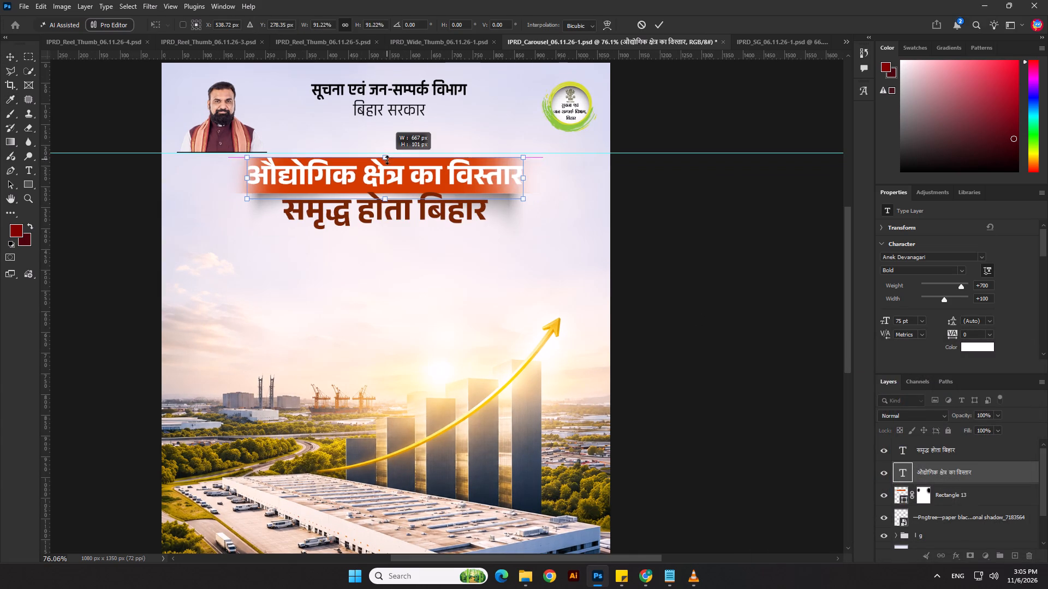
{"action": "left_click_drag", "start_coordinate": [387, 160], "coordinate": [394, 162]}
{"action": "key", "text": "Down"}
{"action": "key", "text": "Down"}
{"action": "key", "text": "Down"}
{"action": "key", "text": "Down"}
{"action": "key", "text": "Return"}
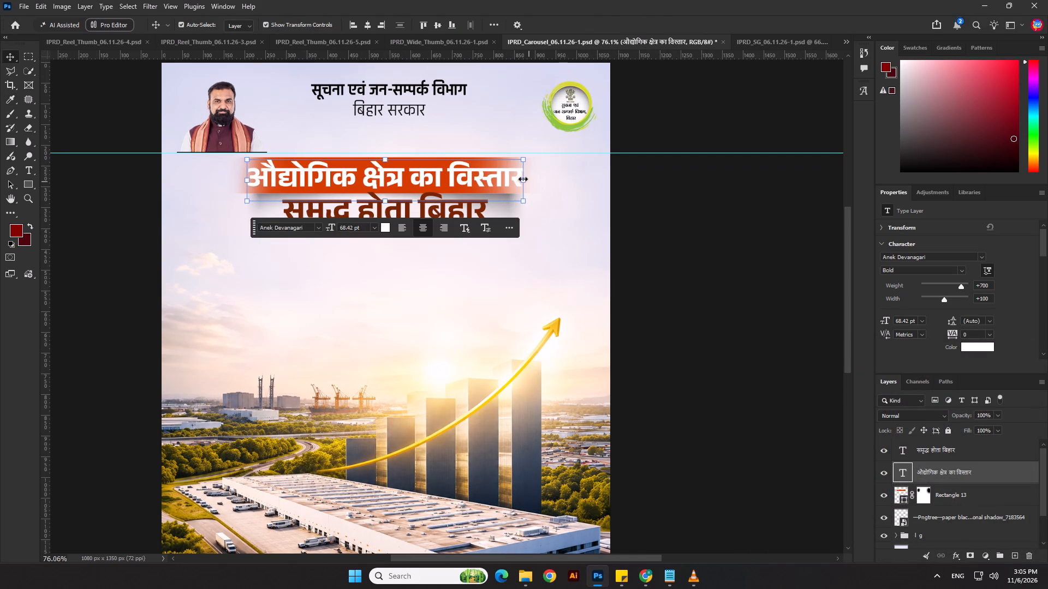
Reduce the white headline line further to 63.83 pt and centre it horizontally on the slide.
{"action": "left_click_drag", "start_coordinate": [522, 179], "coordinate": [503, 175]}
{"action": "key", "text": "Return"}
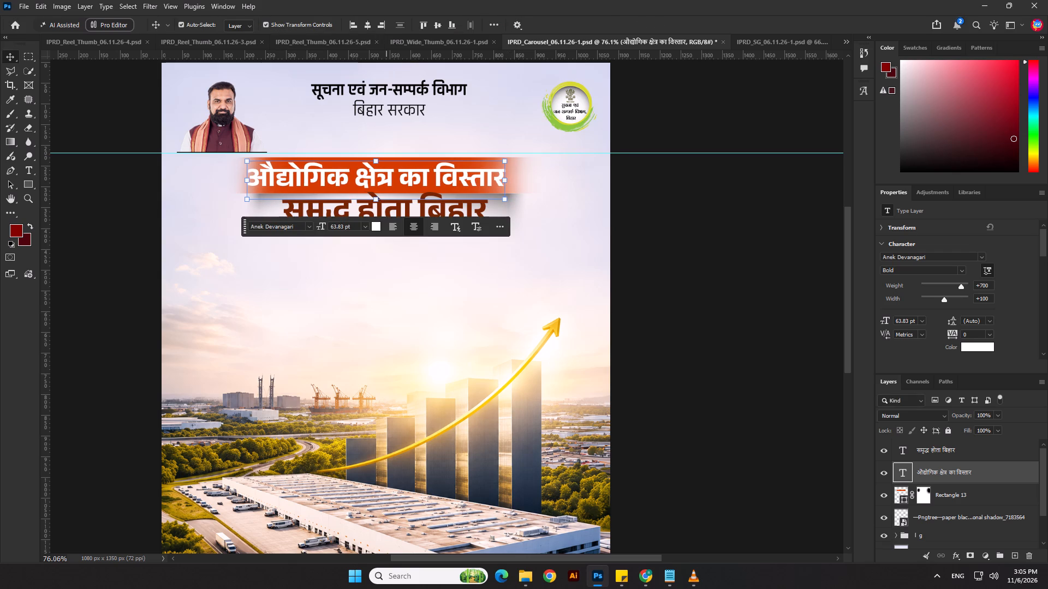
{"action": "left_click", "coordinate": [364, 18]}
{"action": "key", "text": "Left"}
{"action": "key", "text": "Left"}
{"action": "key", "text": "Left"}
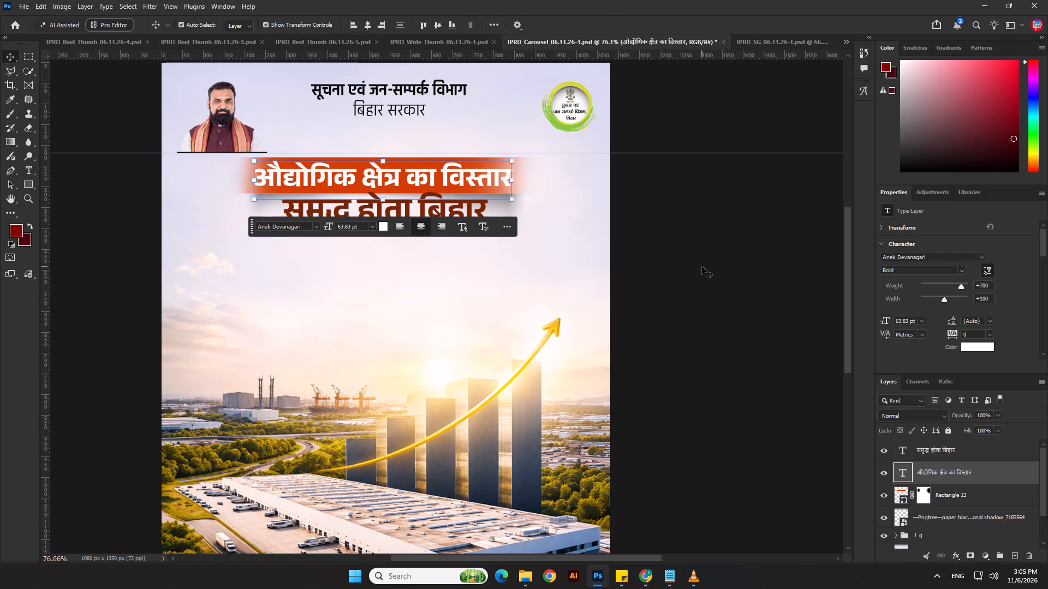
{"action": "left_click", "coordinate": [702, 267]}
{"action": "left_click", "coordinate": [444, 168]}
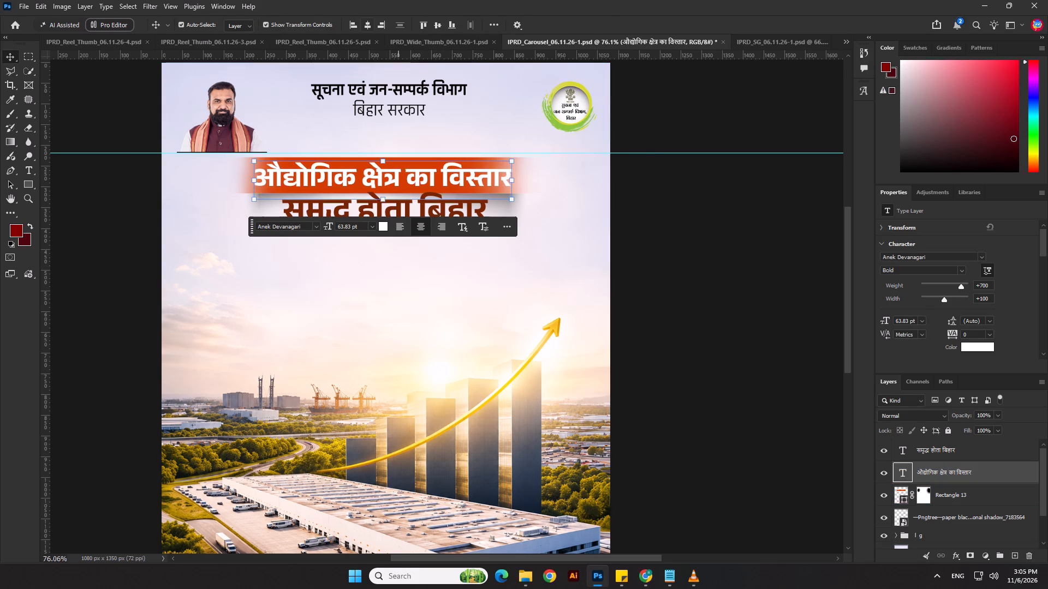
{"action": "left_click", "coordinate": [372, 26]}
{"action": "left_click", "coordinate": [672, 254]}
Link the banner's Rectangle 13 layer with its paper shadow layer.
{"action": "left_click", "coordinate": [518, 157]}
{"action": "left_click", "coordinate": [517, 164]}
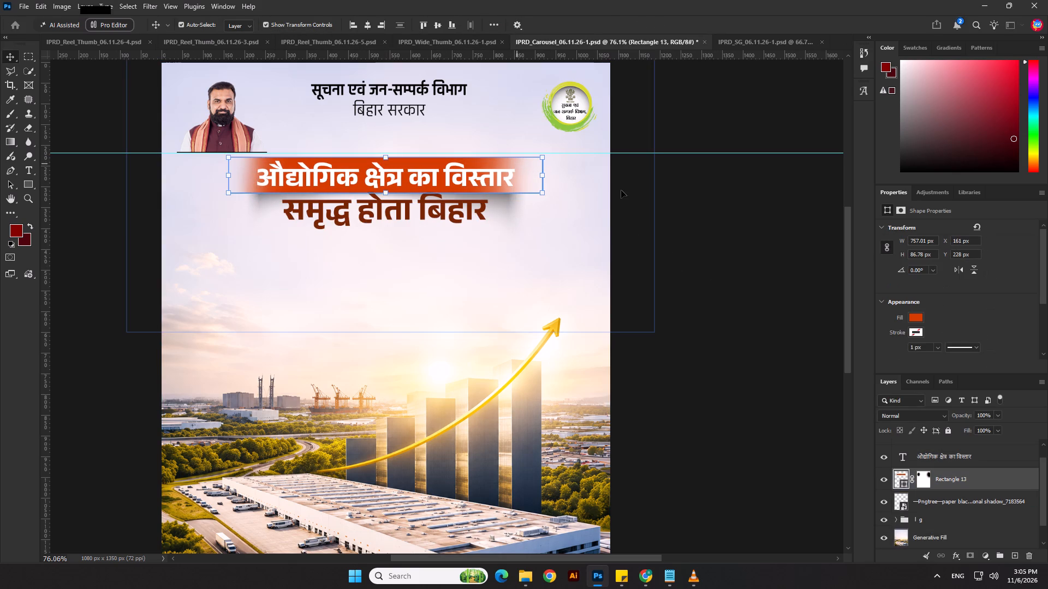
{"action": "left_click", "coordinate": [513, 207], "text": "shift"}
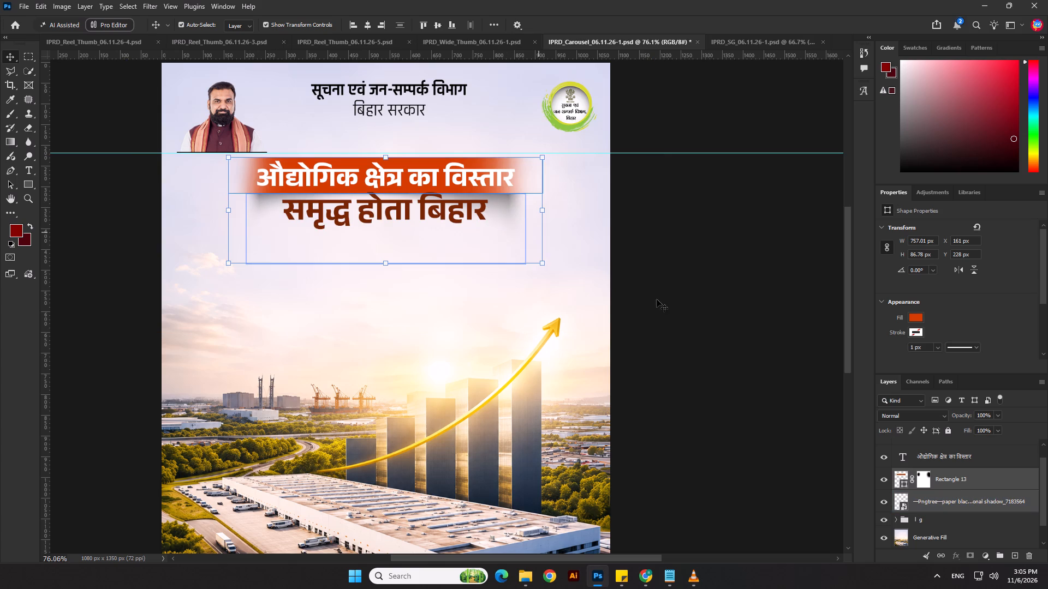
{"action": "right_click", "coordinate": [957, 500]}
{"action": "left_click", "coordinate": [946, 309]}
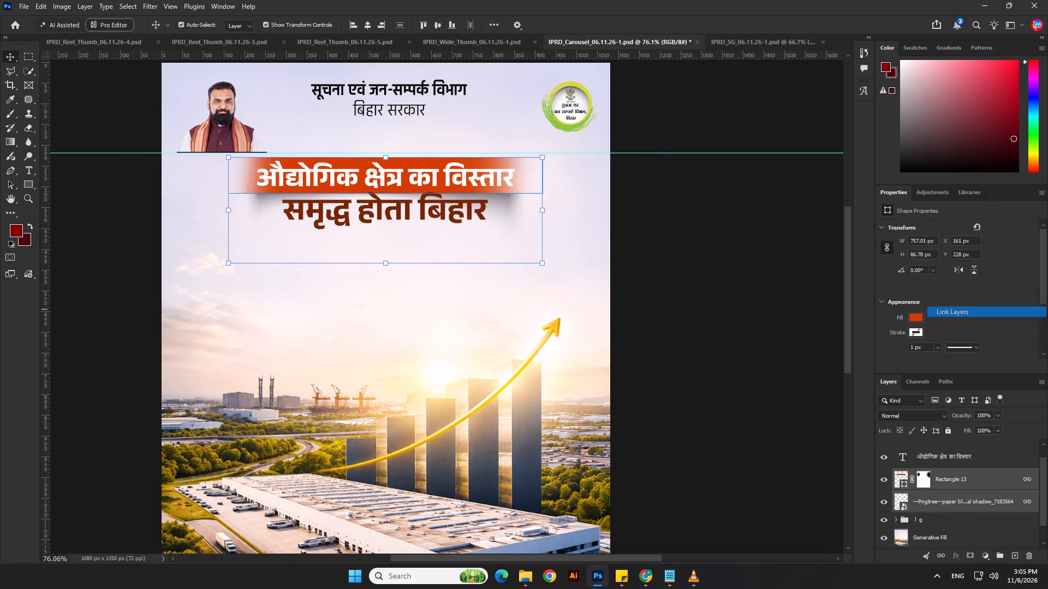
Nudge the linked banner and shadow 9 px to the right behind the white headline line.
{"action": "key", "text": "Right"}
{"action": "key", "text": "Right"}
{"action": "key", "text": "Right"}
{"action": "key", "text": "Right"}
{"action": "key", "text": "Right"}
{"action": "key", "text": "Right"}
{"action": "key", "text": "Right"}
{"action": "key", "text": "Right"}
{"action": "key", "text": "Right"}
{"action": "left_click", "coordinate": [723, 285]}
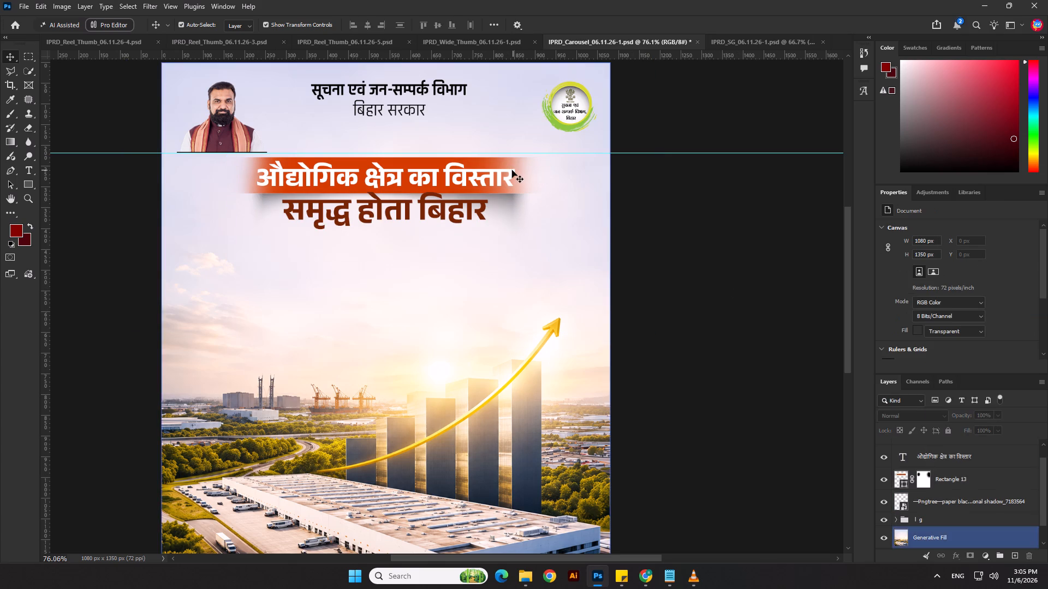
Set the white headline line's font size to 62 pt and nudge it up one step.
{"action": "left_click", "coordinate": [498, 178]}
{"action": "left_click_drag", "start_coordinate": [909, 322], "coordinate": [858, 323]}
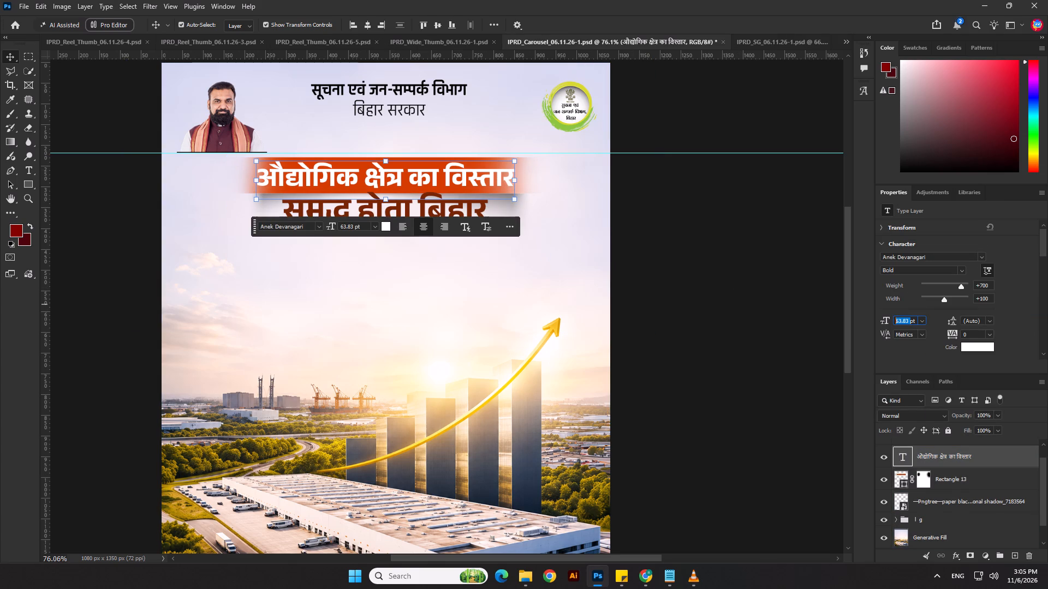
{"action": "type", "text": "62"}
{"action": "key", "text": "Return"}
{"action": "key", "text": "Up"}
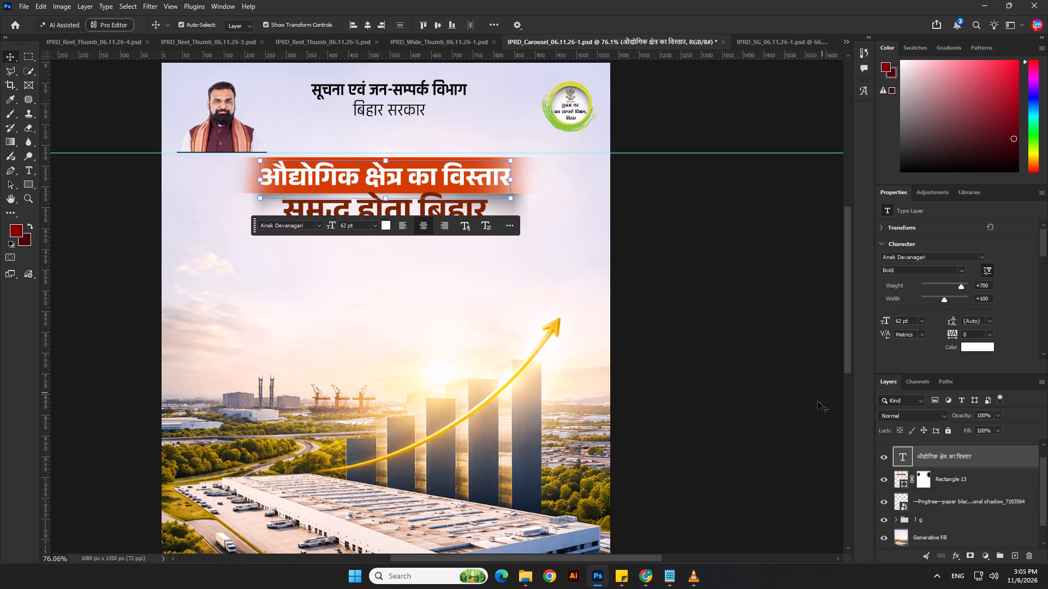
{"action": "left_click", "coordinate": [783, 400]}
Change the headline banner's fill from orange to the recently used dark red.
{"action": "left_click", "coordinate": [428, 211]}
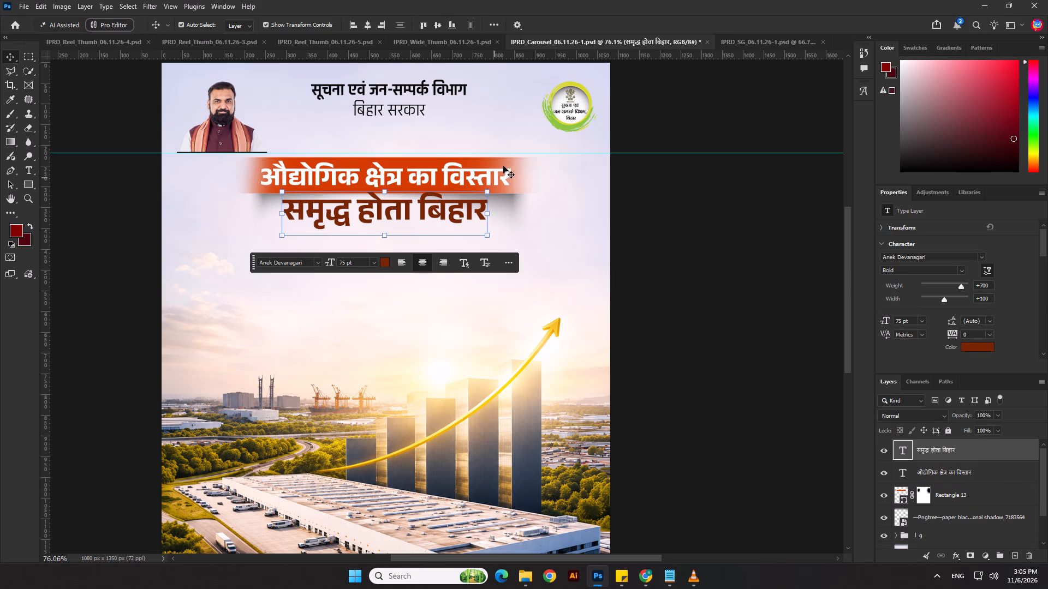
{"action": "left_click", "coordinate": [506, 161]}
{"action": "left_click", "coordinate": [707, 261]}
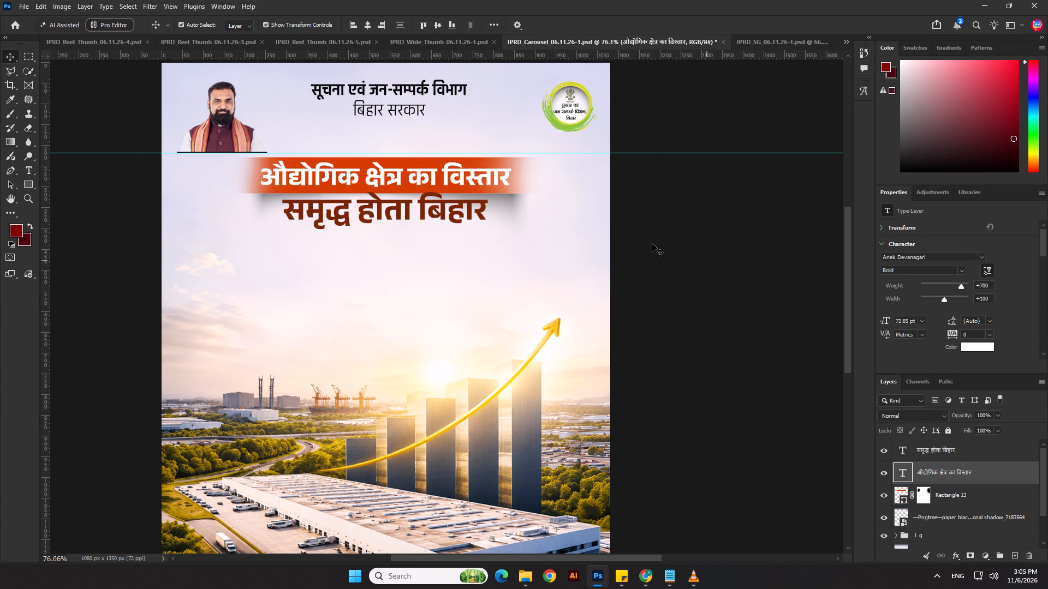
{"action": "left_click", "coordinate": [520, 188]}
{"action": "left_click", "coordinate": [914, 317]}
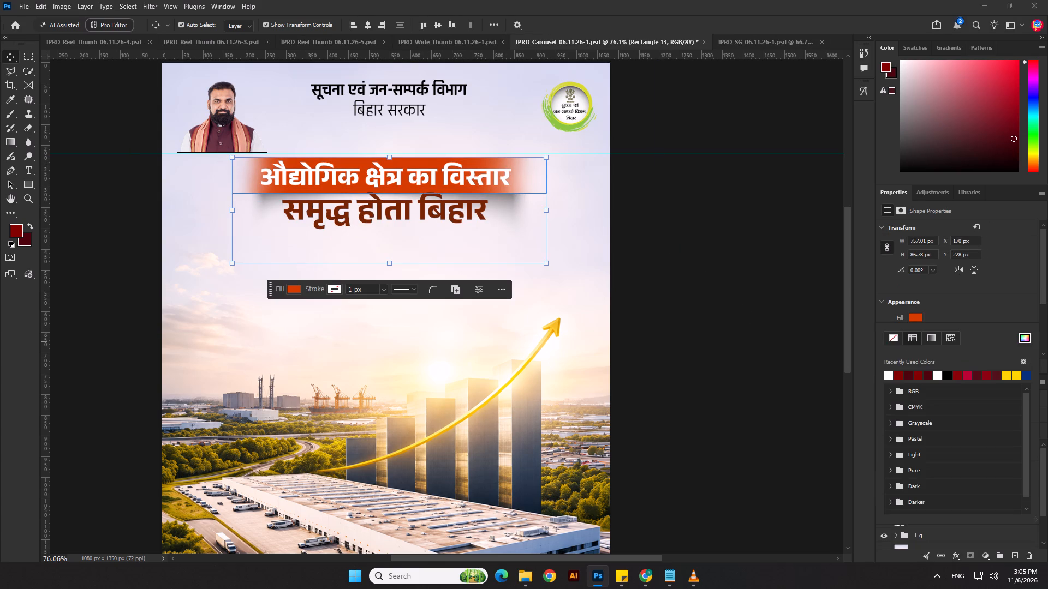
{"action": "left_click", "coordinate": [901, 375]}
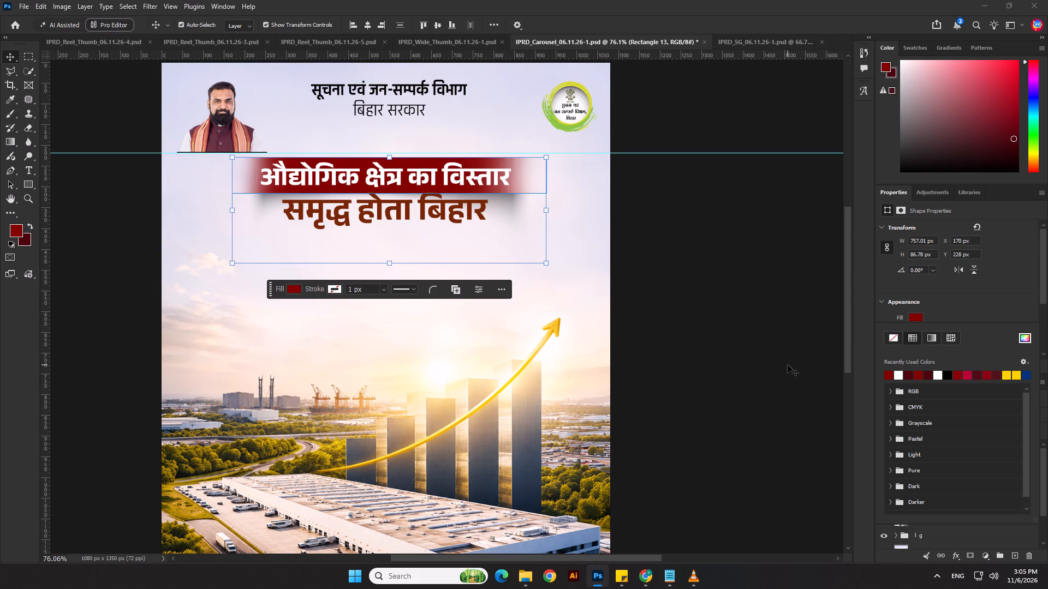
Set the headline banner's fill to dark blue 053568, based on a colour sampled from the background's bars.
{"action": "left_click", "coordinate": [1021, 338]}
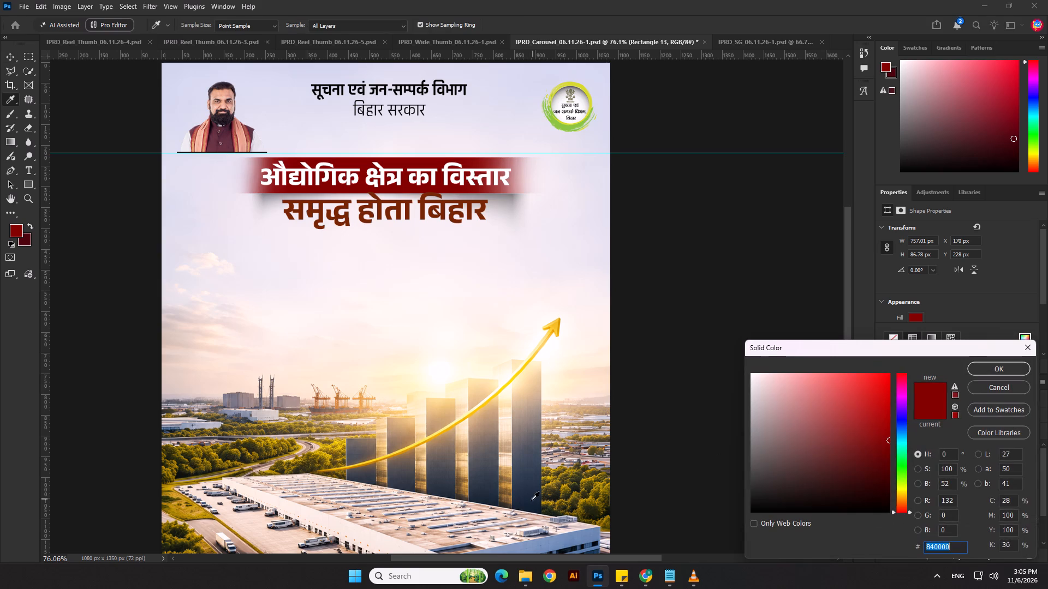
{"action": "left_click", "coordinate": [529, 501]}
{"action": "left_click", "coordinate": [883, 455]}
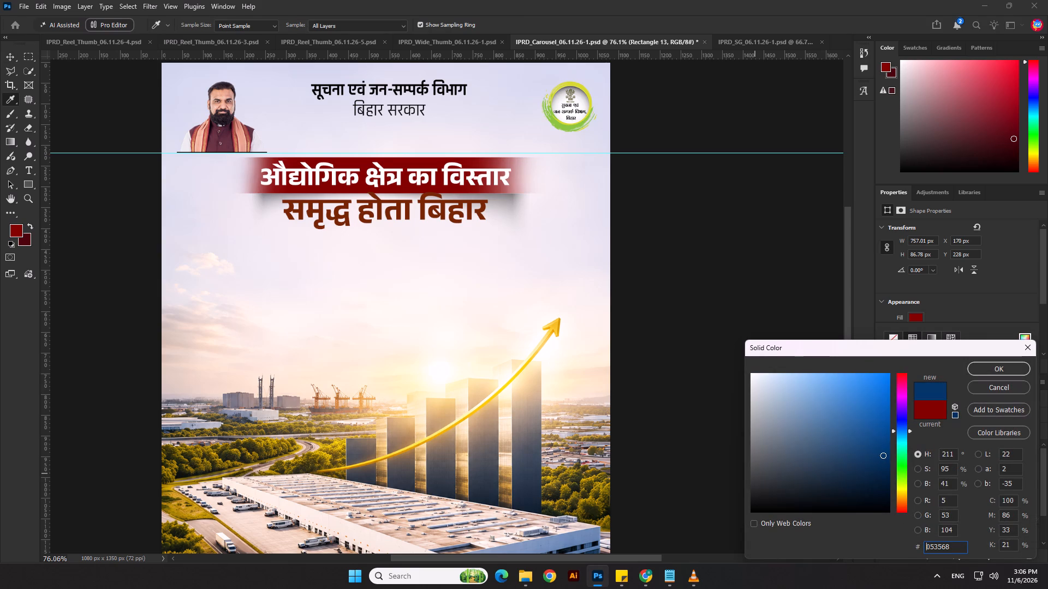
{"action": "left_click", "coordinate": [991, 369]}
{"action": "left_click", "coordinate": [728, 365]}
Change the text colour of the second headline line, समृद्ध होता बिहार, to black (000000).
{"action": "left_click", "coordinate": [448, 219]}
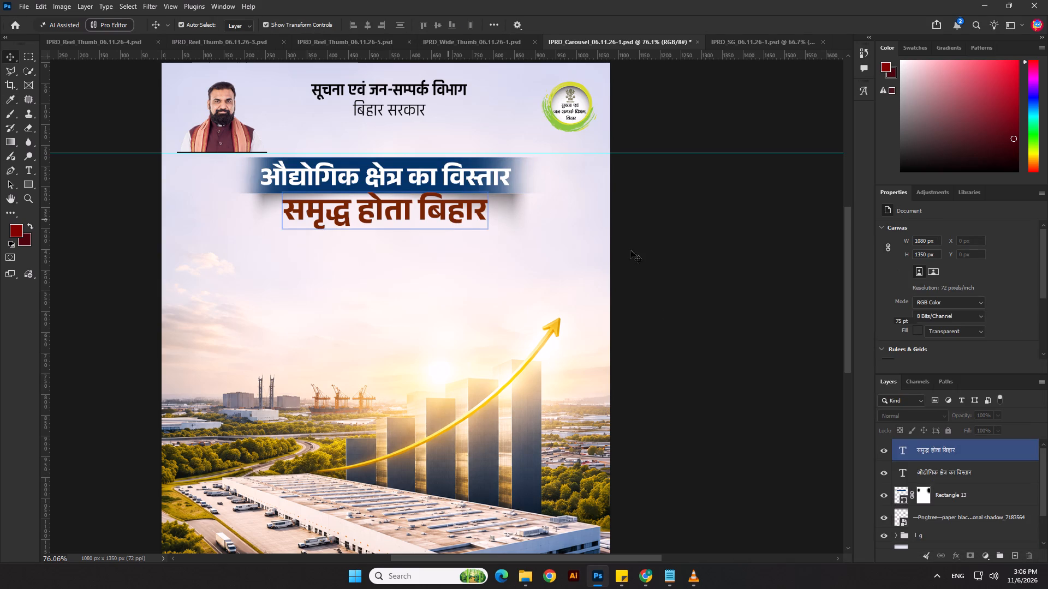
{"action": "left_click", "coordinate": [970, 351]}
{"action": "left_click_drag", "start_coordinate": [824, 424], "coordinate": [800, 471]}
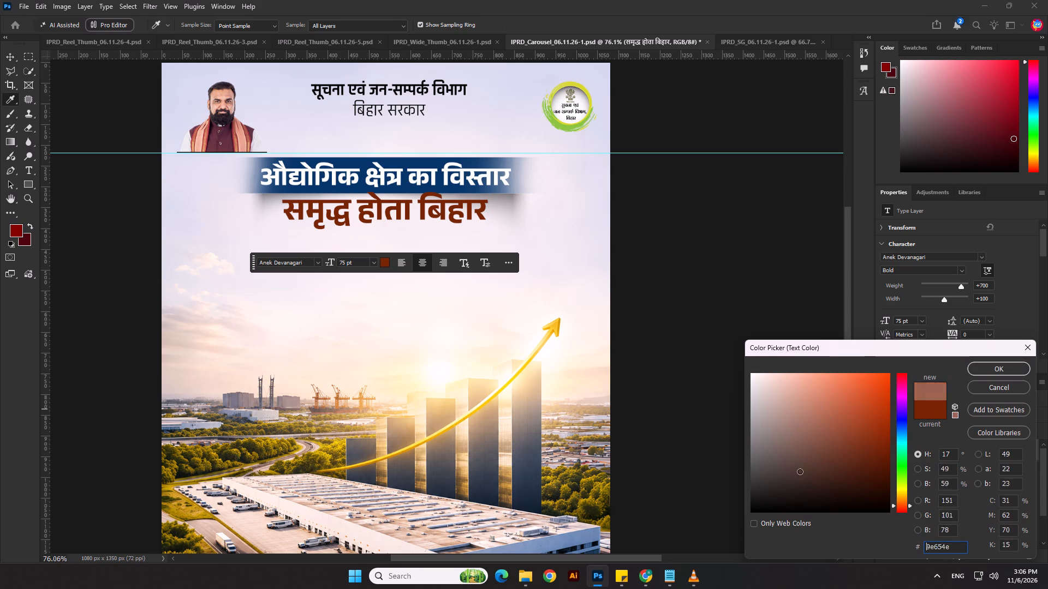
{"action": "left_click_drag", "start_coordinate": [800, 471], "coordinate": [787, 523]}
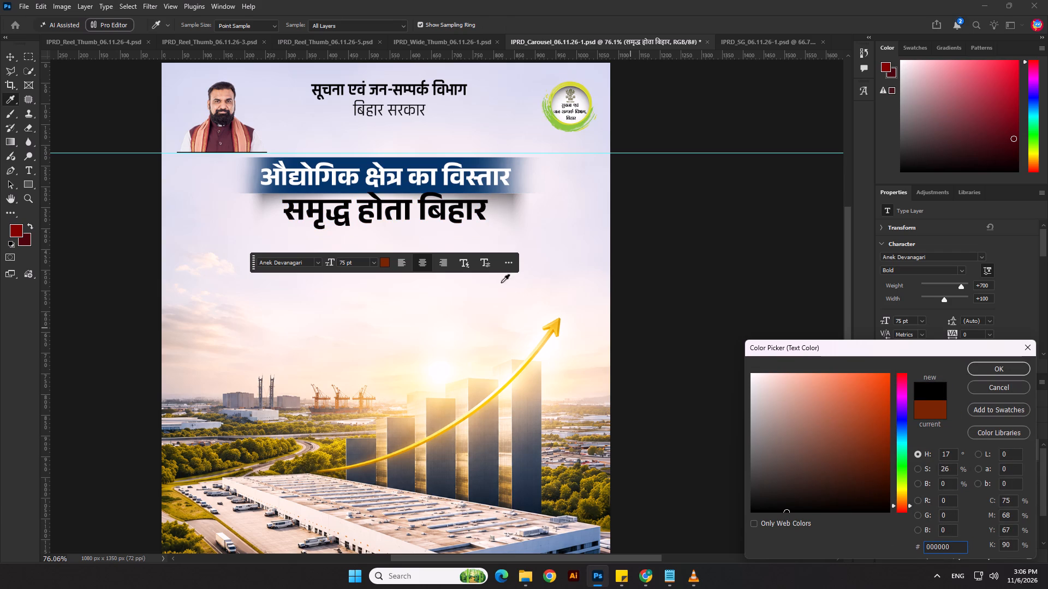
{"action": "left_click", "coordinate": [996, 370]}
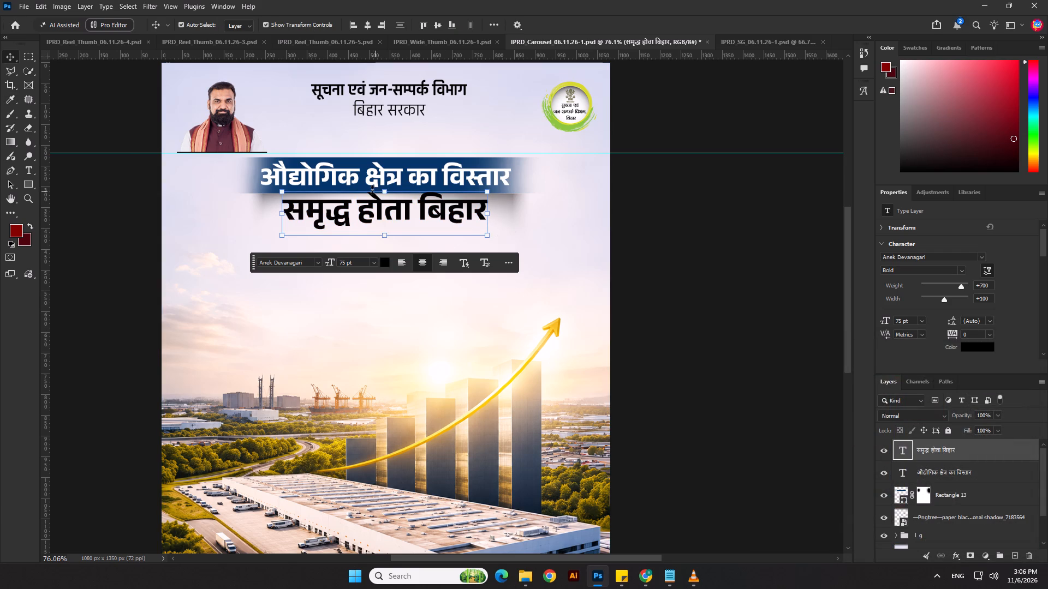
Scale the black second headline line down to about 51.79 pt, leaving a gap below the banner.
{"action": "left_click_drag", "start_coordinate": [377, 190], "coordinate": [378, 204]}
{"action": "key", "text": "Return"}
Split the word बिहार out of the second headline line into a duplicated text layer placed directly below it.
{"action": "double_click", "coordinate": [391, 224]}
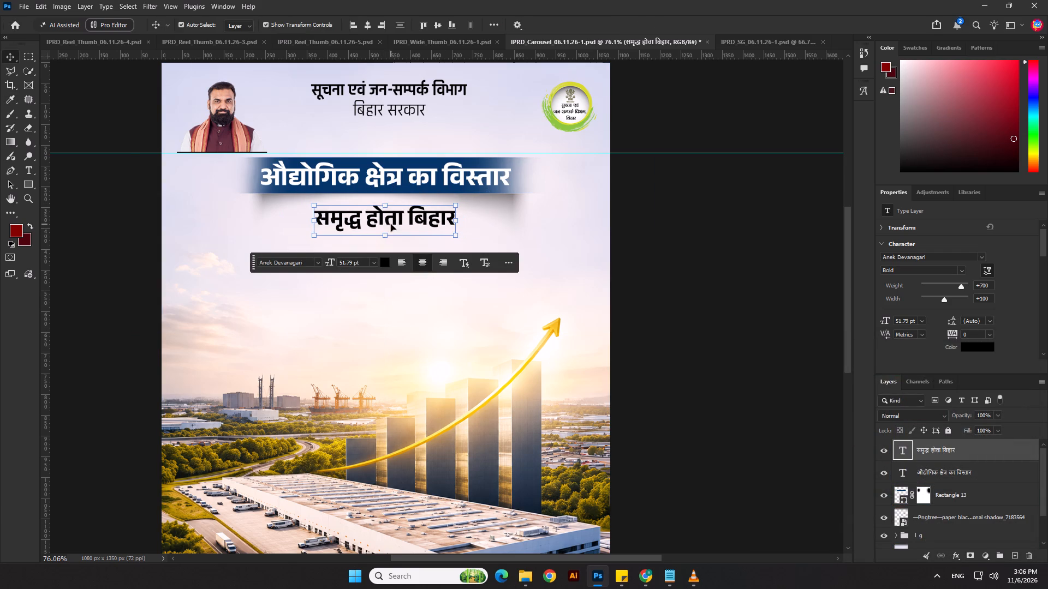
{"action": "left_click_drag", "start_coordinate": [409, 217], "coordinate": [474, 221]}
{"action": "key", "text": "ctrl+x"}
{"action": "key", "text": "BackSpace"}
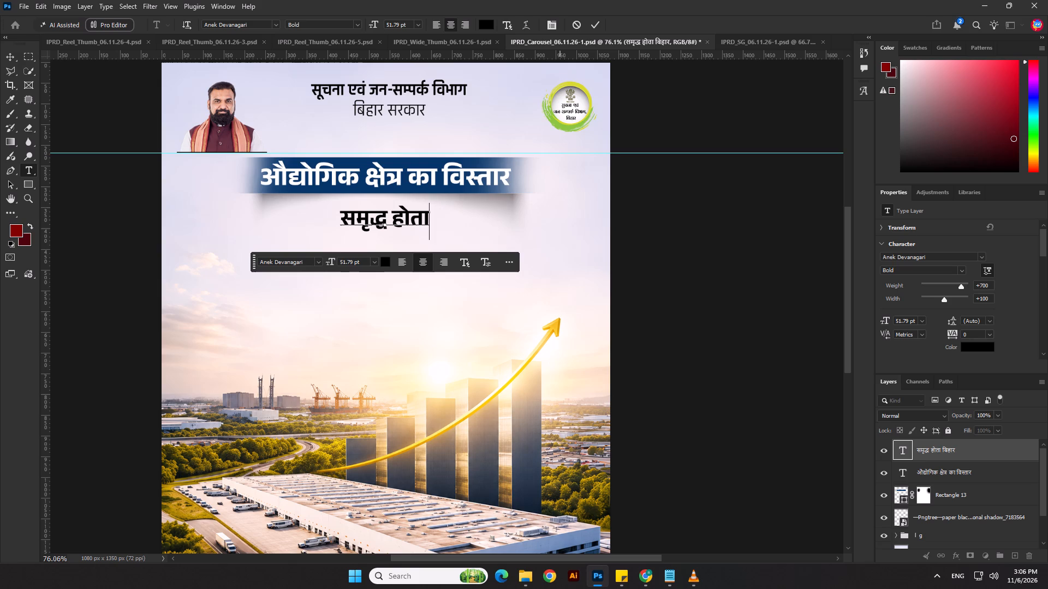
{"action": "left_click", "coordinate": [597, 24]}
{"action": "scroll", "coordinate": [290, 309], "scroll_direction": "up", "scroll_amount": 1}
{"action": "left_click_drag", "start_coordinate": [407, 211], "coordinate": [404, 251], "text": "alt+shift"}
{"action": "double_click", "coordinate": [404, 251]}
{"action": "key", "text": "ctrl+v"}
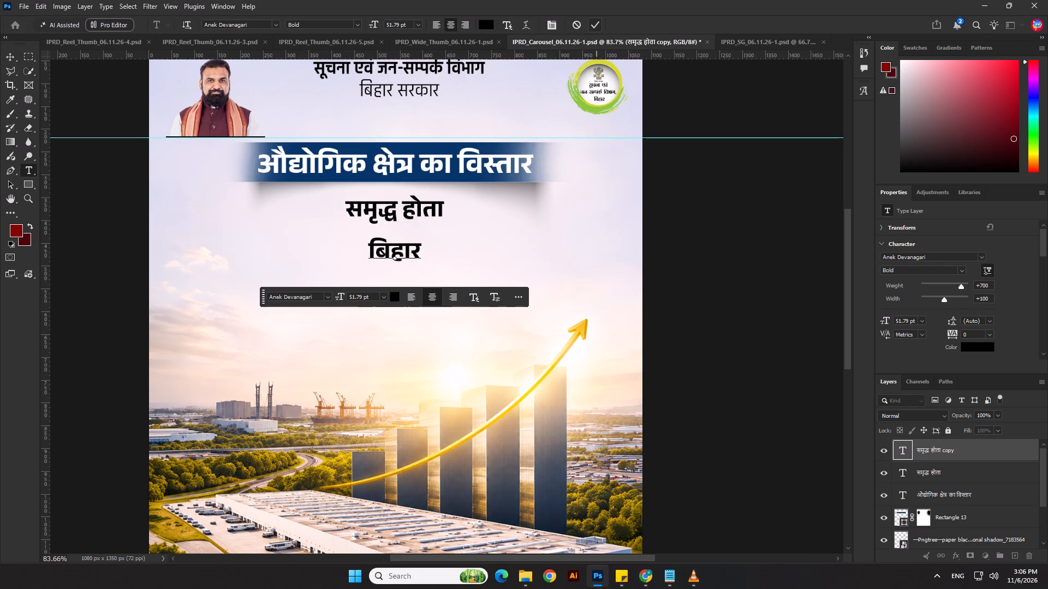
{"action": "left_click", "coordinate": [597, 22]}
Set the समृद्ध होता line's font style to Regular.
{"action": "left_click", "coordinate": [431, 202]}
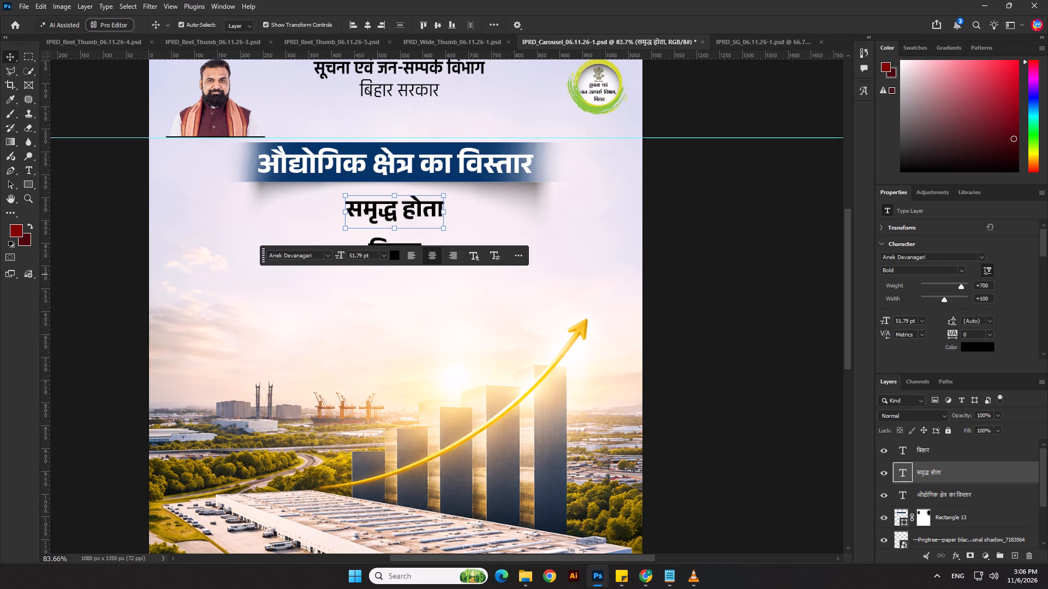
{"action": "left_click", "coordinate": [962, 270]}
{"action": "left_click", "coordinate": [911, 341]}
Scale the समृद्ध होता line down to about 39.27 pt and move it up directly under the banner.
{"action": "scroll", "coordinate": [377, 272], "scroll_direction": "up", "scroll_amount": 2}
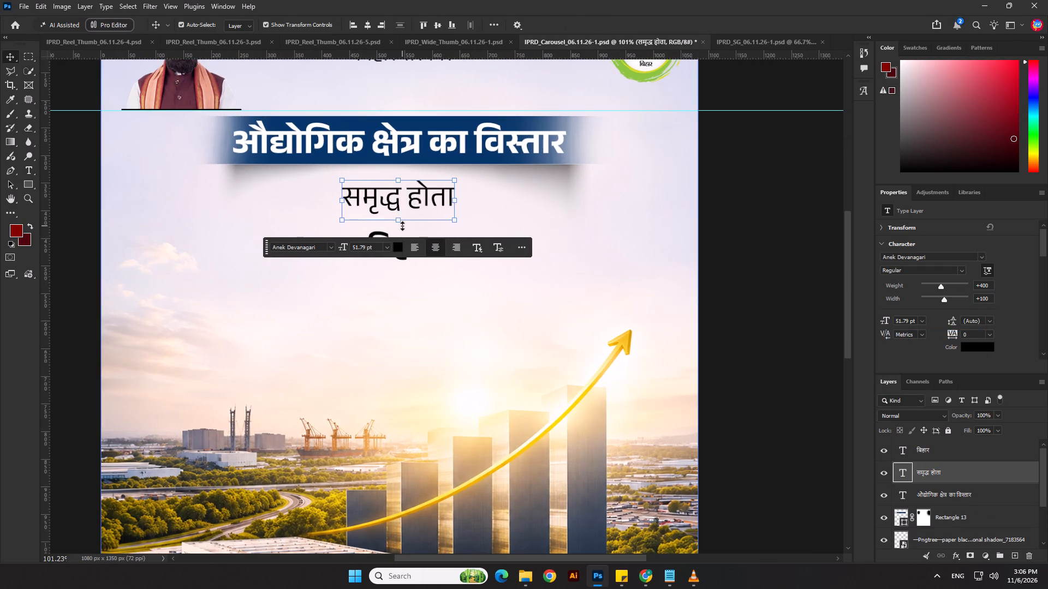
{"action": "left_click_drag", "start_coordinate": [402, 225], "coordinate": [402, 216]}
{"action": "left_click_drag", "start_coordinate": [408, 200], "coordinate": [410, 187]}
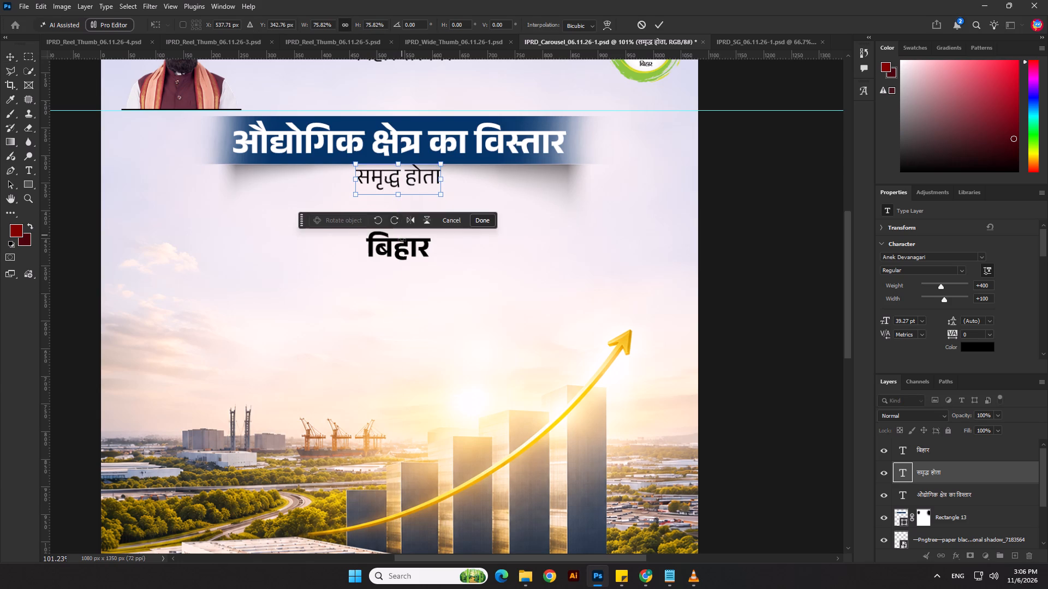
{"action": "key", "text": "Return"}
Enlarge the word बिहार to about 121.57 pt and position it just under समृद्ध होता, shifted slightly left.
{"action": "left_click", "coordinate": [407, 254]}
{"action": "left_click_drag", "start_coordinate": [400, 233], "coordinate": [396, 181]}
{"action": "left_click_drag", "start_coordinate": [396, 213], "coordinate": [383, 216]}
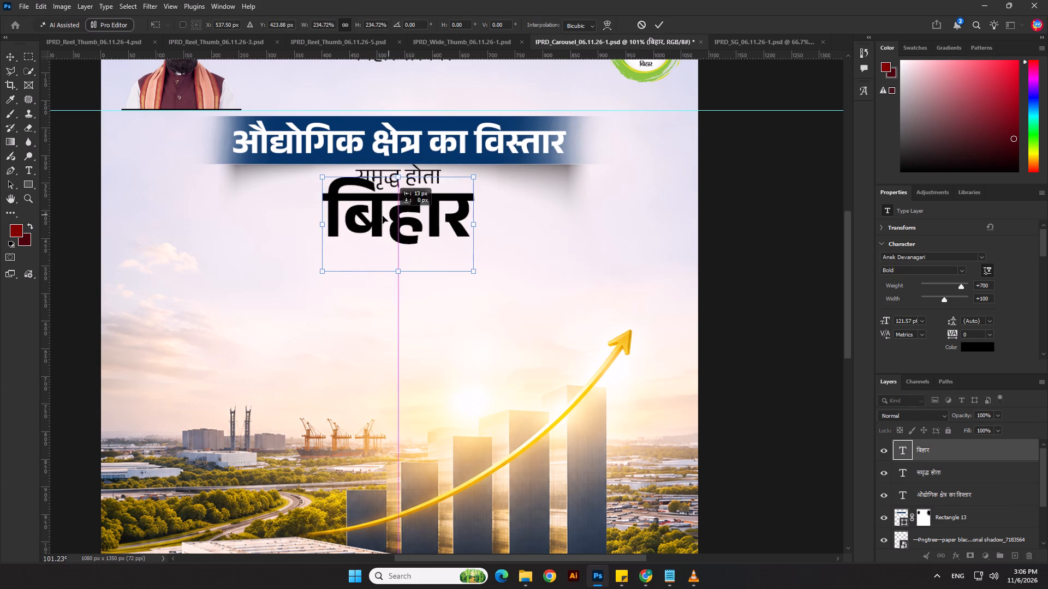
{"action": "left_click_drag", "start_coordinate": [383, 216], "coordinate": [377, 212]}
{"action": "key", "text": "Return"}
{"action": "left_click", "coordinate": [791, 263]}
Enlarge the समृद्ध होता line to about 42.9 pt so its right end lines up with the word बिहार.
{"action": "scroll", "coordinate": [474, 262], "scroll_direction": "down", "scroll_amount": 2}
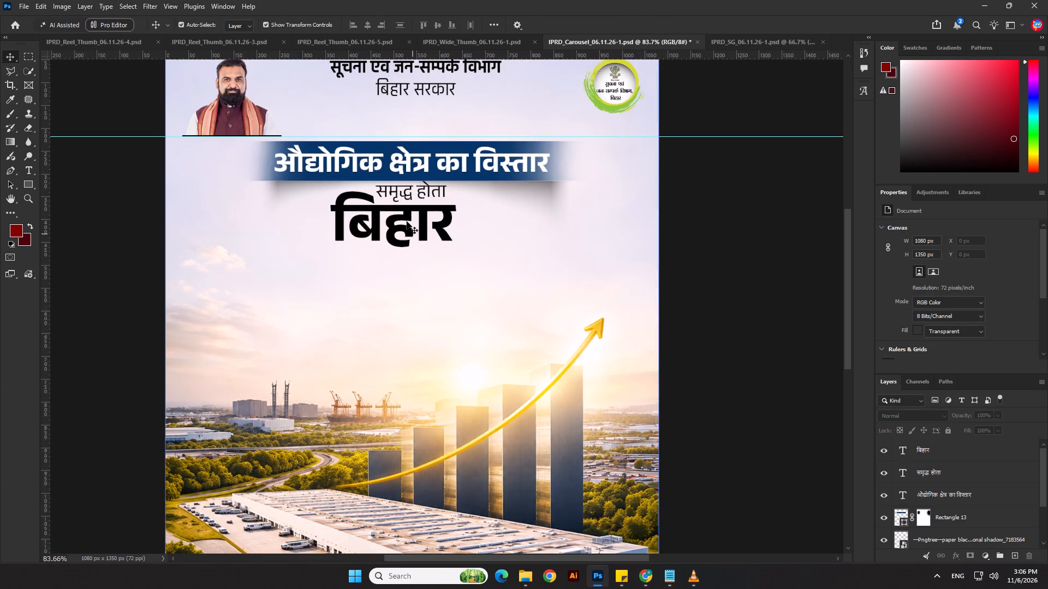
{"action": "scroll", "coordinate": [389, 209], "scroll_direction": "up", "scroll_amount": 4}
{"action": "left_click", "coordinate": [428, 185]}
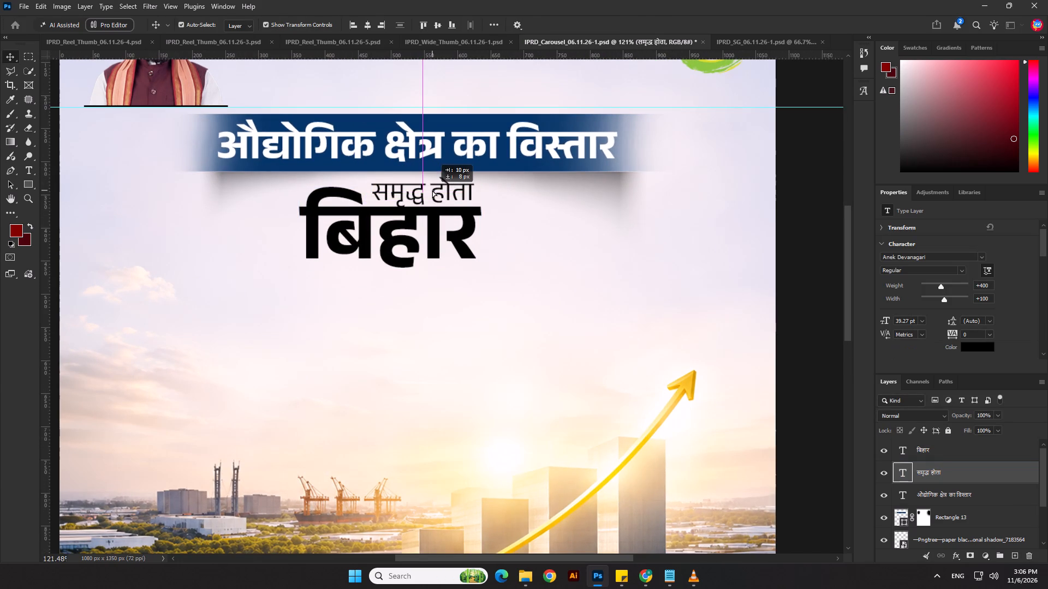
{"action": "left_click_drag", "start_coordinate": [473, 188], "coordinate": [477, 187]}
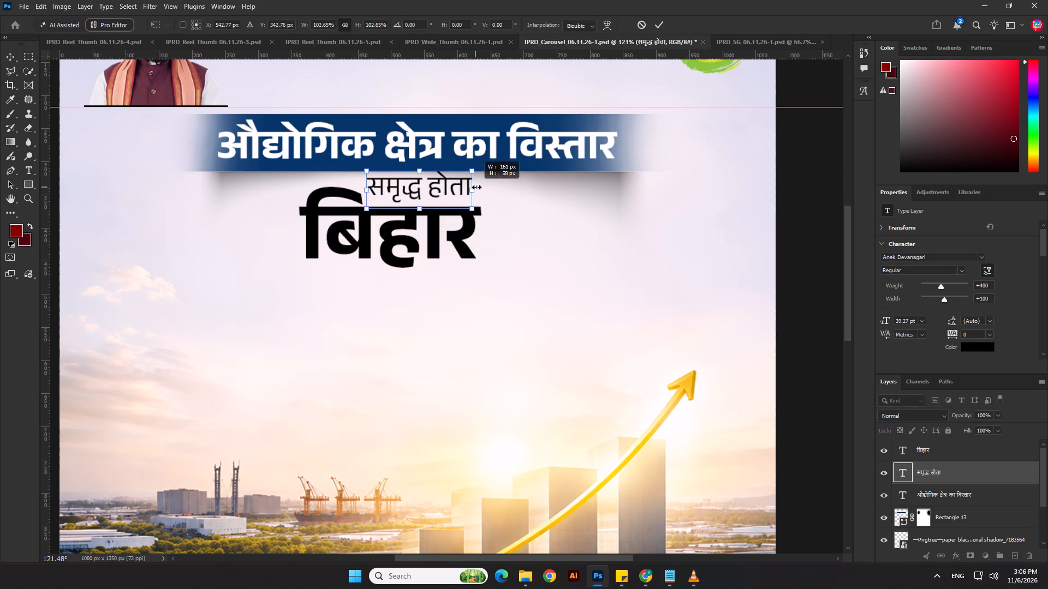
{"action": "left_click_drag", "start_coordinate": [477, 187], "coordinate": [479, 187]}
{"action": "key", "text": "Return"}
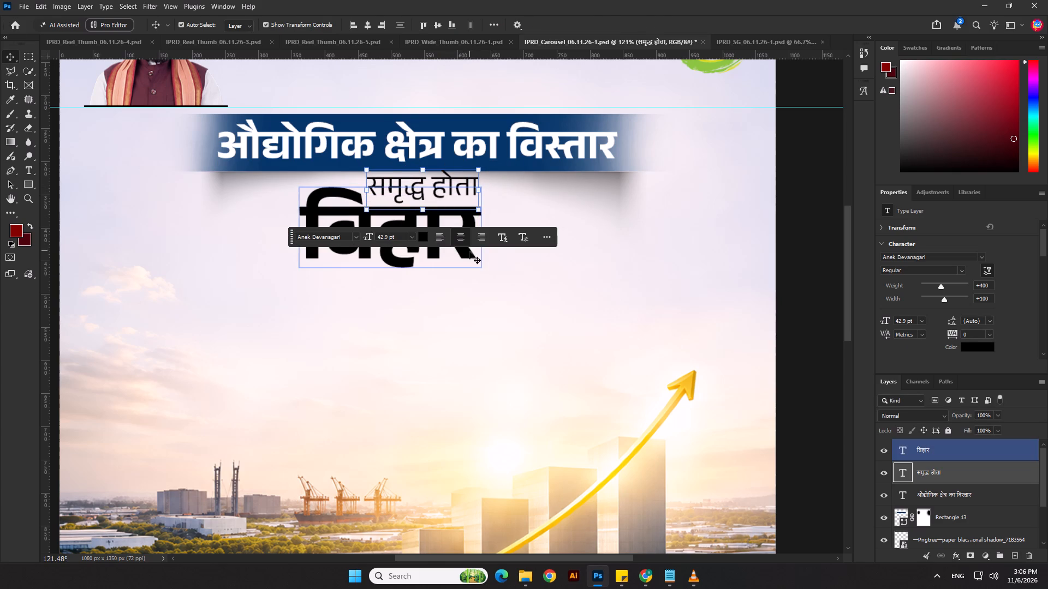
Group the समृद्ध होता and बिहार text layers together.
{"action": "left_click", "coordinate": [469, 254], "text": "shift"}
{"action": "key", "text": "ctrl+g"}
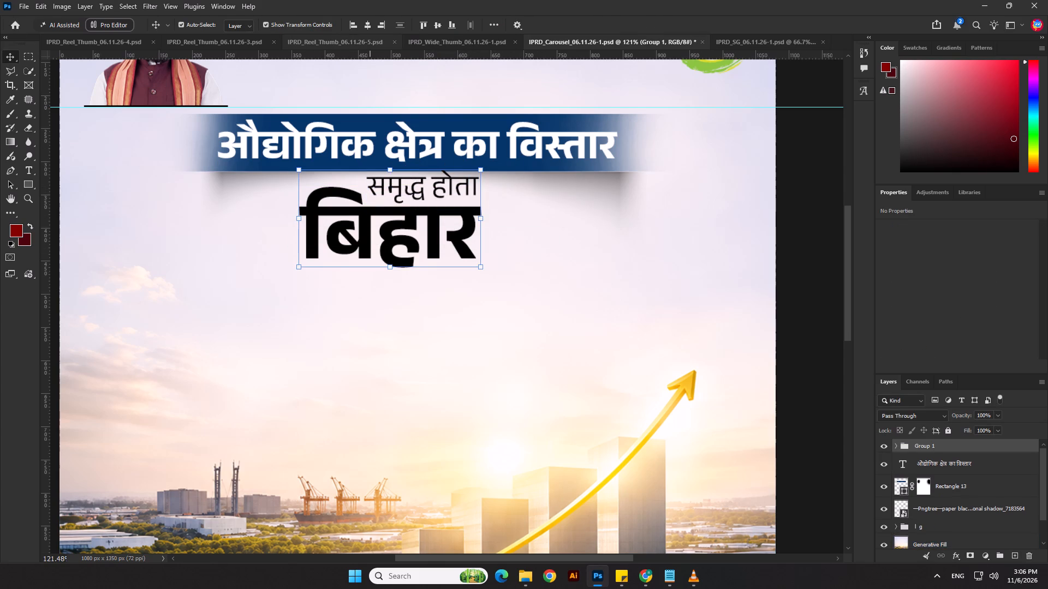
Centre the new text group horizontally on the canvas and nudge it down away from the banner.
{"action": "left_click", "coordinate": [368, 28]}
{"action": "key", "text": "shift+Down"}
{"action": "key", "text": "shift+Down"}
Scale the text group up to about 120.67% and fine-tune its vertical position below the banner.
{"action": "left_click_drag", "start_coordinate": [415, 286], "coordinate": [415, 287]}
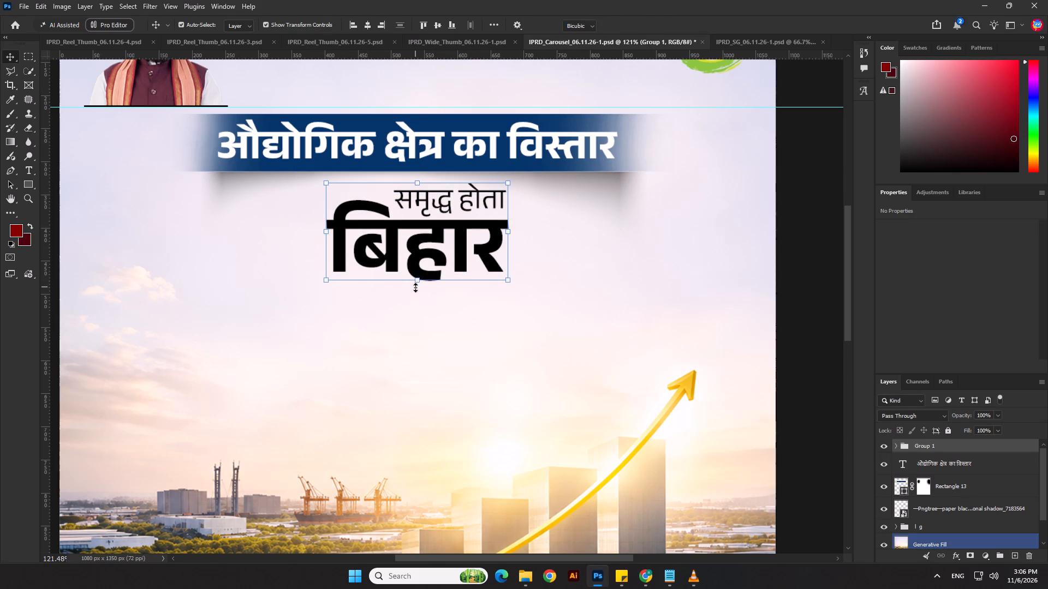
{"action": "left_click_drag", "start_coordinate": [415, 287], "coordinate": [416, 306]}
{"action": "key", "text": "shift+Up"}
{"action": "key", "text": "Down"}
{"action": "key", "text": "Down"}
{"action": "key", "text": "Down"}
{"action": "key", "text": "Down"}
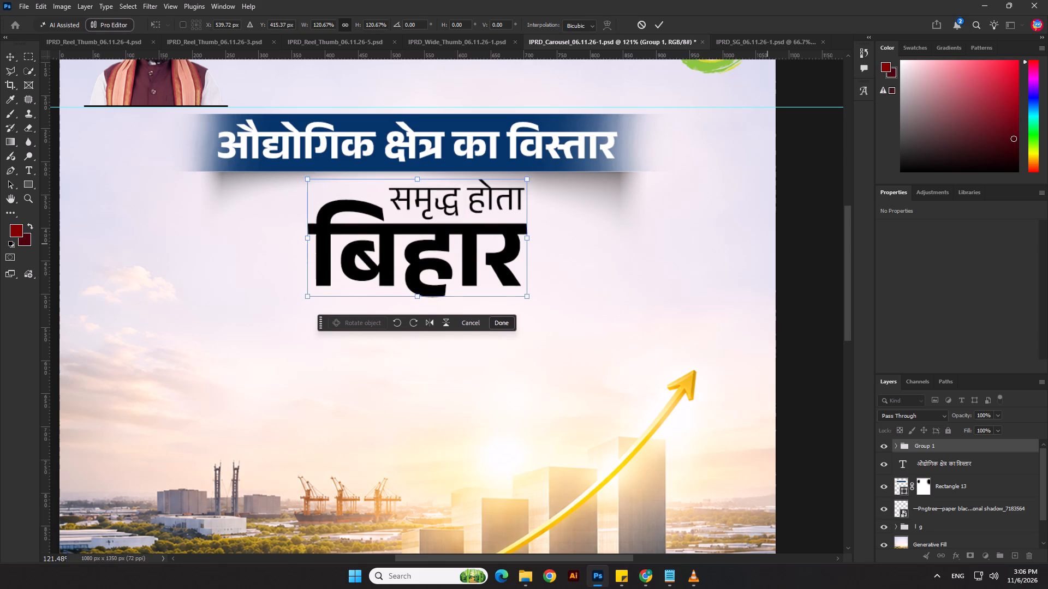
{"action": "key", "text": "Down"}
{"action": "key", "text": "Return"}
{"action": "left_click", "coordinate": [800, 232]}
Change the text colour of the word बिहार from black to red ae030f.
{"action": "scroll", "coordinate": [600, 266], "scroll_direction": "down", "scroll_amount": 7}
{"action": "left_click", "coordinate": [540, 266]}
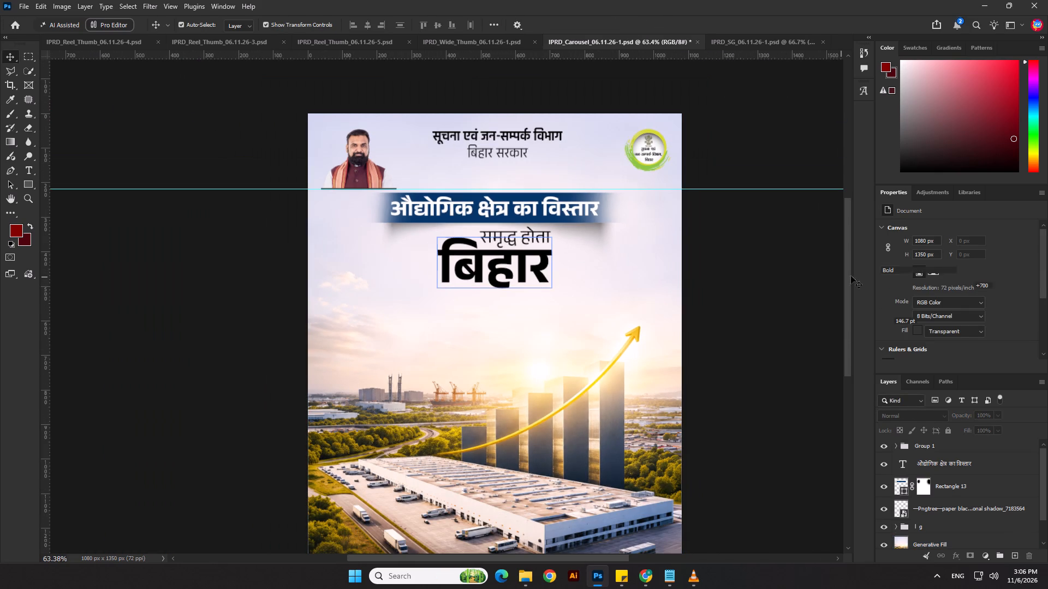
{"action": "left_click", "coordinate": [972, 347]}
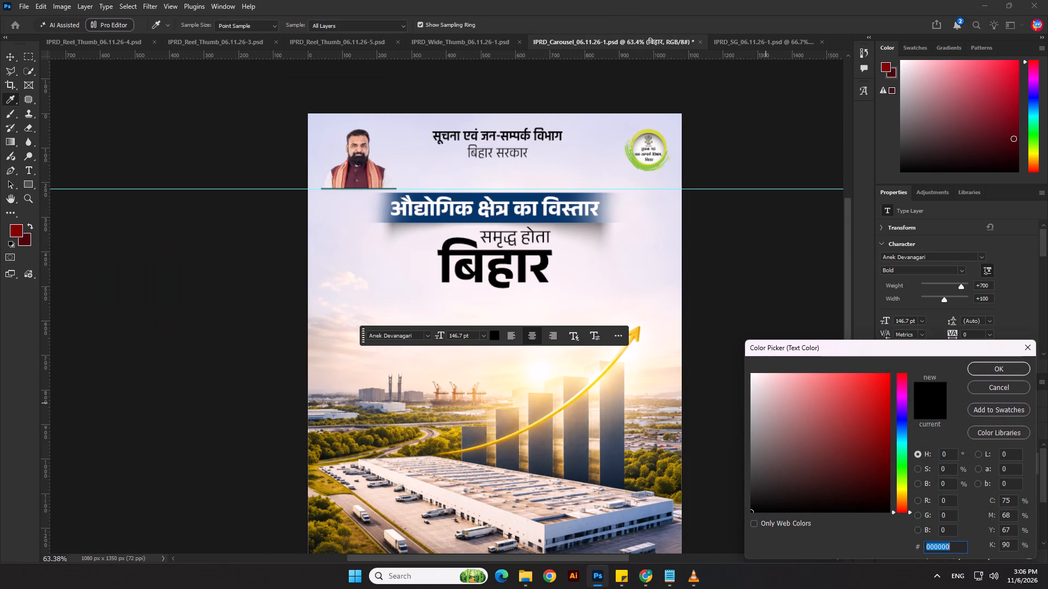
{"action": "left_click", "coordinate": [902, 500]}
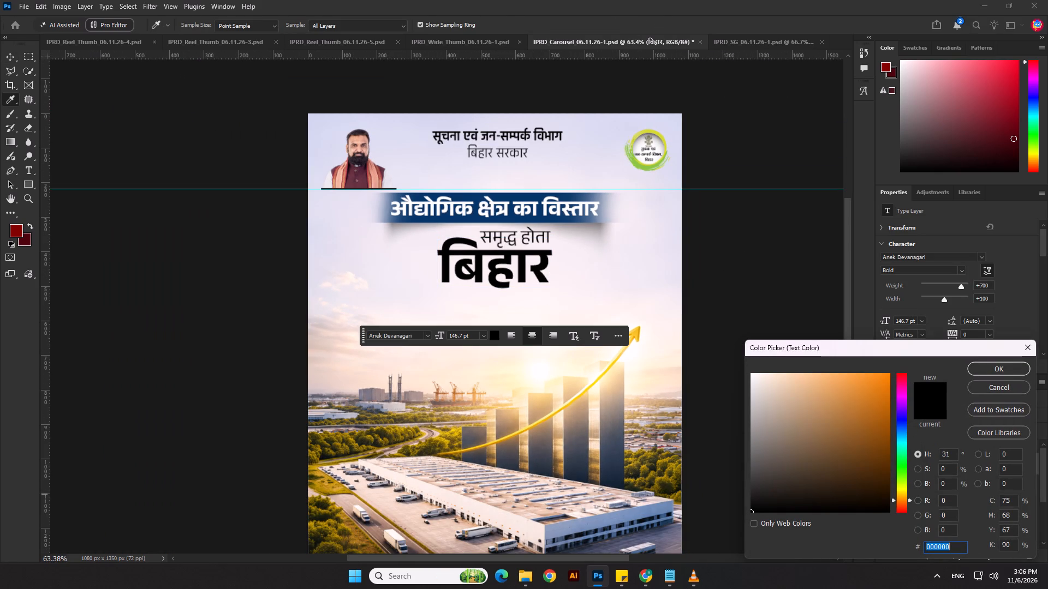
{"action": "left_click", "coordinate": [888, 456]}
{"action": "left_click", "coordinate": [885, 442]}
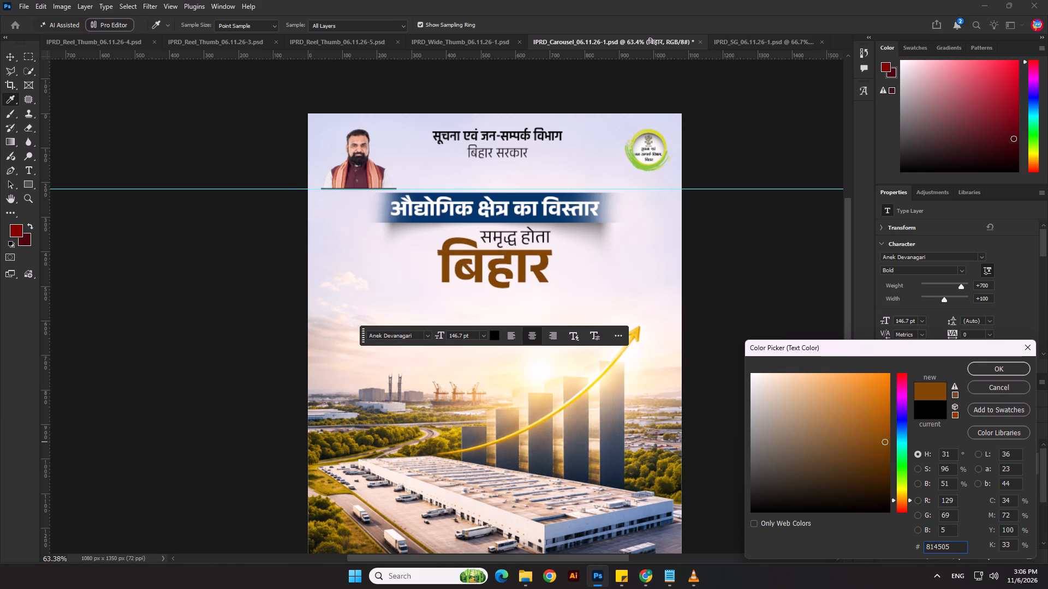
{"action": "double_click", "coordinate": [902, 503]}
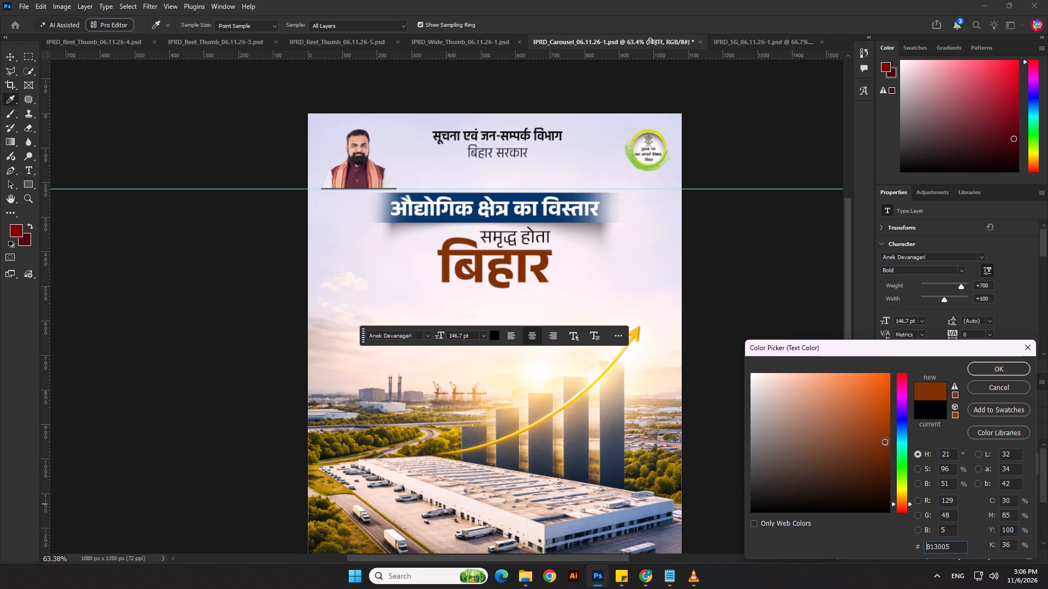
{"action": "left_click", "coordinate": [901, 387]}
{"action": "left_click_drag", "start_coordinate": [901, 382], "coordinate": [906, 375]}
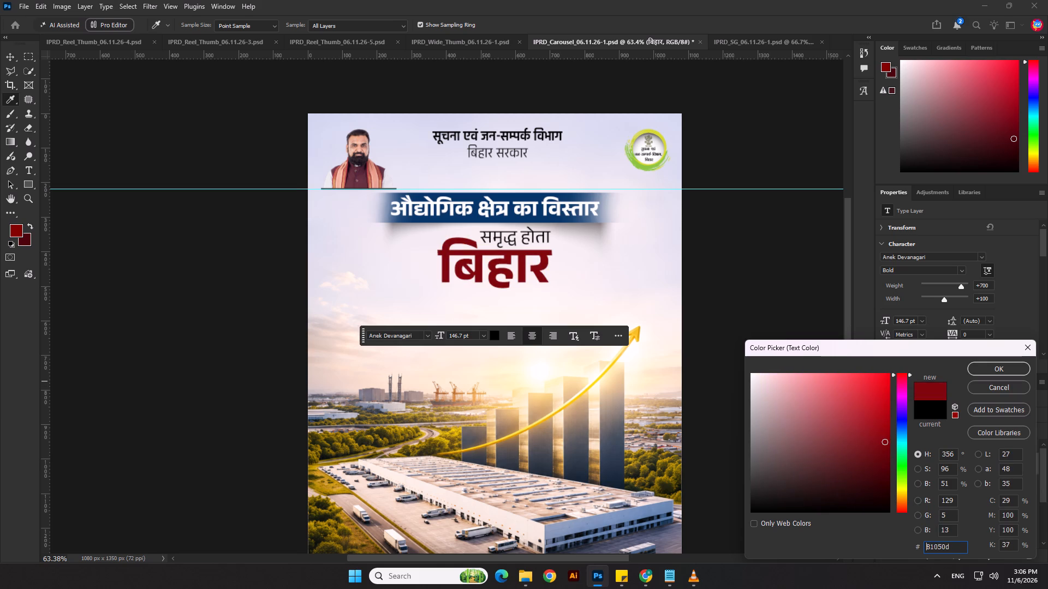
{"action": "left_click", "coordinate": [888, 417]}
{"action": "left_click", "coordinate": [888, 417]}
{"action": "left_click", "coordinate": [980, 364]}
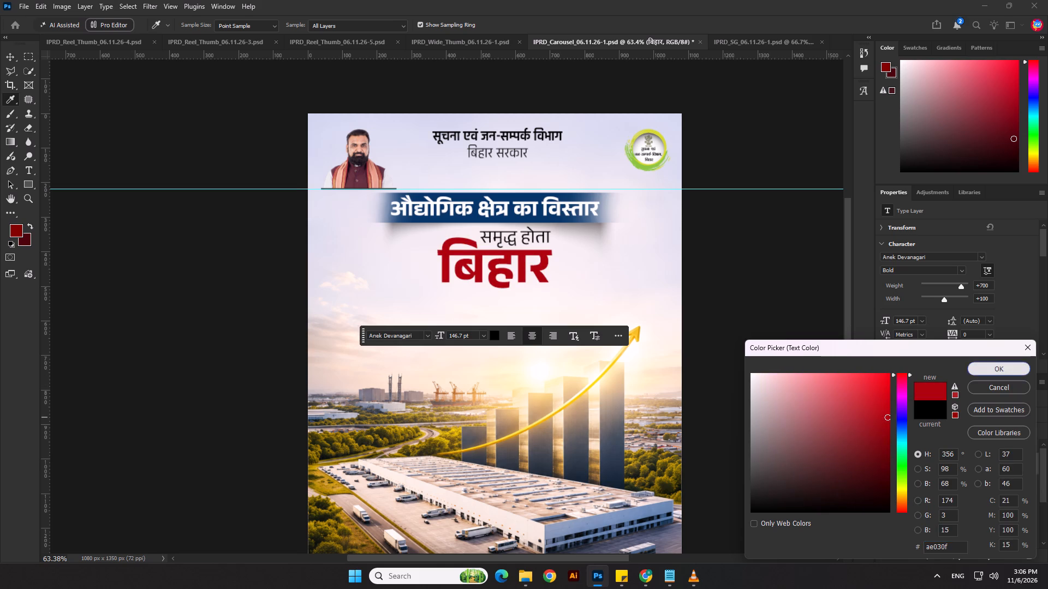
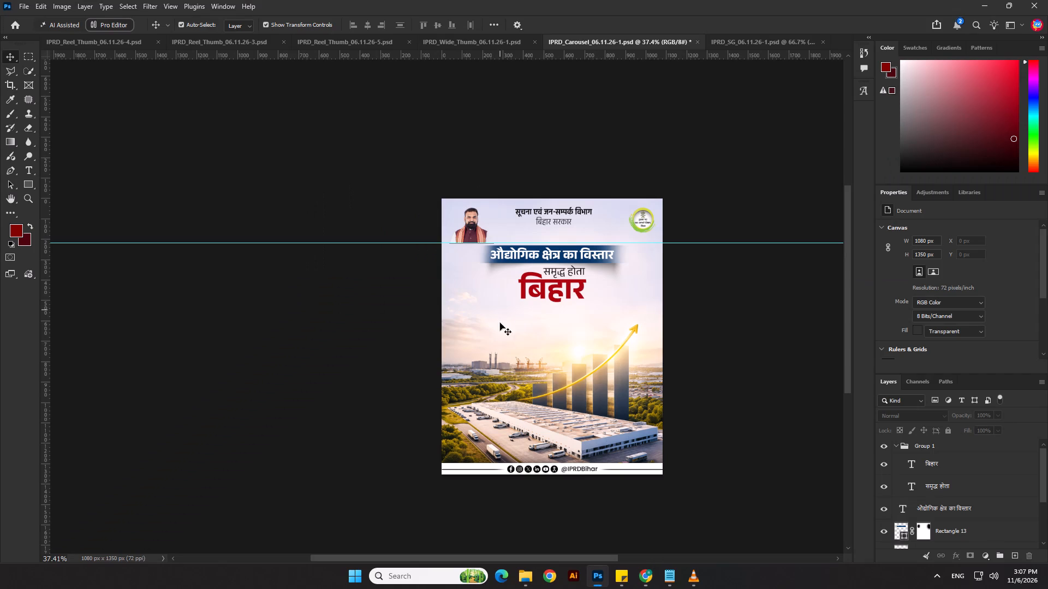
Darken the text colour of the word बिहार to red 950210.
{"action": "left_click", "coordinate": [733, 342]}
{"action": "scroll", "coordinate": [621, 294], "scroll_direction": "up", "scroll_amount": 6}
{"action": "left_click", "coordinate": [567, 293]}
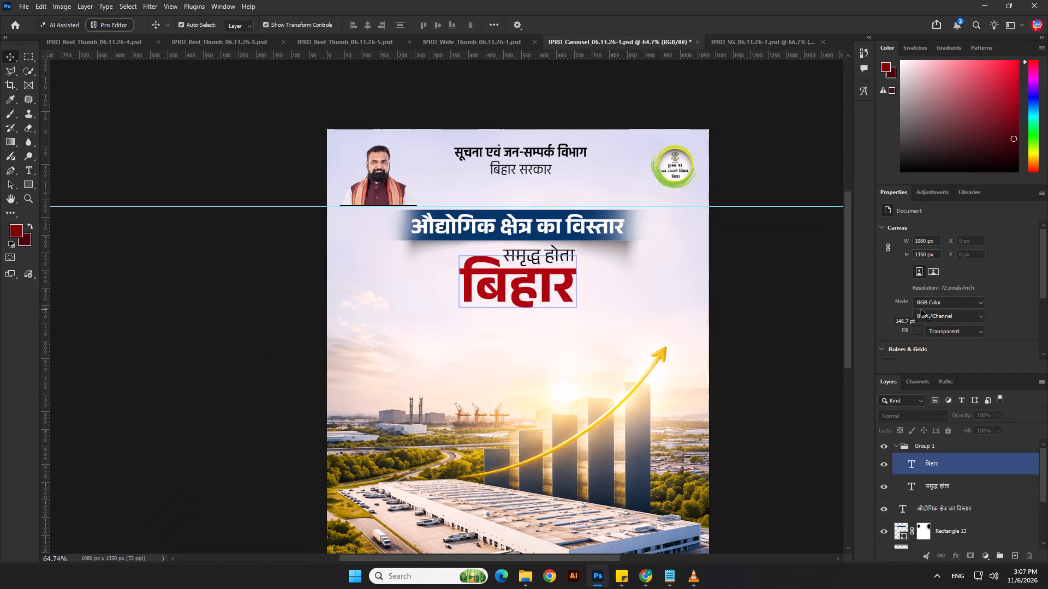
{"action": "left_click", "coordinate": [990, 350]}
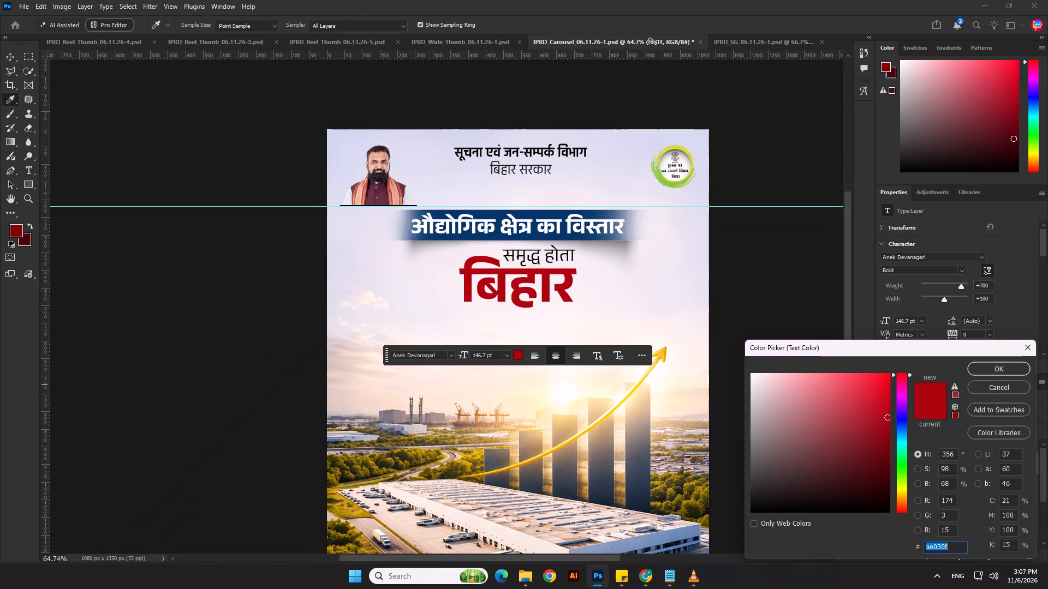
{"action": "left_click", "coordinate": [902, 380]}
{"action": "left_click_drag", "start_coordinate": [901, 380], "coordinate": [906, 375]}
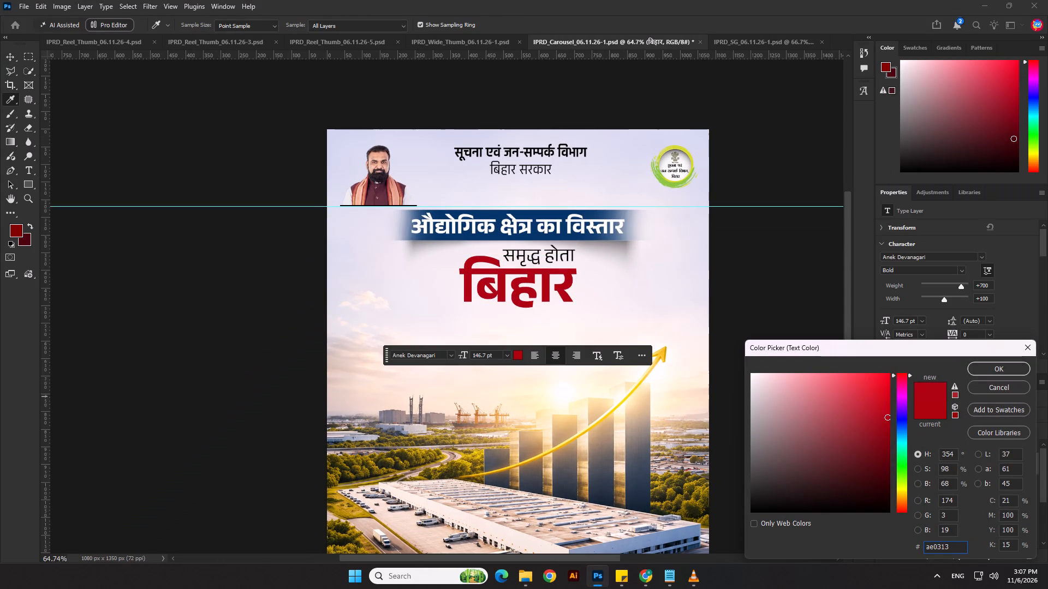
{"action": "left_click", "coordinate": [888, 431]}
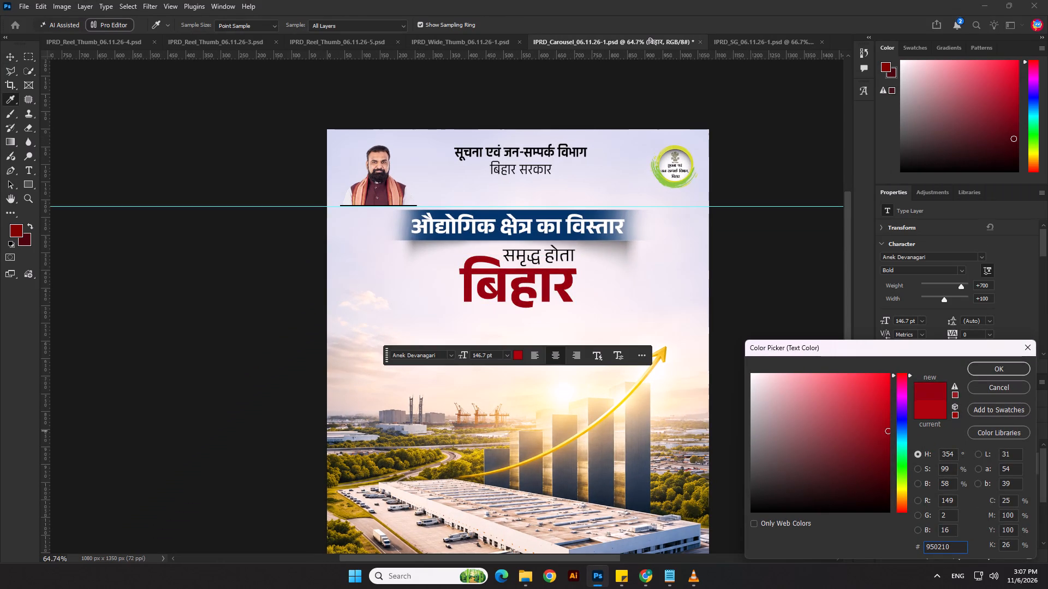
{"action": "left_click", "coordinate": [989, 364]}
{"action": "left_click", "coordinate": [807, 297]}
Draw a 55 × 55 px square in the photo's bottom-left corner, just above the white footer strip.
{"action": "scroll", "coordinate": [302, 283], "scroll_direction": "down", "scroll_amount": 8}
{"action": "left_click", "coordinate": [265, 352]}
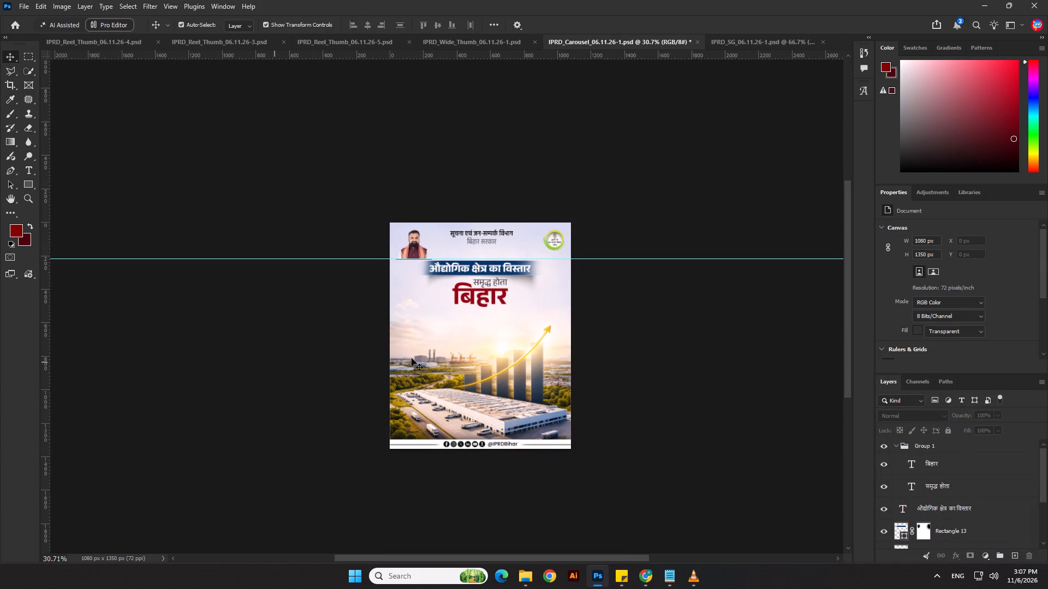
{"action": "scroll", "coordinate": [546, 302], "scroll_direction": "up", "scroll_amount": 3}
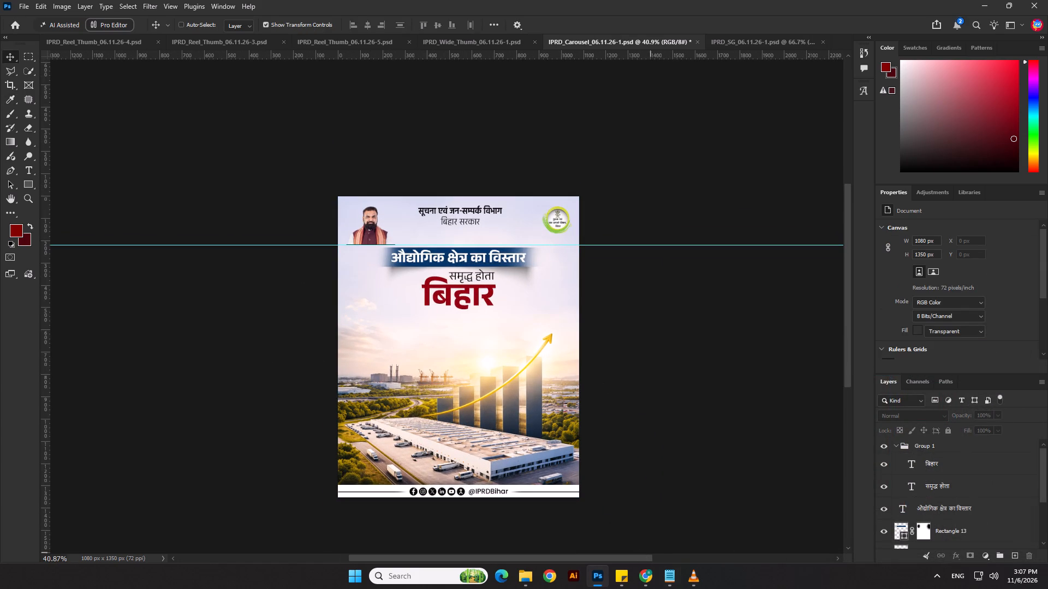
{"action": "scroll", "coordinate": [538, 498], "scroll_direction": "up", "scroll_amount": 3}
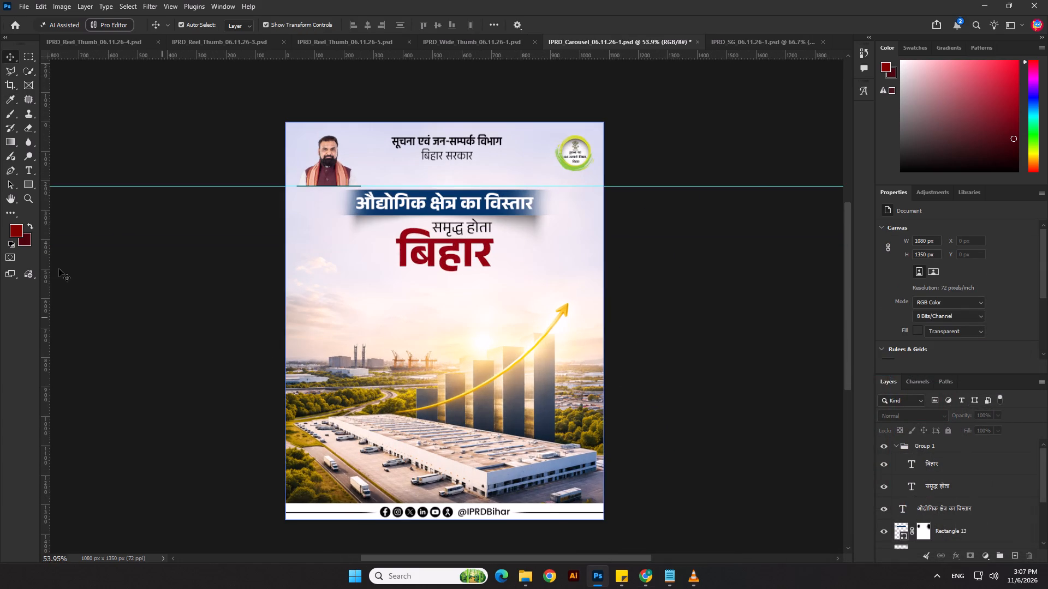
{"action": "left_click", "coordinate": [25, 184]}
{"action": "scroll", "coordinate": [267, 516], "scroll_direction": "up", "scroll_amount": 5}
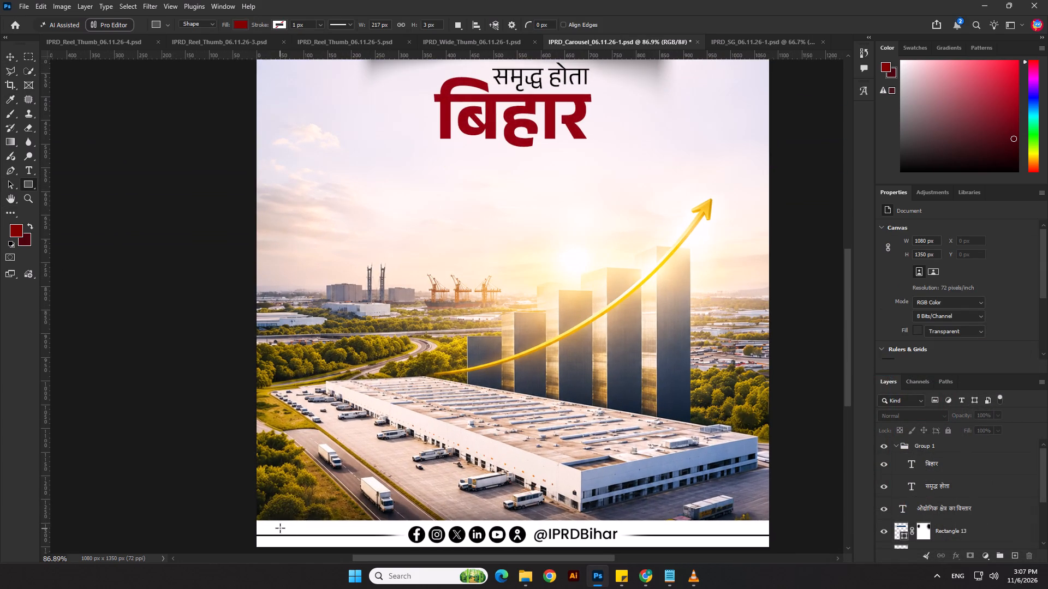
{"action": "left_click_drag", "start_coordinate": [283, 520], "coordinate": [256, 502]}
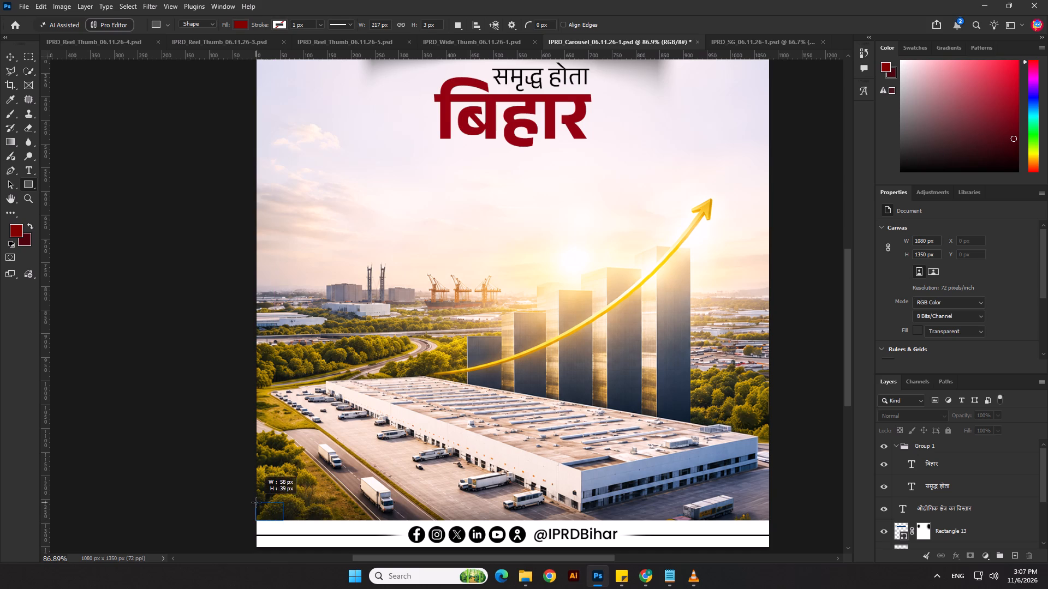
{"action": "left_click_drag", "start_coordinate": [256, 502], "coordinate": [259, 495]}
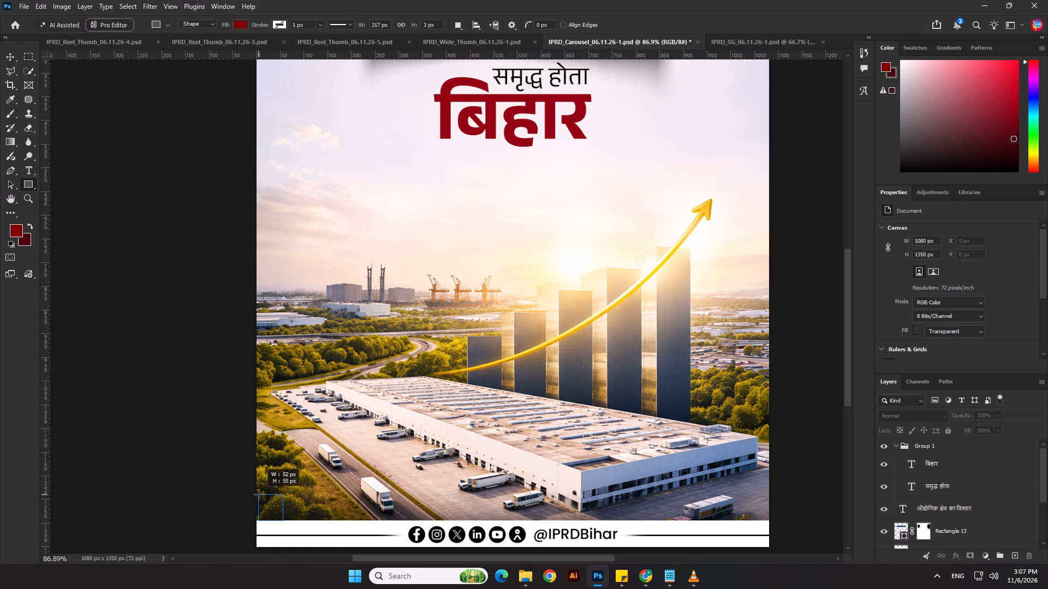
{"action": "left_click_drag", "start_coordinate": [259, 495], "coordinate": [257, 495]}
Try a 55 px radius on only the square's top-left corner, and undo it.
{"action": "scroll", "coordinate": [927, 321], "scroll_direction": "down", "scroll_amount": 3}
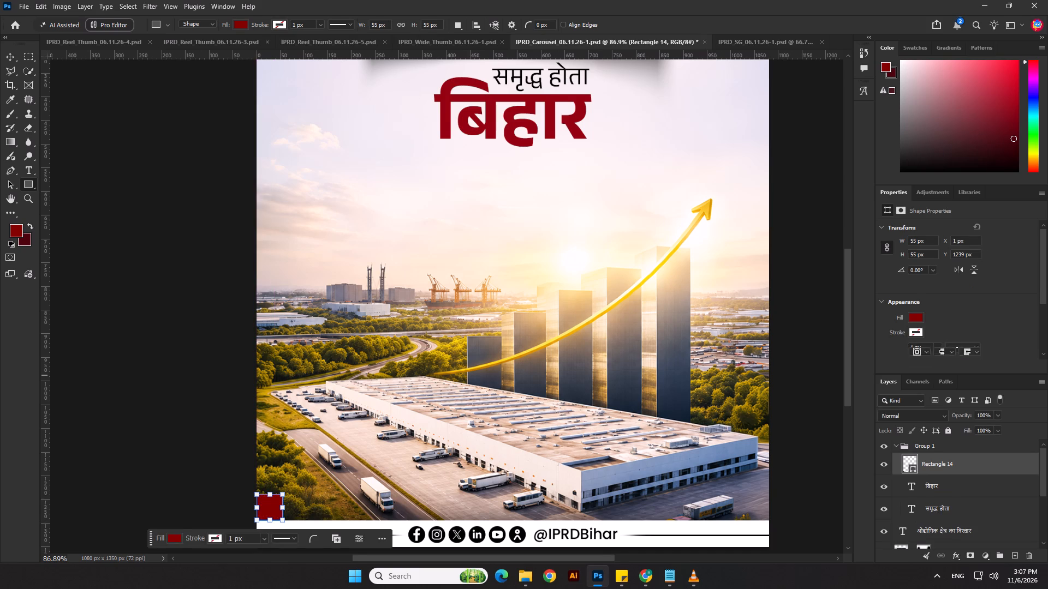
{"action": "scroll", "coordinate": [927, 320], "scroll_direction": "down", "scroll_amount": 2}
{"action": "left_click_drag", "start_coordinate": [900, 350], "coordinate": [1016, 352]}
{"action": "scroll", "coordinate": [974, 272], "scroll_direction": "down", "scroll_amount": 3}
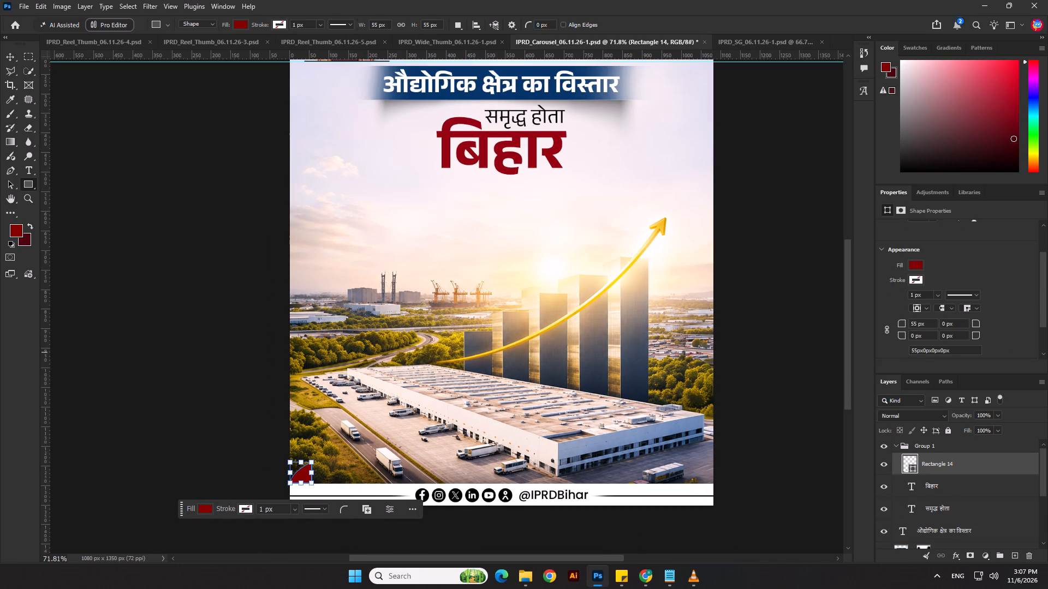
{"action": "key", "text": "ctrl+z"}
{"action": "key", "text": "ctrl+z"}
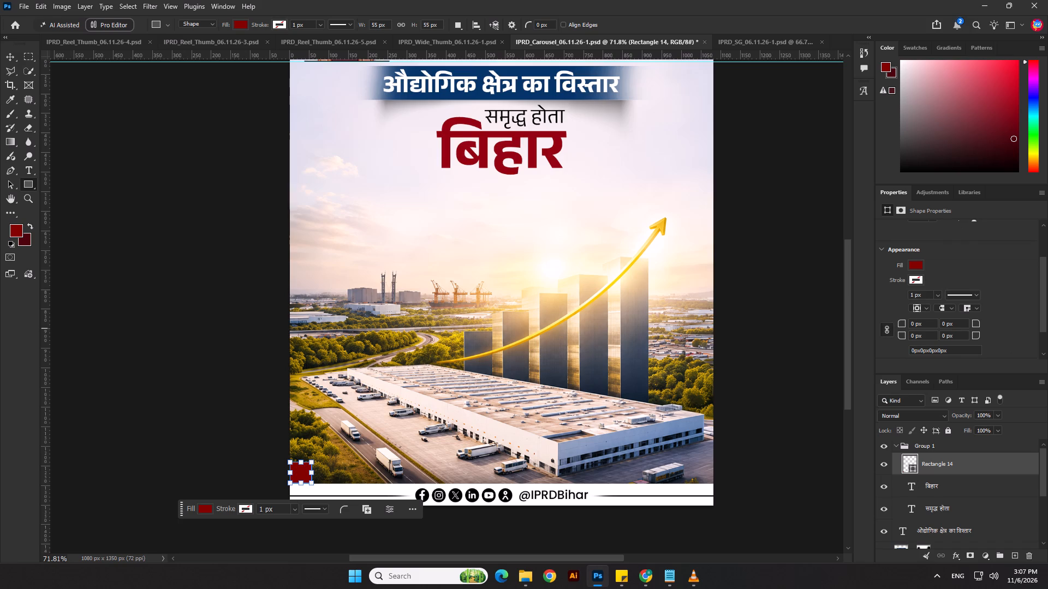
Round the square's top-right corner to 27.5 px and set its other three corner radii to 0.
{"action": "left_click", "coordinate": [890, 328]}
{"action": "left_click_drag", "start_coordinate": [902, 323], "coordinate": [1008, 315]}
{"action": "scroll", "coordinate": [913, 318], "scroll_direction": "up", "scroll_amount": 2}
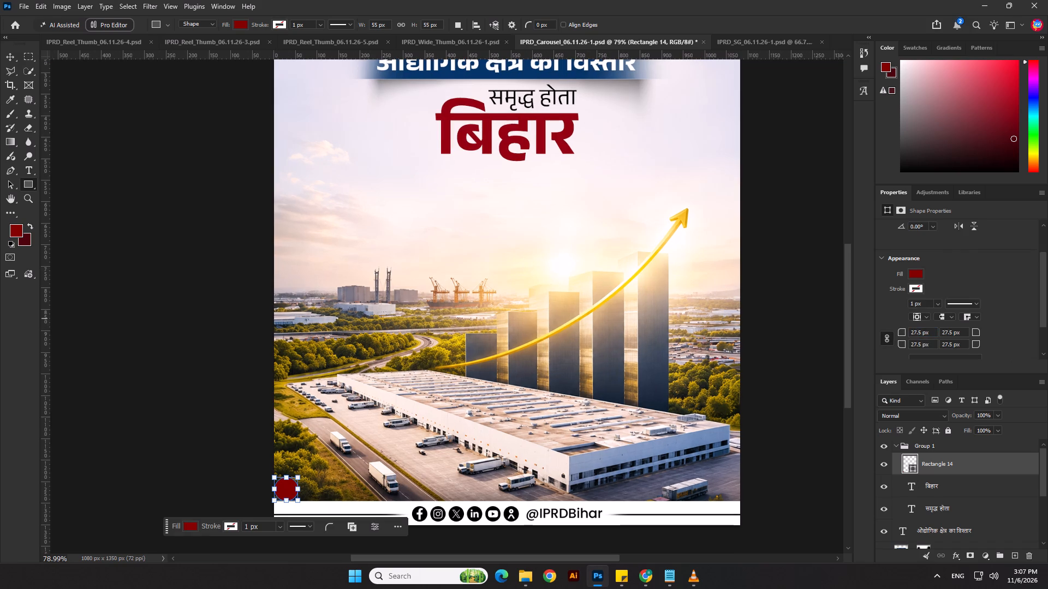
{"action": "left_click", "coordinate": [886, 337]}
{"action": "left_click_drag", "start_coordinate": [929, 332], "coordinate": [896, 334]}
{"action": "key", "text": "0"}
{"action": "left_click_drag", "start_coordinate": [927, 342], "coordinate": [856, 354]}
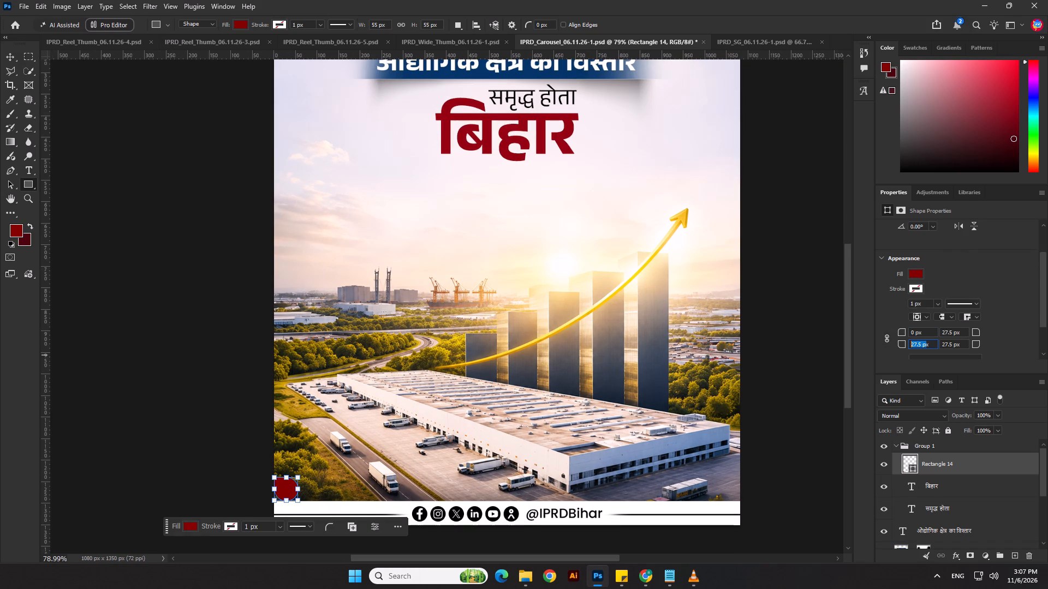
{"action": "left_click_drag", "start_coordinate": [932, 344], "coordinate": [872, 359]}
{"action": "key", "text": "0"}
{"action": "left_click_drag", "start_coordinate": [966, 346], "coordinate": [895, 354]}
{"action": "key", "text": "0"}
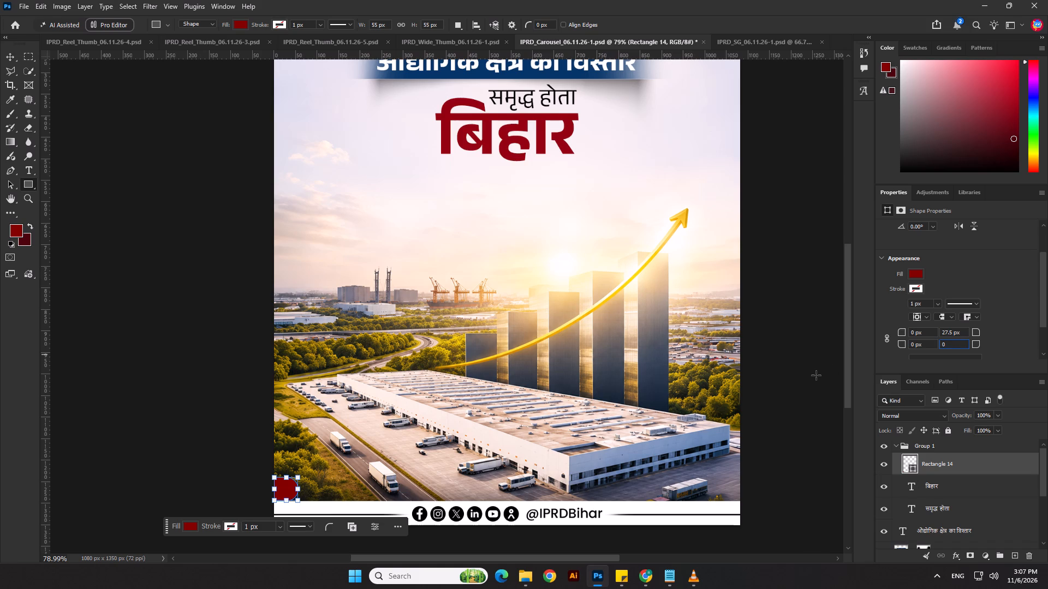
{"action": "key", "text": "Return"}
{"action": "left_click", "coordinate": [816, 375]}
{"action": "scroll", "coordinate": [578, 328], "scroll_direction": "down", "scroll_amount": 5}
{"action": "left_click", "coordinate": [543, 237]}
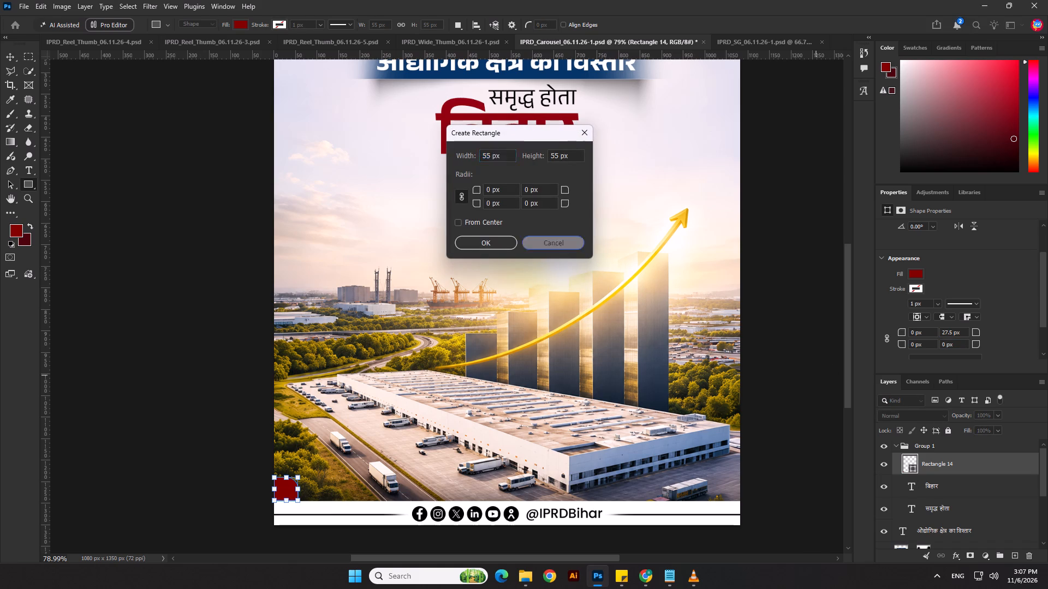
{"action": "left_click", "coordinate": [9, 62]}
{"action": "left_click", "coordinate": [85, 153]}
Recolour the corner square's fill to the dark blue from the recently used colours.
{"action": "scroll", "coordinate": [270, 475], "scroll_direction": "up", "scroll_amount": 3}
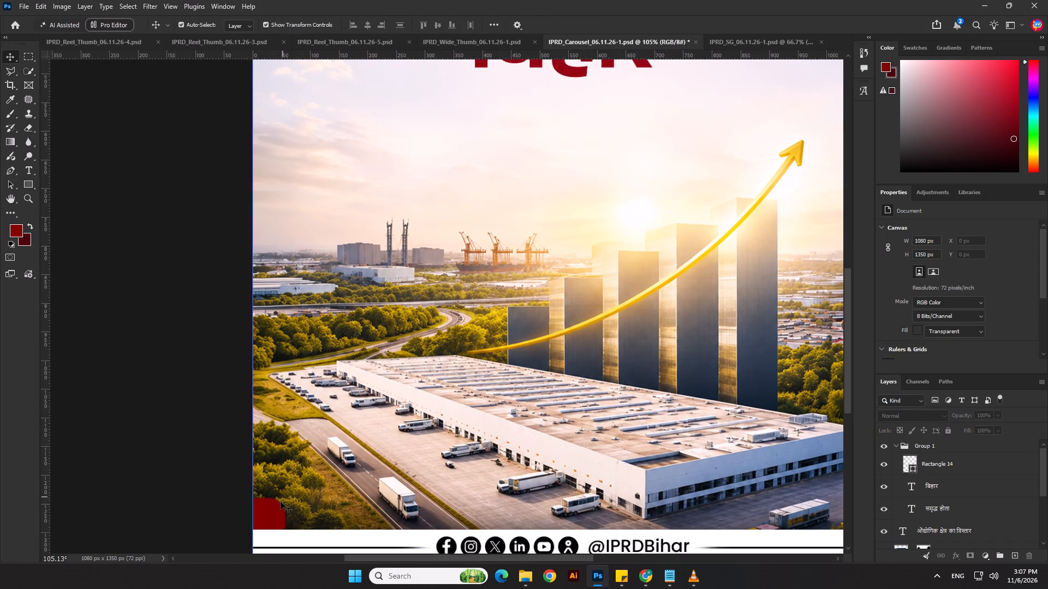
{"action": "left_click", "coordinate": [270, 509]}
{"action": "left_click", "coordinate": [194, 368]}
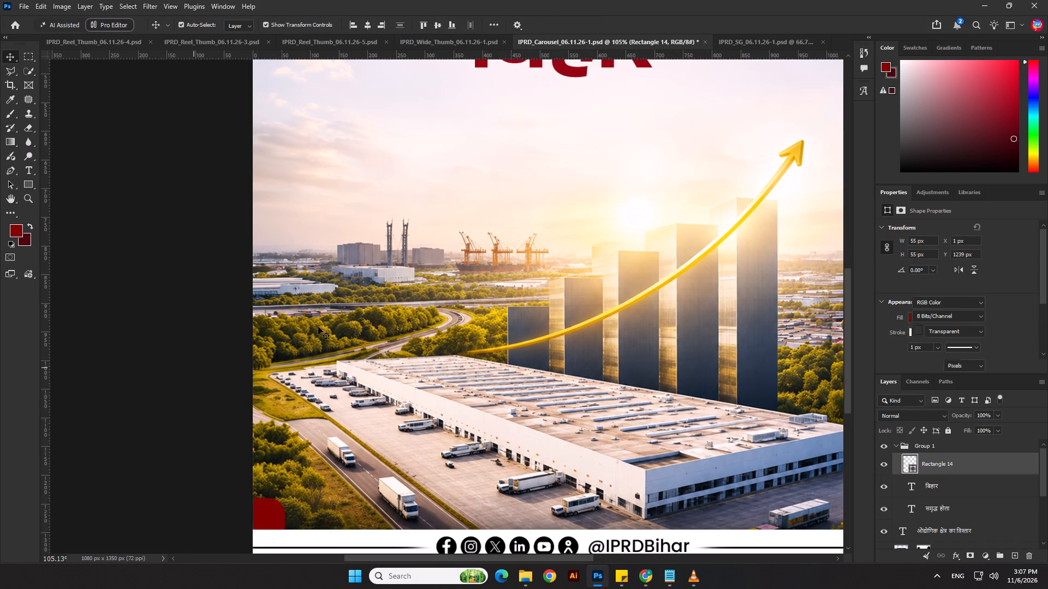
{"action": "scroll", "coordinate": [403, 286], "scroll_direction": "down", "scroll_amount": 8}
{"action": "left_click", "coordinate": [243, 440]}
{"action": "scroll", "coordinate": [324, 398], "scroll_direction": "up", "scroll_amount": 2}
{"action": "left_click", "coordinate": [325, 416]}
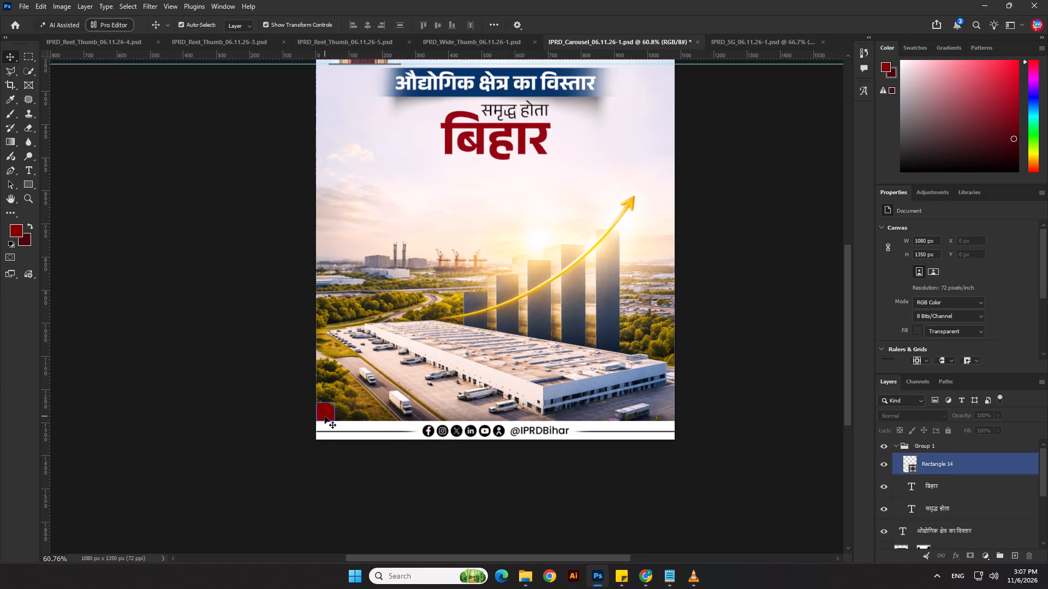
{"action": "left_click", "coordinate": [918, 314]}
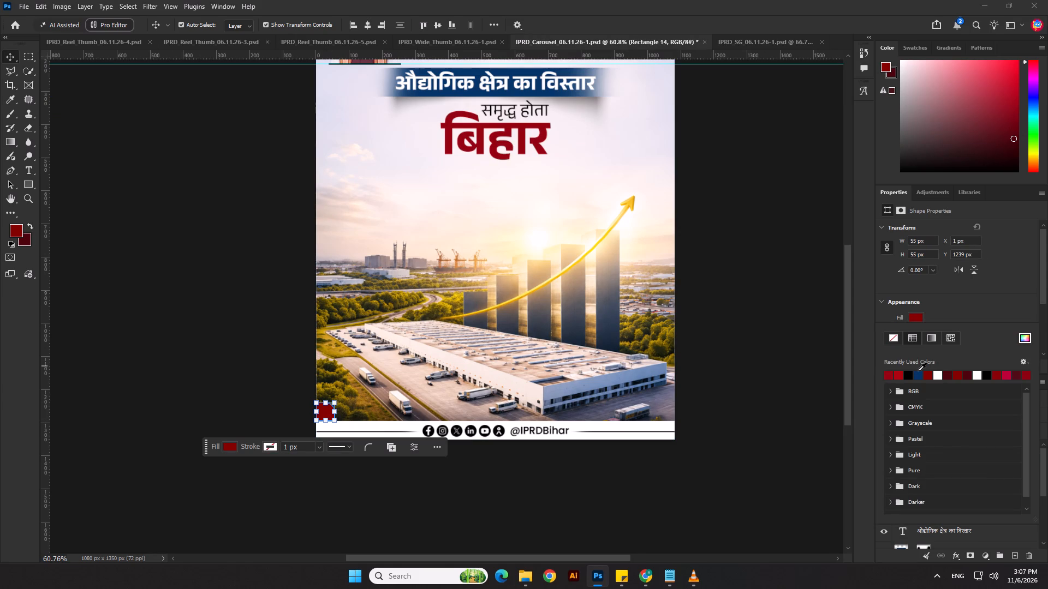
{"action": "left_click", "coordinate": [919, 371]}
{"action": "left_click", "coordinate": [773, 411]}
Align the blue corner square flush with the canvas's left edge.
{"action": "scroll", "coordinate": [304, 448], "scroll_direction": "up", "scroll_amount": 8}
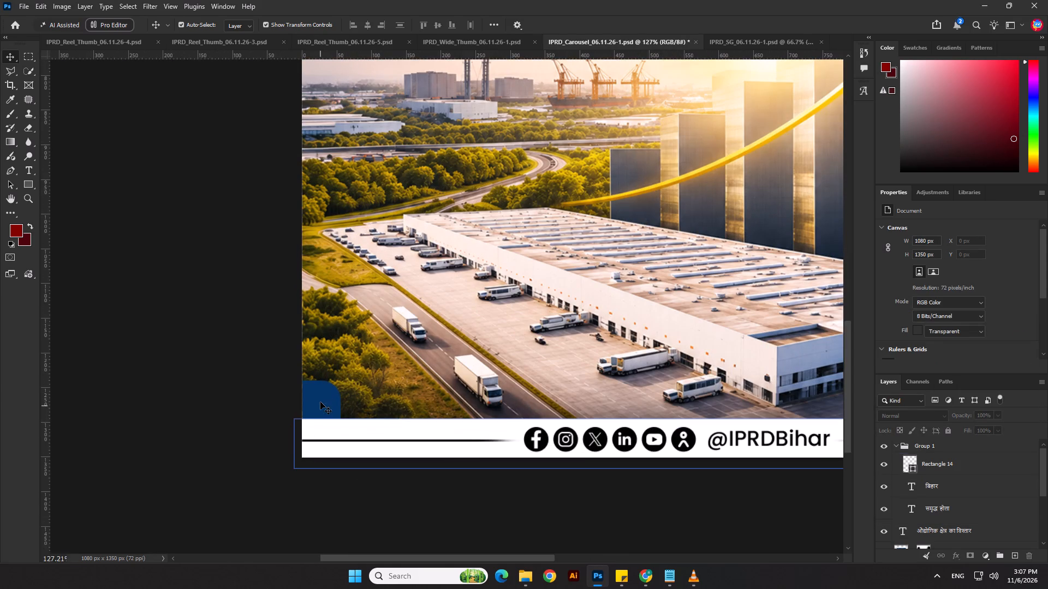
{"action": "left_click", "coordinate": [320, 402]}
{"action": "left_click", "coordinate": [353, 22]}
{"action": "left_click", "coordinate": [205, 309]}
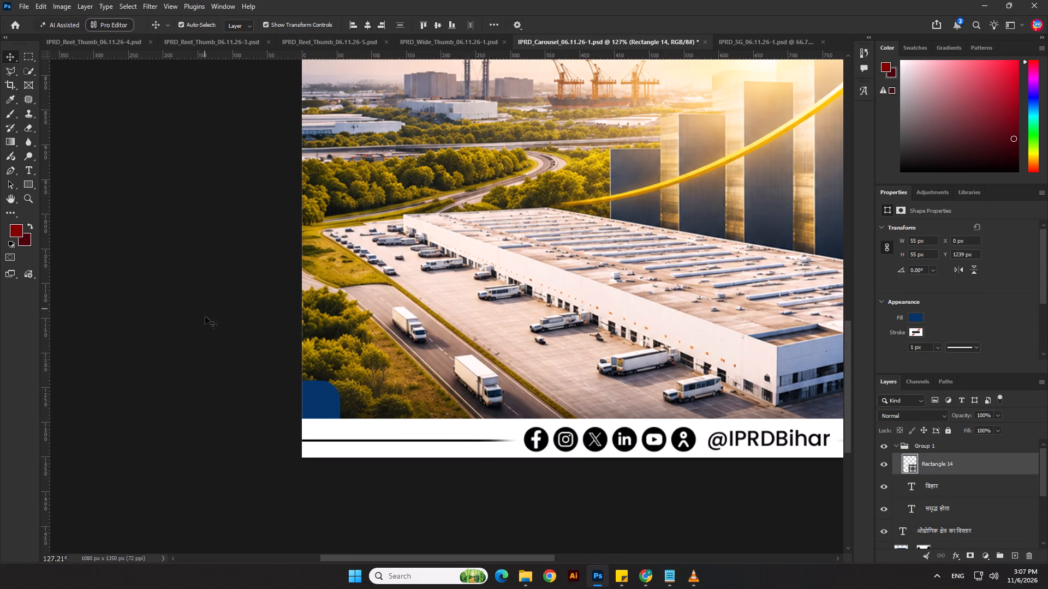
Add the slide number text 01 near the blue square in Hind SemiBold at 75 pt.
{"action": "scroll", "coordinate": [315, 506], "scroll_direction": "up", "scroll_amount": 5}
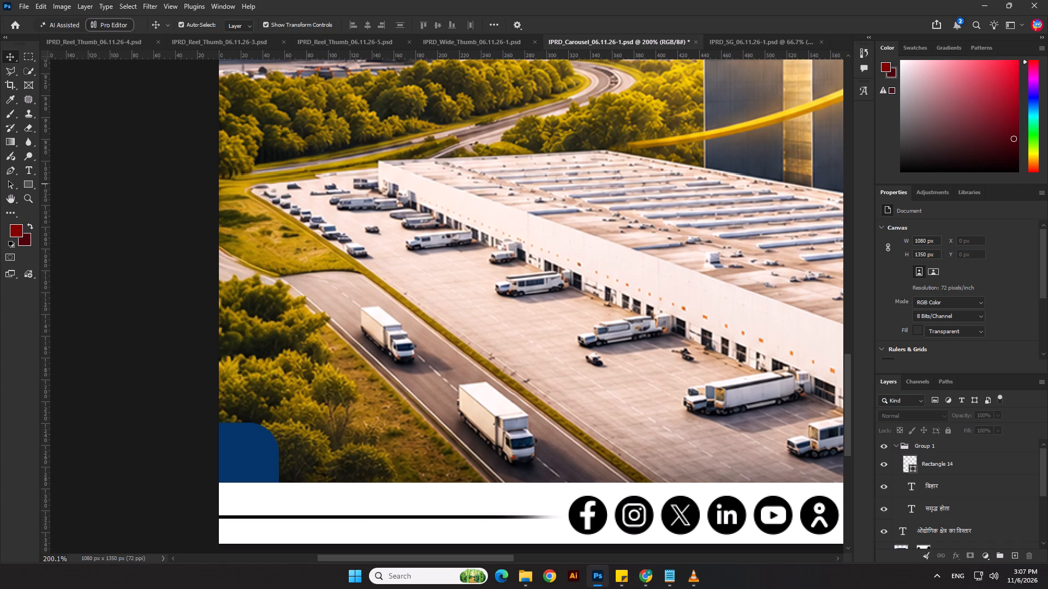
{"action": "left_click", "coordinate": [28, 173]}
{"action": "left_click", "coordinate": [338, 398]}
{"action": "key", "text": "1"}
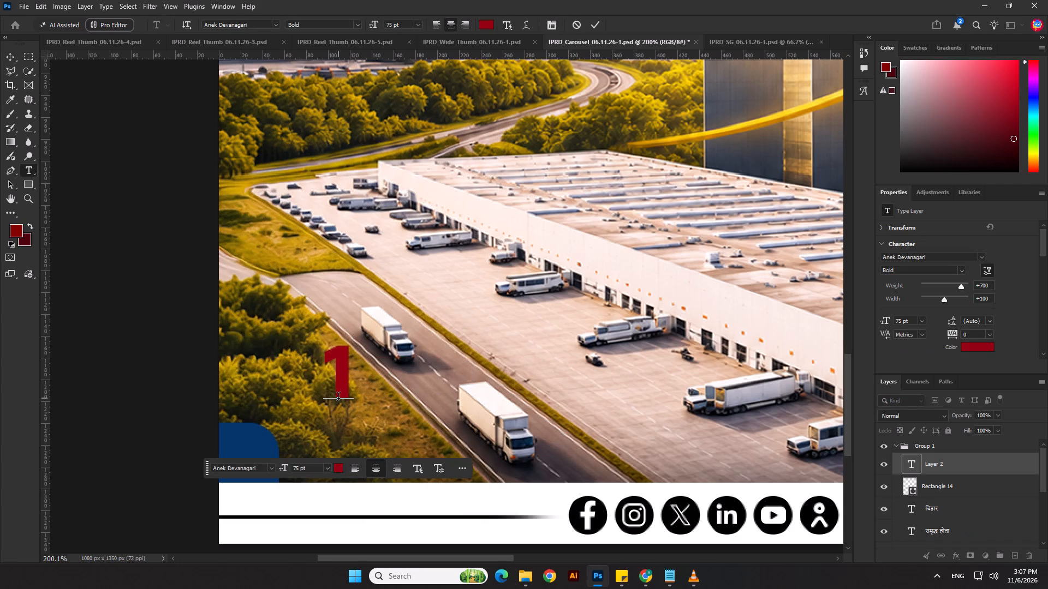
{"action": "key", "text": "ctrl+a"}
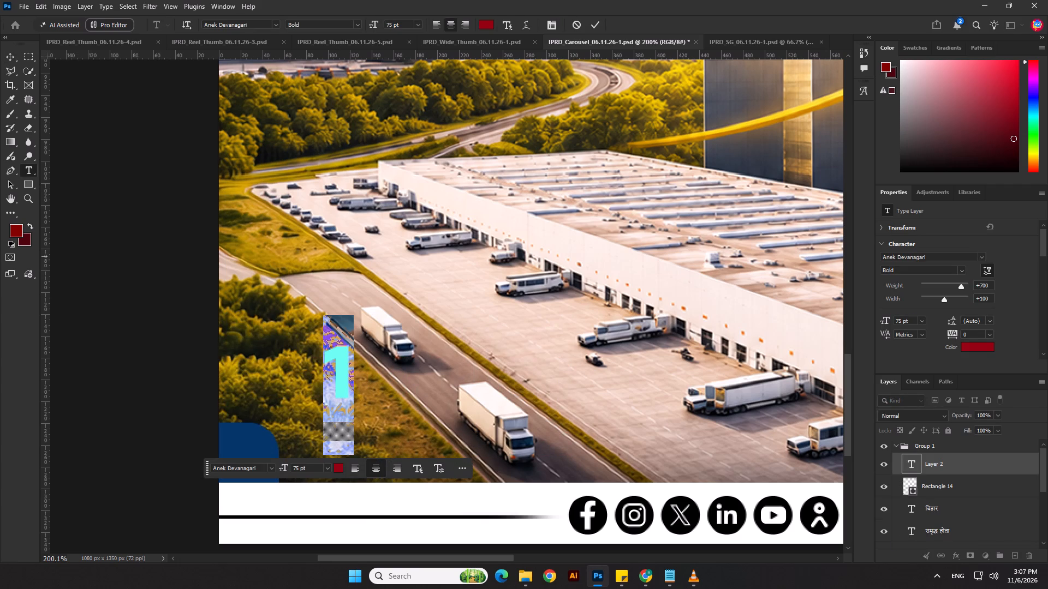
{"action": "left_click", "coordinate": [938, 256]}
{"action": "type", "text": "hind"}
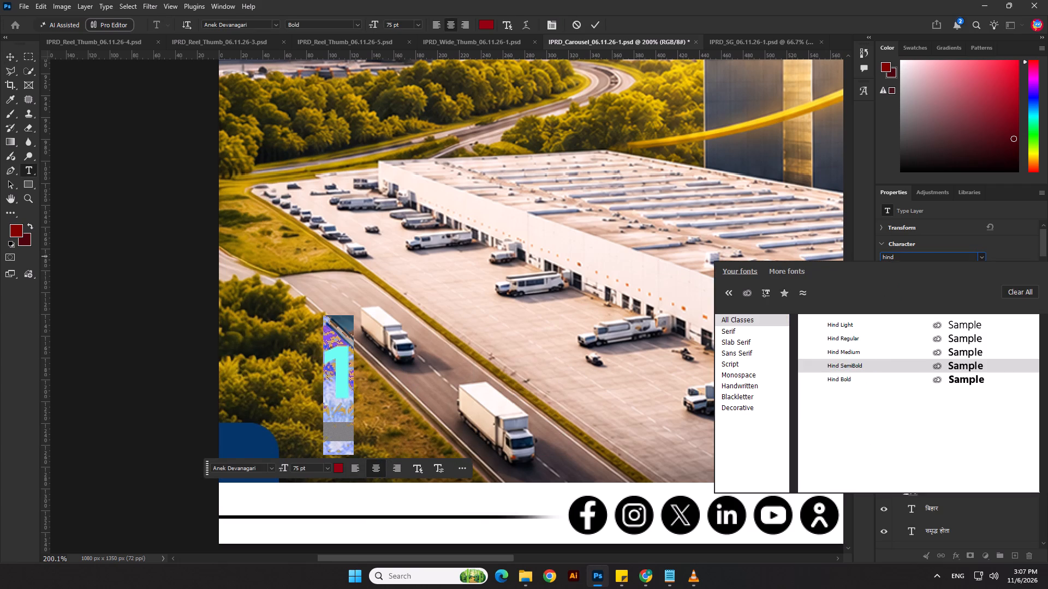
{"action": "left_click", "coordinate": [949, 361]}
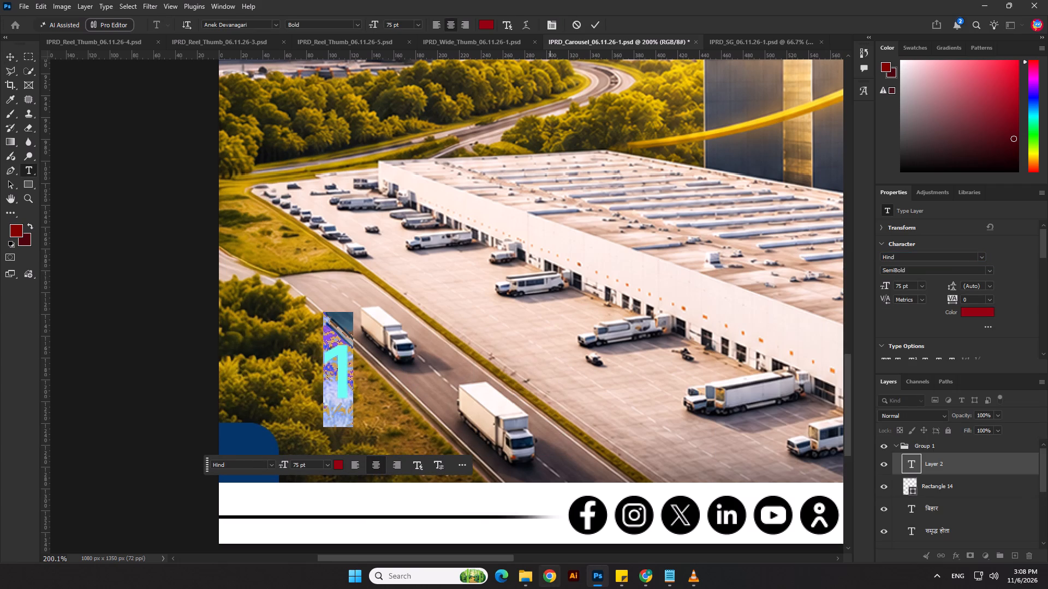
{"action": "type", "text": "01"}
Change the colour of the 01 text to white.
{"action": "key", "text": "ctrl+a"}
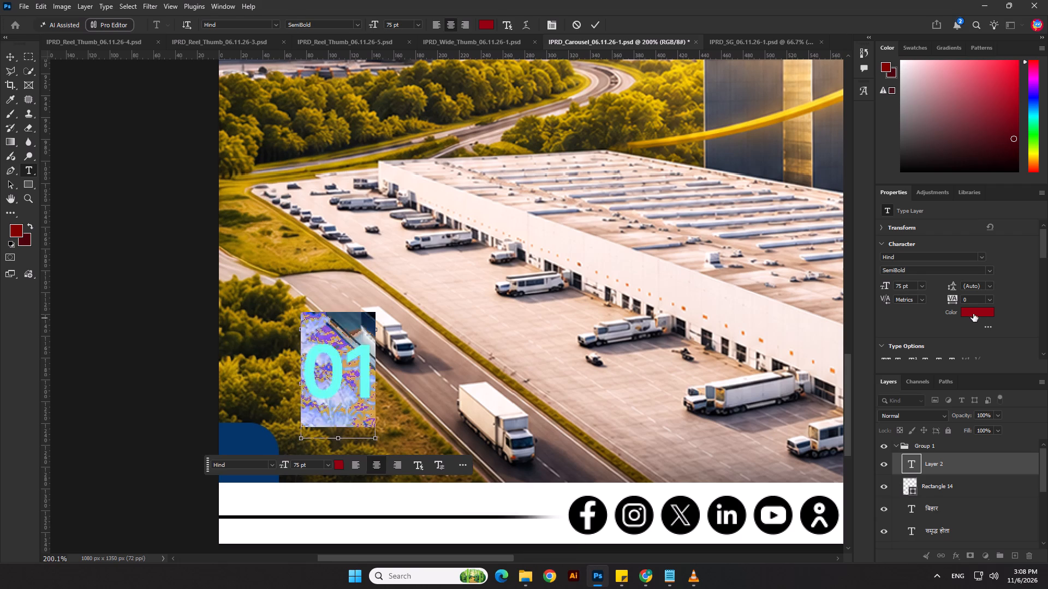
{"action": "left_click", "coordinate": [975, 312]}
{"action": "left_click_drag", "start_coordinate": [820, 414], "coordinate": [705, 355]}
{"action": "left_click", "coordinate": [1016, 370]}
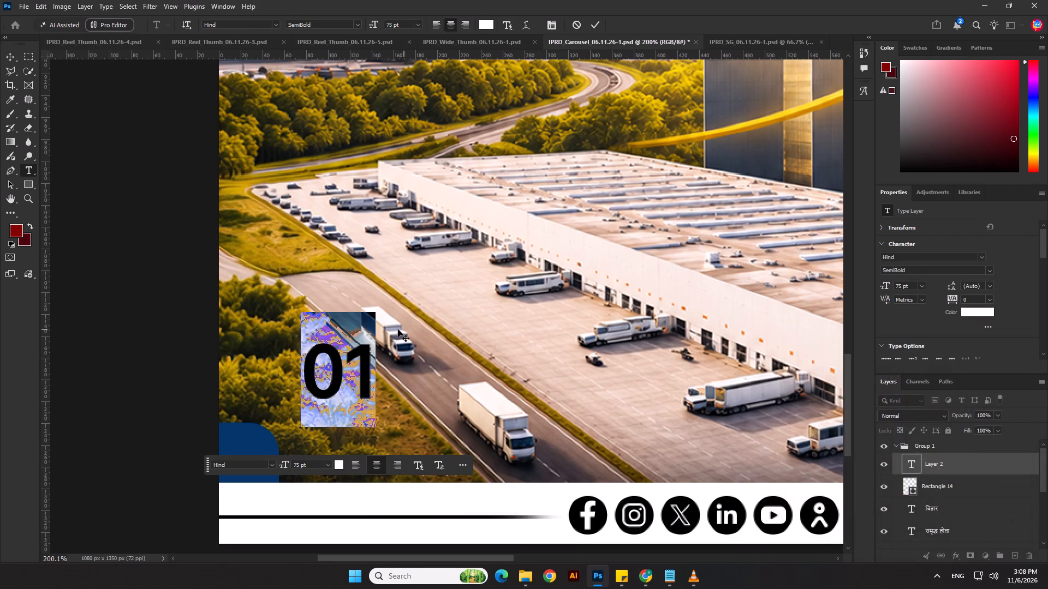
{"action": "left_click", "coordinate": [7, 61]}
Move the white 01 text onto the blue corner square and scale it down to about 44 pt.
{"action": "left_click_drag", "start_coordinate": [376, 333], "coordinate": [368, 337]}
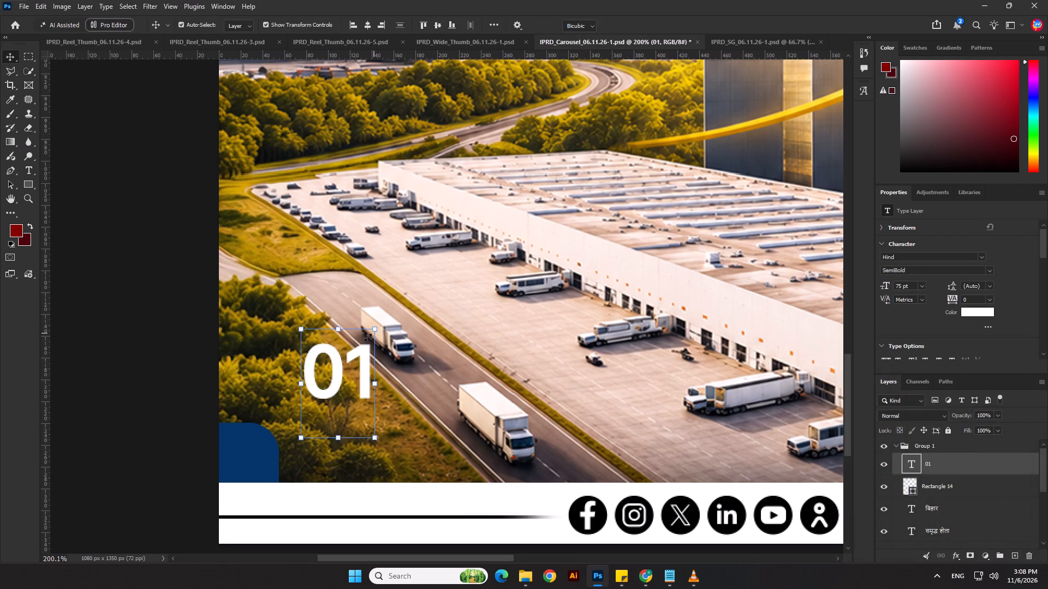
{"action": "left_click_drag", "start_coordinate": [368, 337], "coordinate": [323, 382]}
{"action": "left_click_drag", "start_coordinate": [320, 398], "coordinate": [247, 448]}
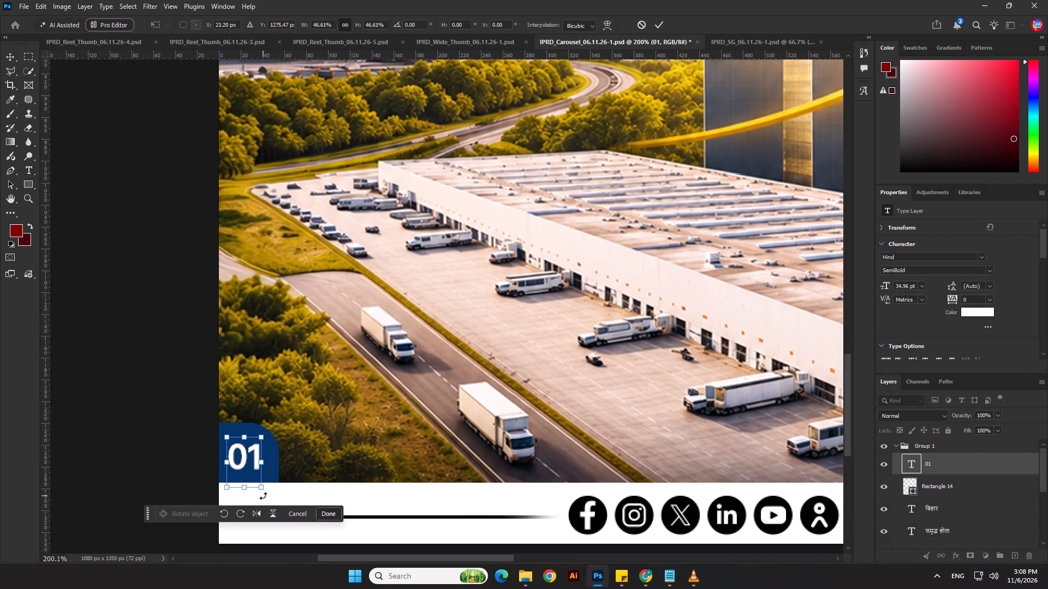
{"action": "left_click_drag", "start_coordinate": [262, 491], "coordinate": [271, 499]}
{"action": "key", "text": "Left"}
{"action": "key", "text": "Left"}
{"action": "key", "text": "Up"}
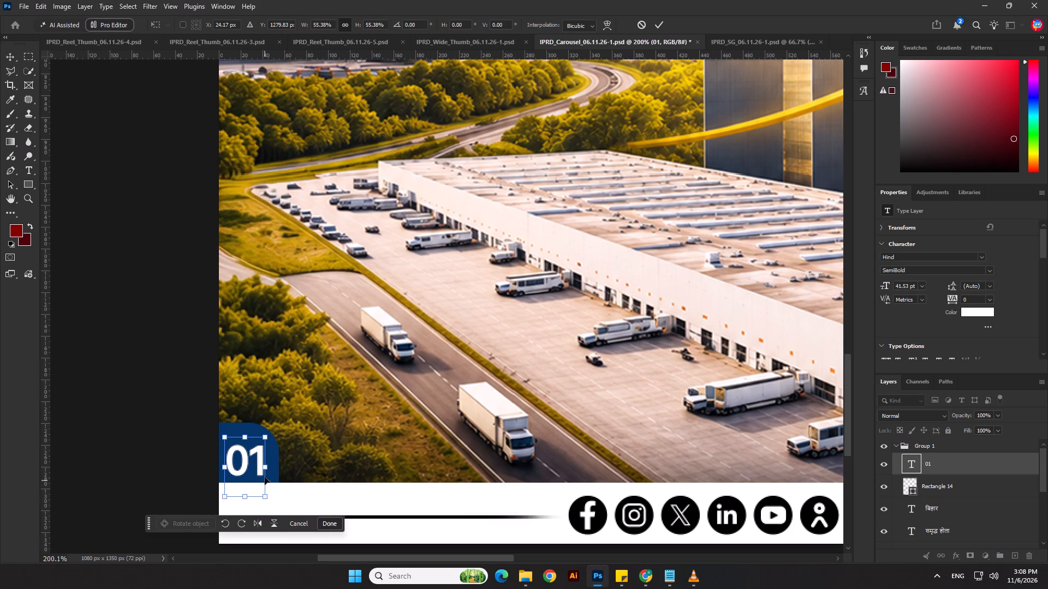
{"action": "key", "text": "Up"}
{"action": "key", "text": "Up"}
{"action": "key", "text": "Up"}
{"action": "left_click_drag", "start_coordinate": [264, 433], "coordinate": [269, 431]}
{"action": "key", "text": "Down"}
{"action": "key", "text": "Down"}
{"action": "key", "text": "Down"}
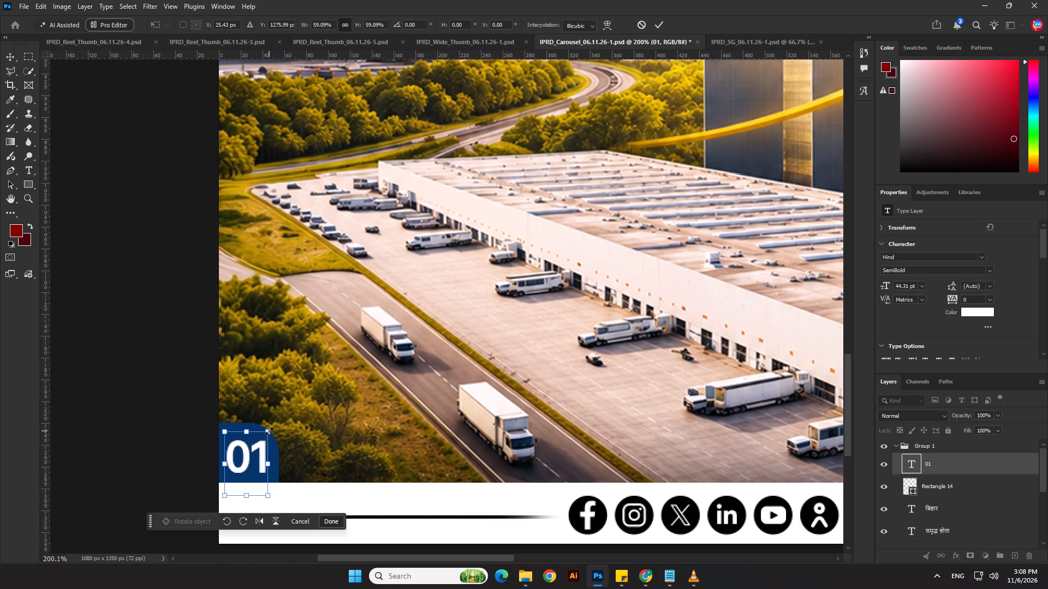
{"action": "key", "text": "Return"}
{"action": "left_click", "coordinate": [186, 434]}
Save the carousel document.
{"action": "scroll", "coordinate": [186, 434], "scroll_direction": "down", "scroll_amount": 20}
{"action": "scroll", "coordinate": [186, 434], "scroll_direction": "down", "scroll_amount": 2}
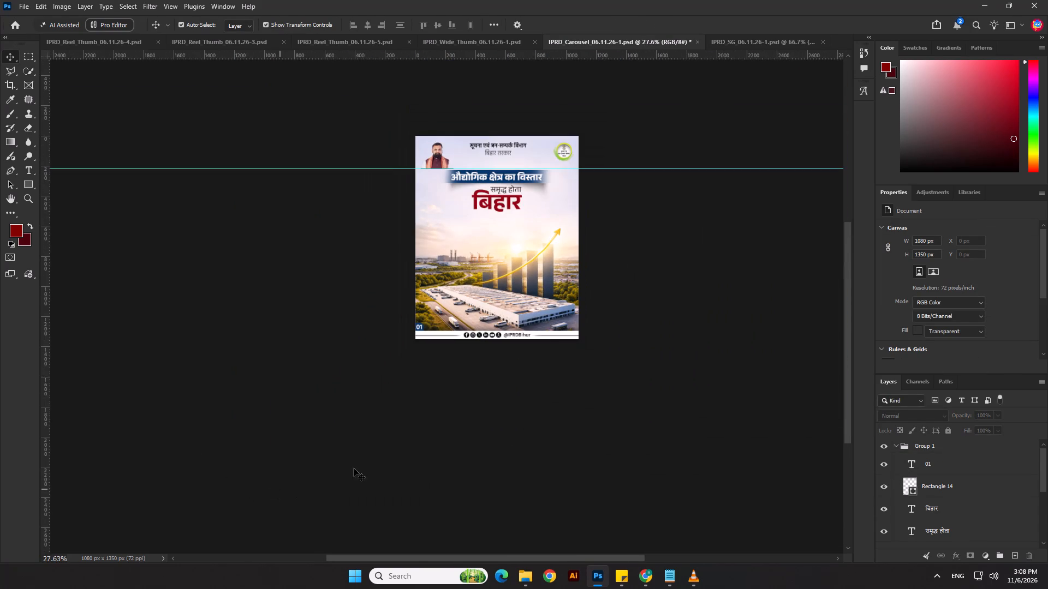
{"action": "left_click_drag", "start_coordinate": [849, 274], "coordinate": [853, 236]}
{"action": "left_click", "coordinate": [775, 316]}
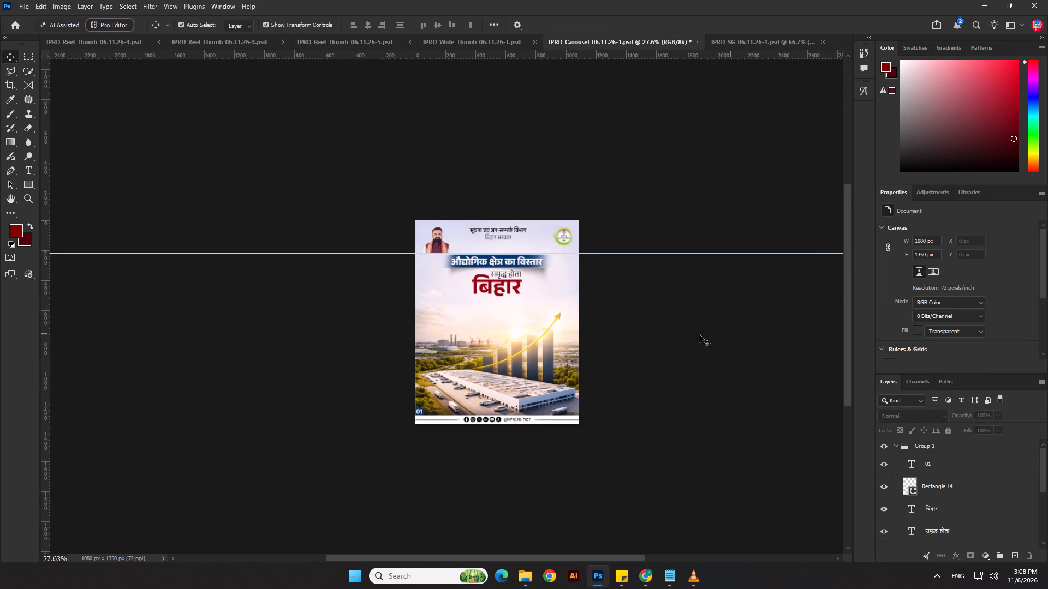
{"action": "scroll", "coordinate": [665, 321], "scroll_direction": "up", "scroll_amount": 6}
{"action": "key", "text": "ctrl+s"}
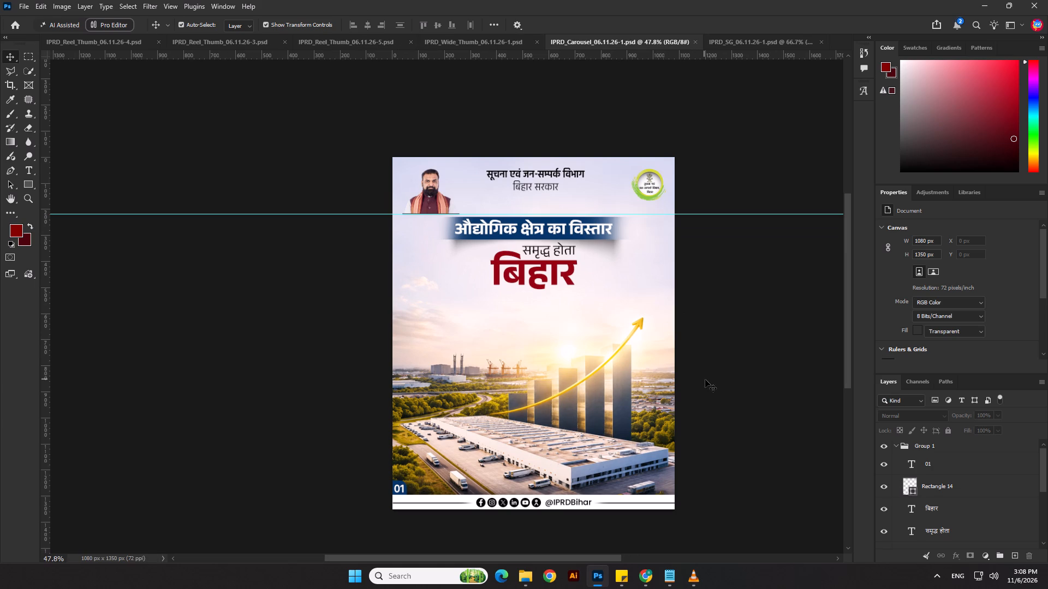
Copy the phrase नए निवेश को लेकर from the क्राउजल-1 script in Notepad and return to Photoshop.
{"action": "left_click", "coordinate": [673, 574]}
{"action": "left_click_drag", "start_coordinate": [9, 143], "coordinate": [69, 138]}
{"action": "key", "text": "ctrl+c"}
{"action": "key", "text": "ctrl+c"}
{"action": "key", "text": "alt+Tab"}
Draw a thin horizontal rectangle about 311 px wide and 8 px high just below the word बिहार.
{"action": "scroll", "coordinate": [649, 317], "scroll_direction": "up", "scroll_amount": 4}
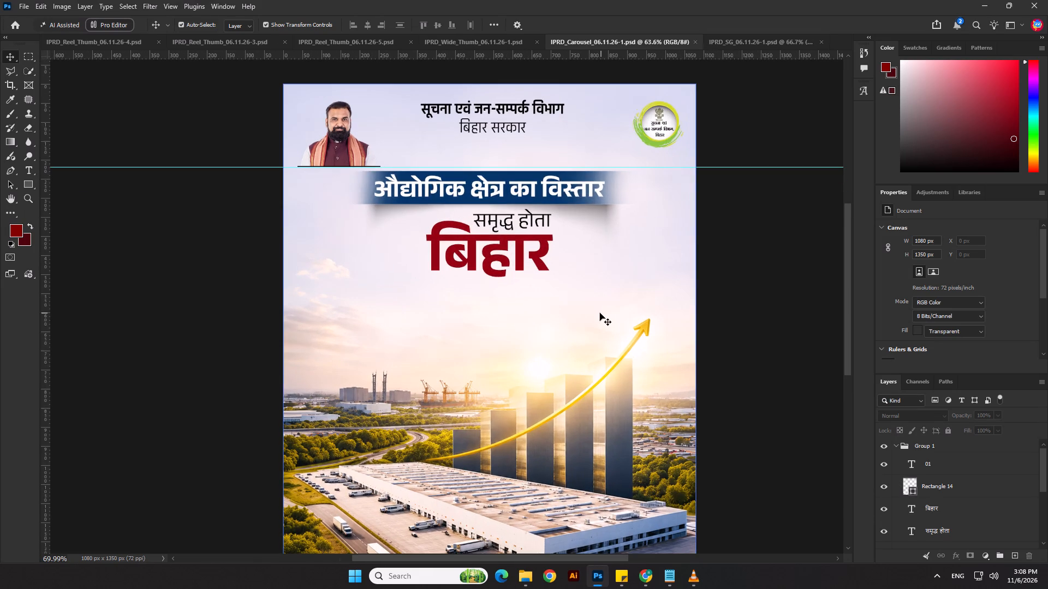
{"action": "left_click", "coordinate": [28, 185]}
{"action": "scroll", "coordinate": [541, 300], "scroll_direction": "up", "scroll_amount": 5}
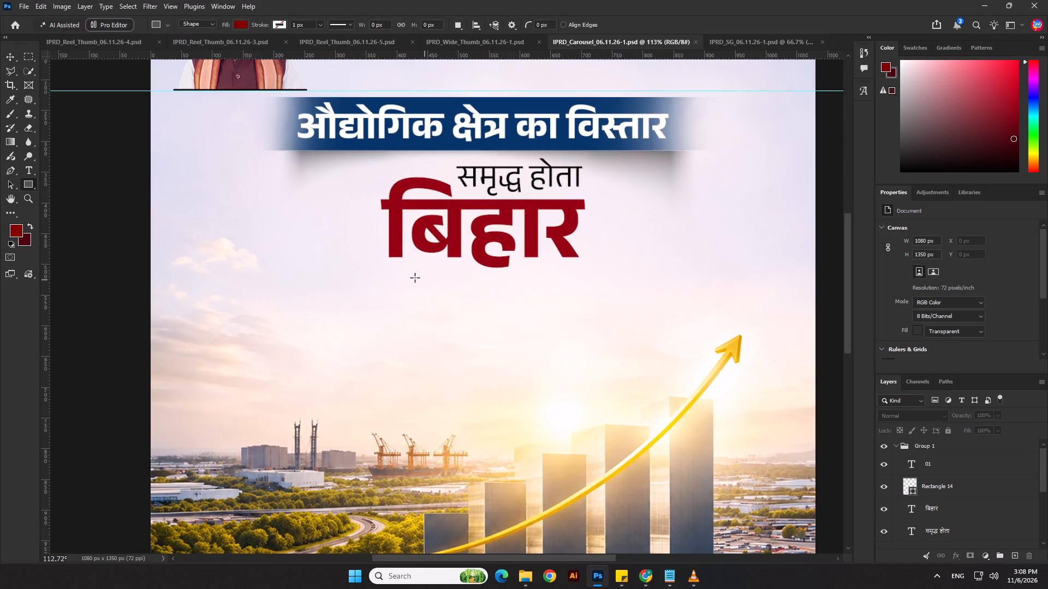
{"action": "left_click_drag", "start_coordinate": [390, 278], "coordinate": [581, 280]}
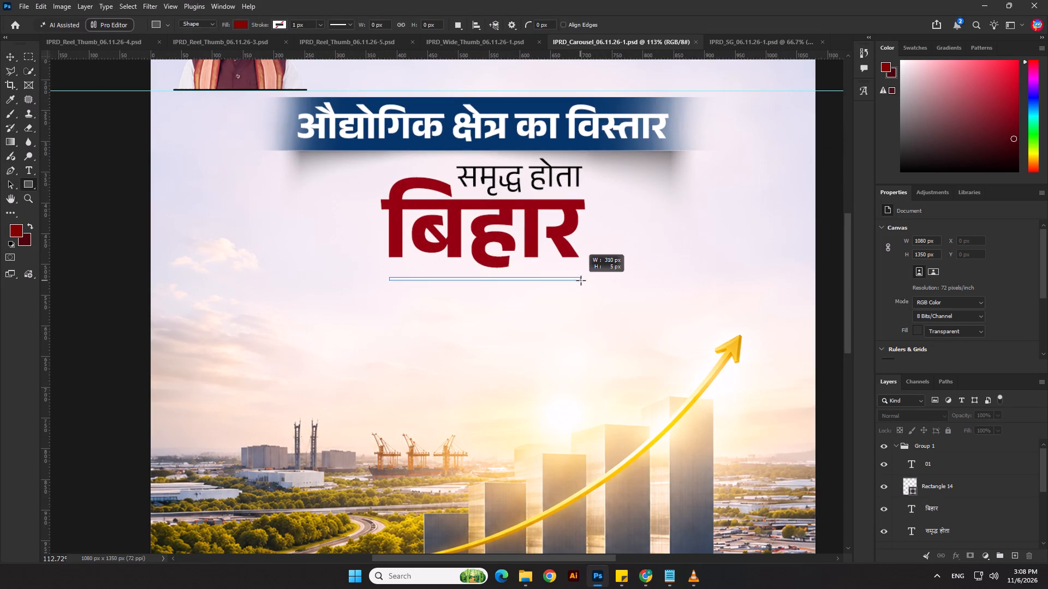
{"action": "left_click_drag", "start_coordinate": [581, 280], "coordinate": [581, 282]}
{"action": "scroll", "coordinate": [485, 286], "scroll_direction": "up", "scroll_amount": 3}
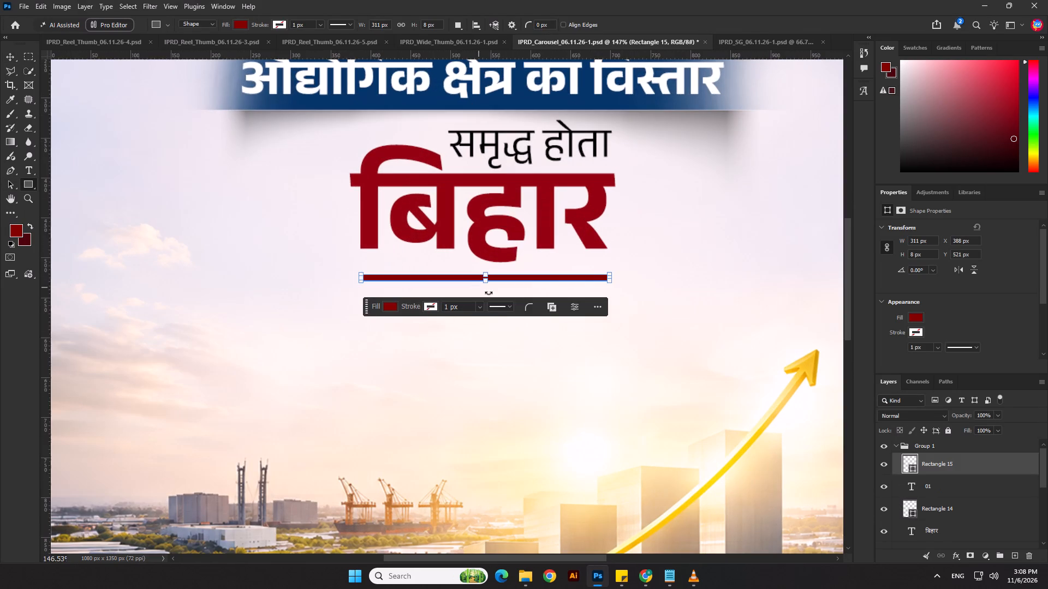
Recolour the thin bar's fill to the dark blue from the recently used colours.
{"action": "left_click", "coordinate": [918, 319]}
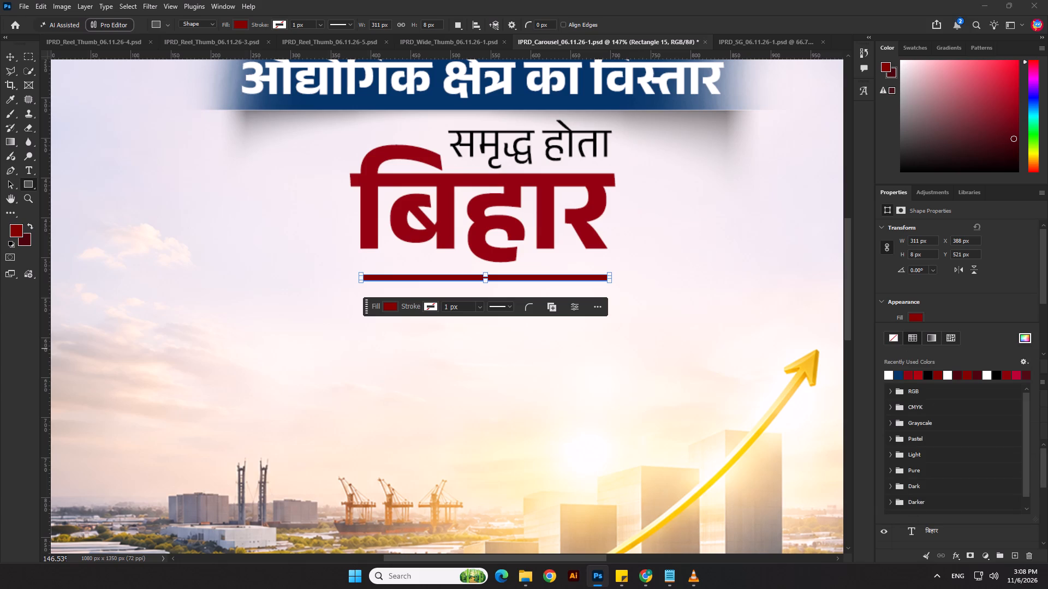
{"action": "left_click", "coordinate": [900, 376]}
Duplicate the blue bar and shorten the copy from its right end to about half length, 160 px wide.
{"action": "left_click", "coordinate": [8, 55]}
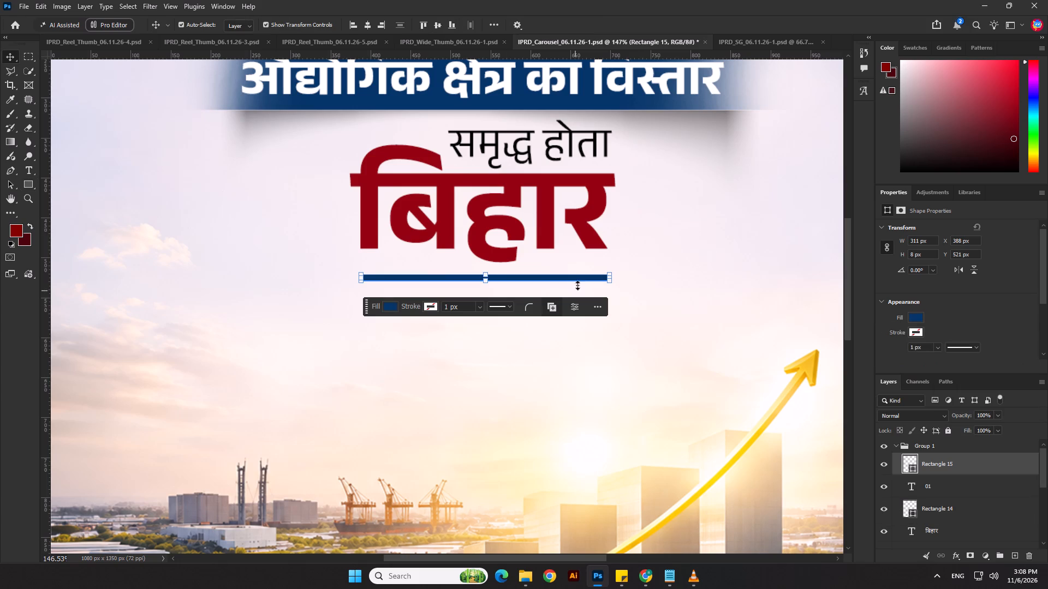
{"action": "left_click_drag", "start_coordinate": [1019, 472], "coordinate": [1013, 554]}
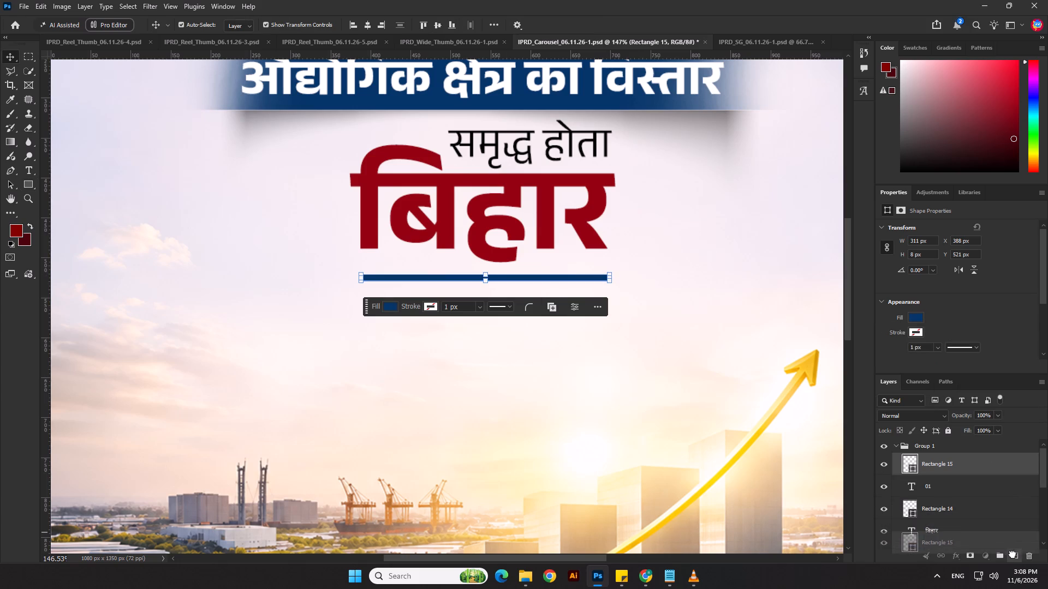
{"action": "left_click_drag", "start_coordinate": [1013, 554], "coordinate": [1013, 555]}
{"action": "left_click_drag", "start_coordinate": [610, 278], "coordinate": [489, 283]}
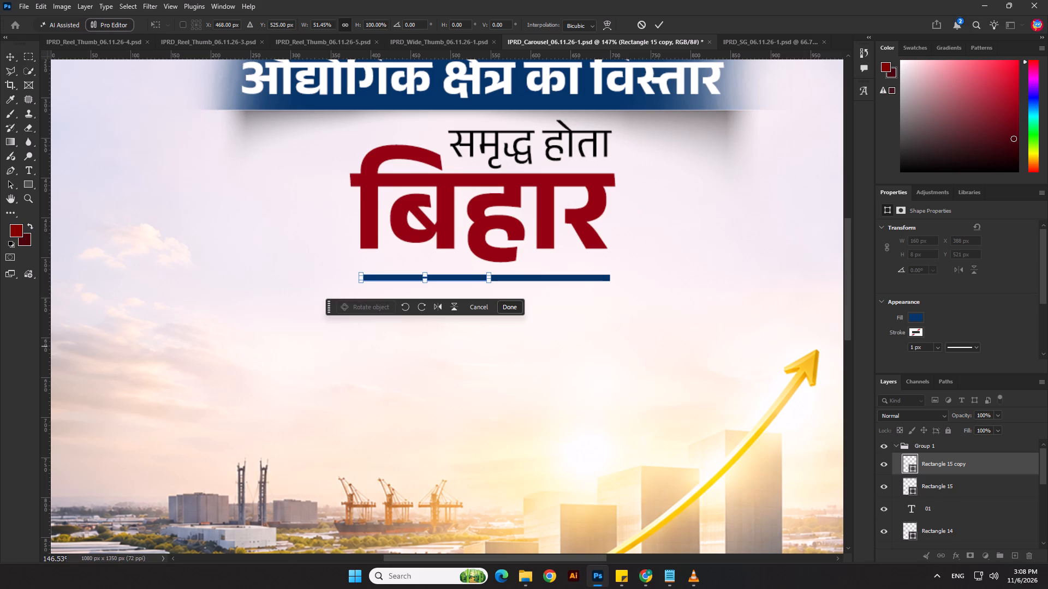
{"action": "key", "text": "Return"}
Recolour the shorter bar's fill to the arrow's golden yellow at hue 44, 100% saturation and 100% brightness.
{"action": "left_click", "coordinate": [919, 320]}
{"action": "left_click", "coordinate": [1026, 338]}
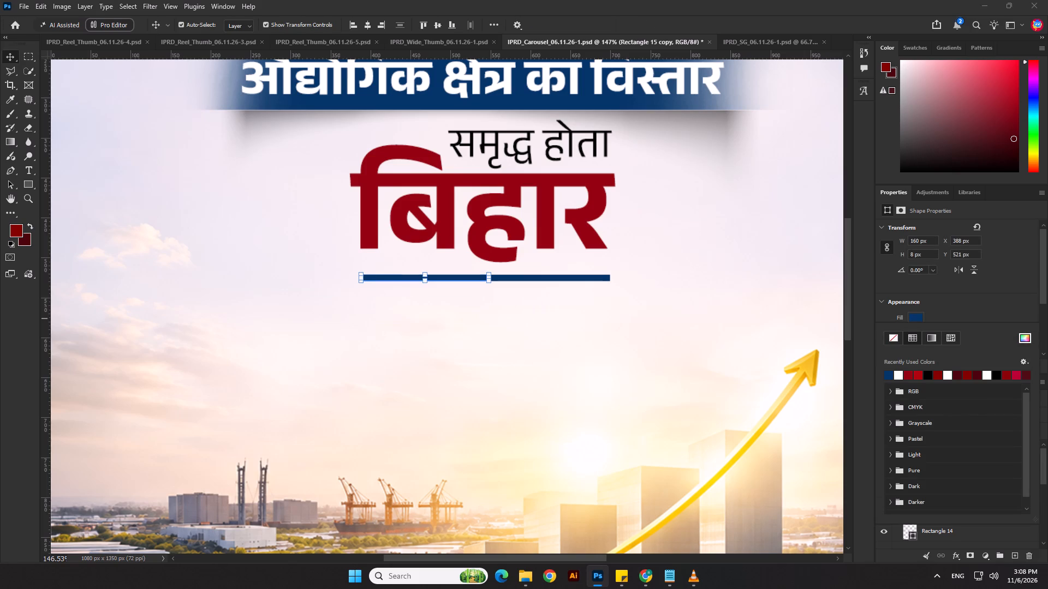
{"action": "left_click_drag", "start_coordinate": [868, 350], "coordinate": [873, 402]}
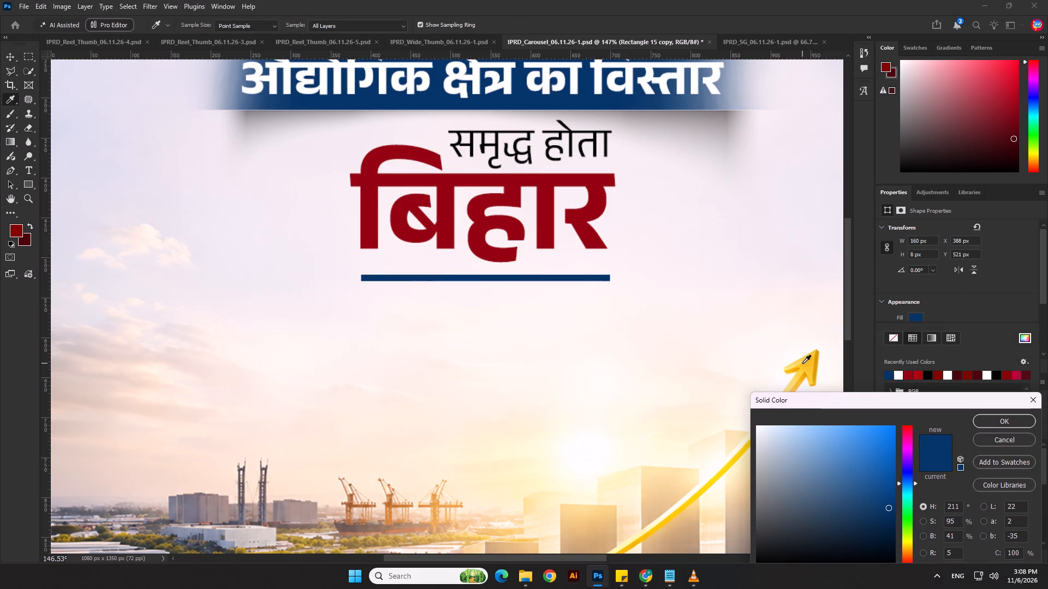
{"action": "left_click", "coordinate": [802, 363]}
{"action": "left_click_drag", "start_coordinate": [891, 435], "coordinate": [949, 395]}
{"action": "left_click", "coordinate": [998, 420]}
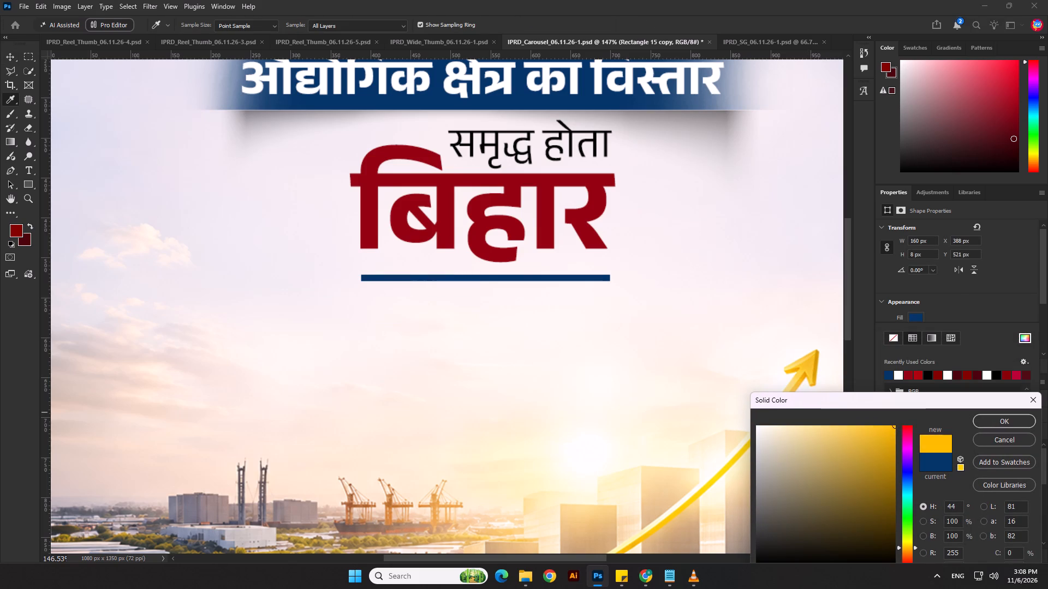
Select both the yellow and blue bars and scale them together to about 277 px wide.
{"action": "left_click", "coordinate": [569, 276], "text": "shift"}
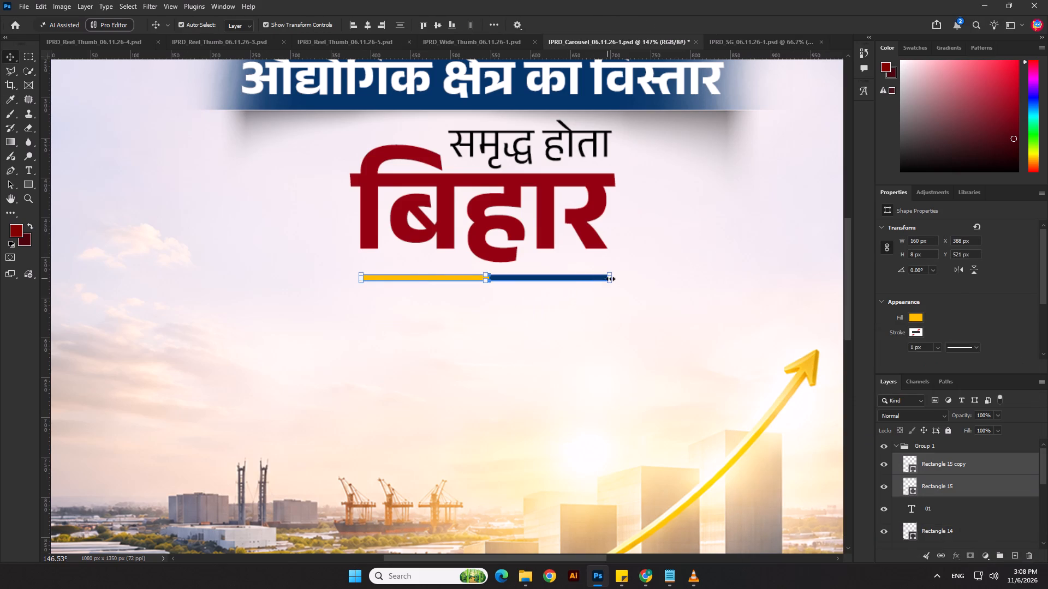
{"action": "left_click_drag", "start_coordinate": [611, 279], "coordinate": [583, 280]}
{"action": "key", "text": "Return"}
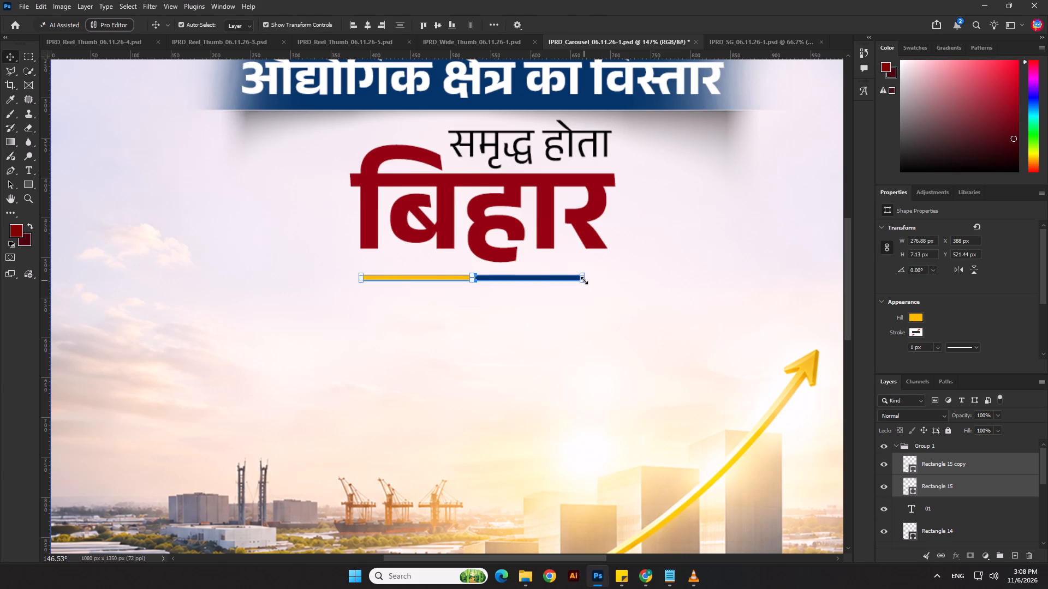
Group the two bars and centre them horizontally on the canvas.
{"action": "key", "text": "ctrl+g"}
{"action": "left_click", "coordinate": [366, 25]}
{"action": "left_click", "coordinate": [356, 362]}
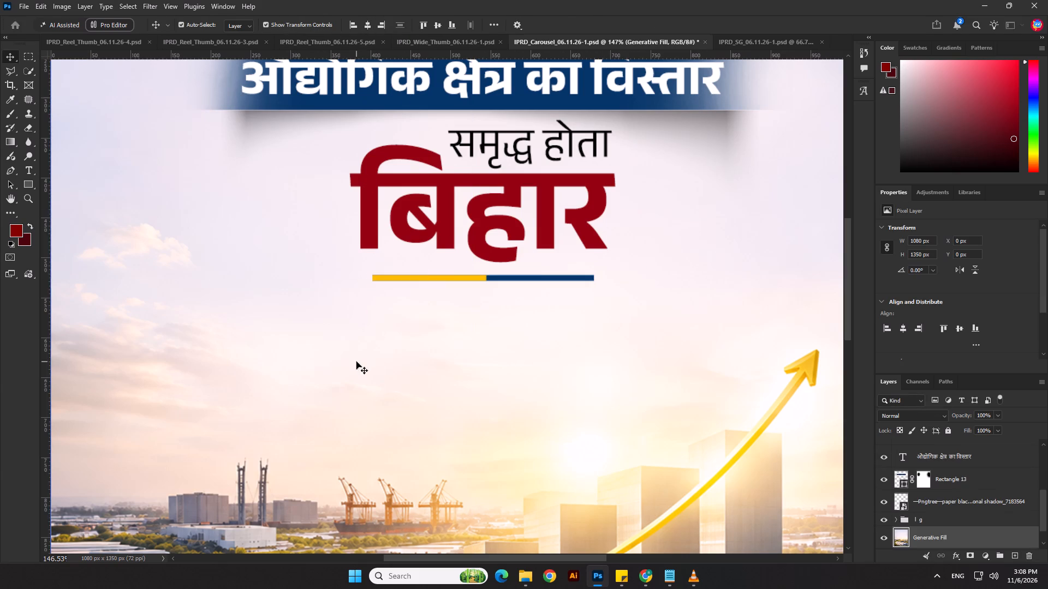
Shorten the blue bar from its left end to about 134 px wide so it starts where the yellow bar ends.
{"action": "scroll", "coordinate": [439, 222], "scroll_direction": "down", "scroll_amount": 10}
{"action": "left_click", "coordinate": [827, 271]}
{"action": "scroll", "coordinate": [309, 275], "scroll_direction": "up", "scroll_amount": 12}
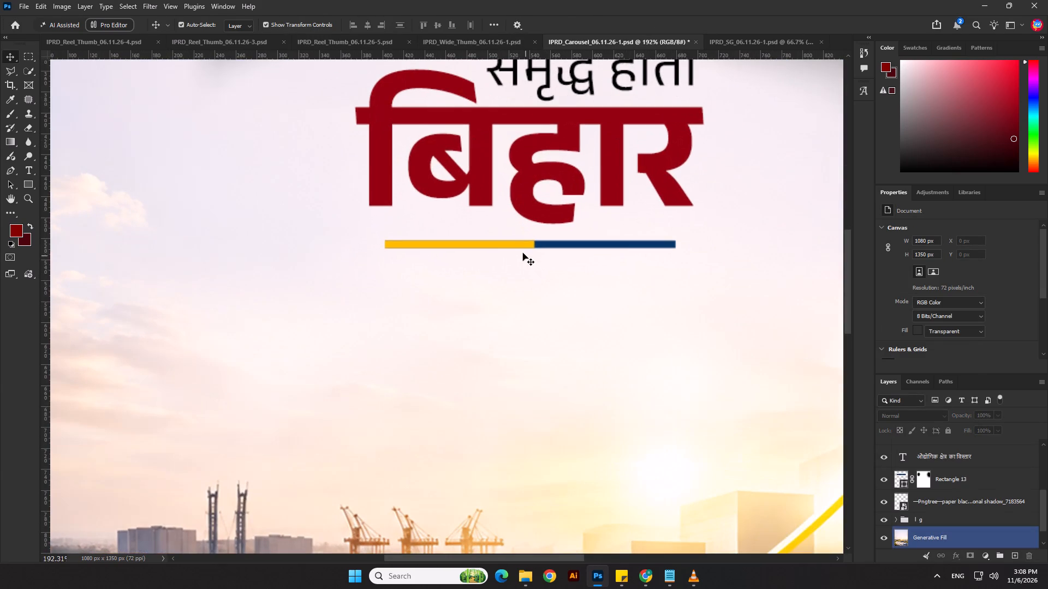
{"action": "left_click", "coordinate": [523, 245]}
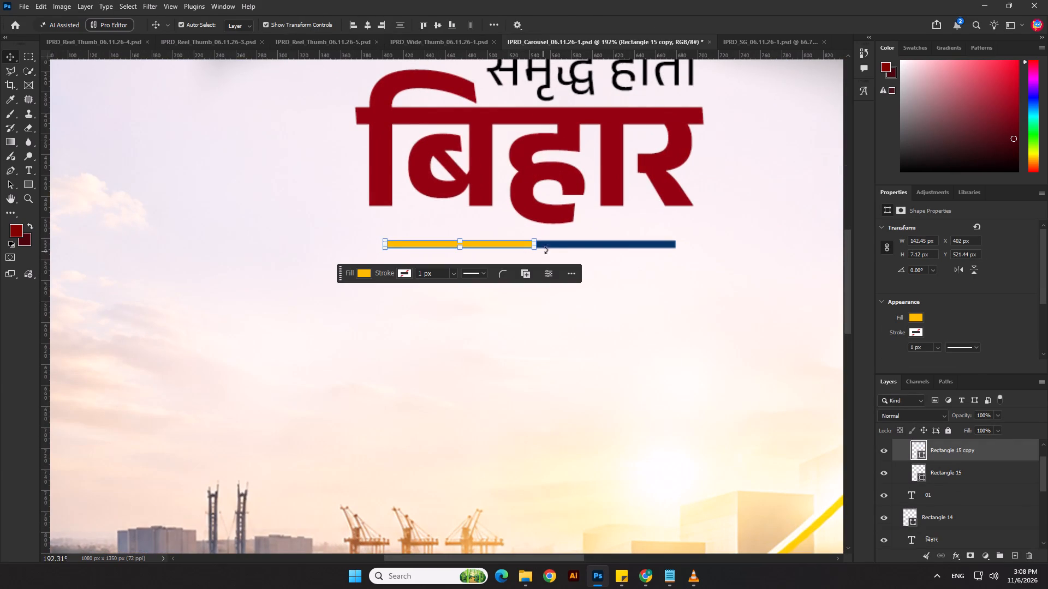
{"action": "left_click", "coordinate": [553, 248]}
{"action": "left_click_drag", "start_coordinate": [383, 244], "coordinate": [517, 241]}
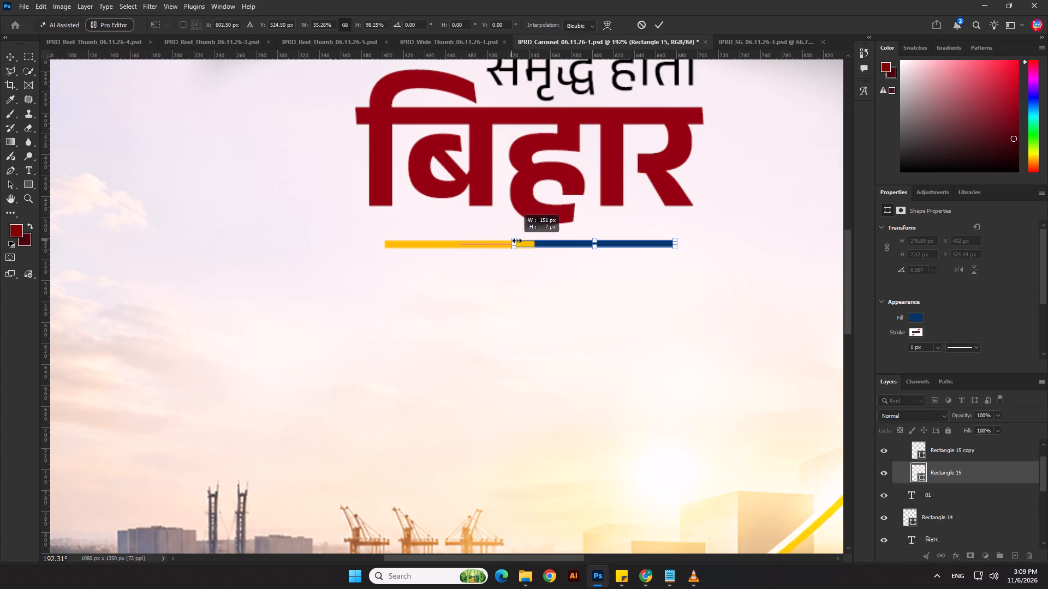
{"action": "left_click_drag", "start_coordinate": [517, 241], "coordinate": [532, 243]}
{"action": "scroll", "coordinate": [537, 255], "scroll_direction": "up", "scroll_amount": 5}
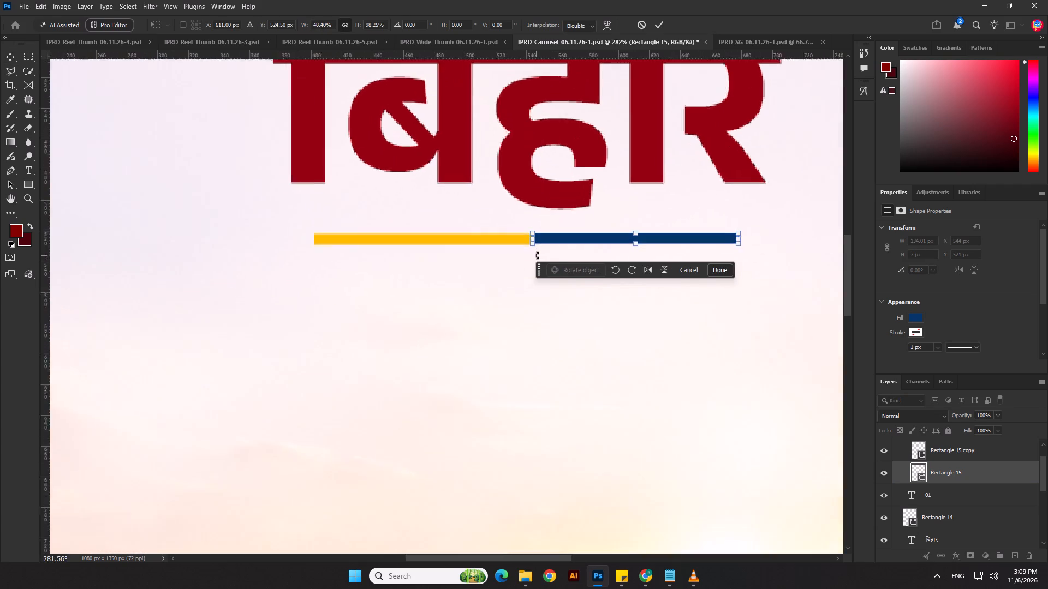
{"action": "scroll", "coordinate": [537, 255], "scroll_direction": "up", "scroll_amount": 3}
{"action": "key", "text": "Return"}
Select both bars, set alignment to Selection, and align their vertical centres.
{"action": "left_click", "coordinate": [481, 237], "text": "shift"}
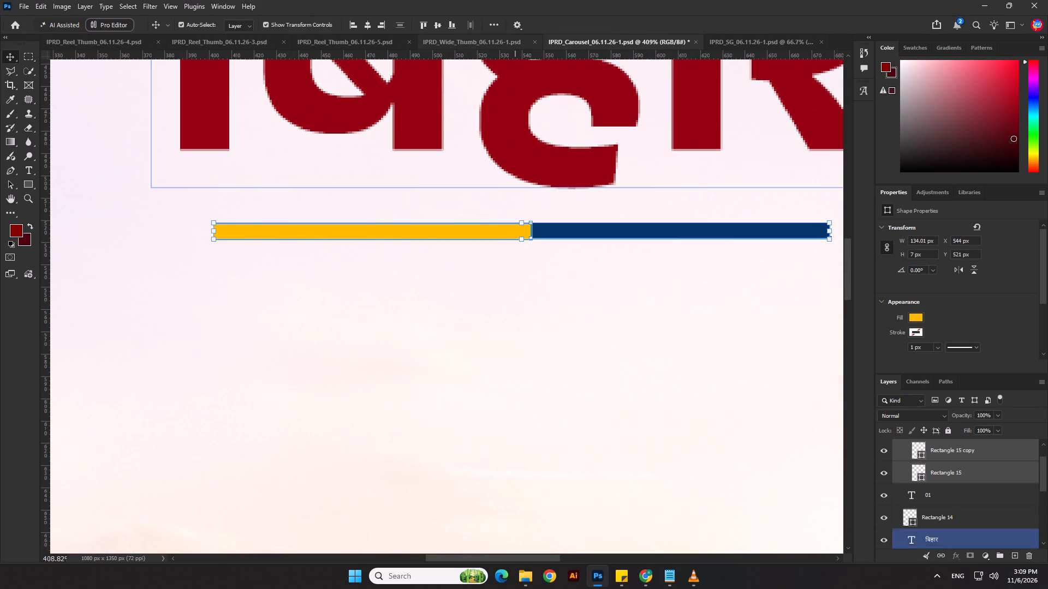
{"action": "left_click", "coordinate": [499, 26]}
{"action": "left_click", "coordinate": [527, 127]}
{"action": "left_click", "coordinate": [528, 131]}
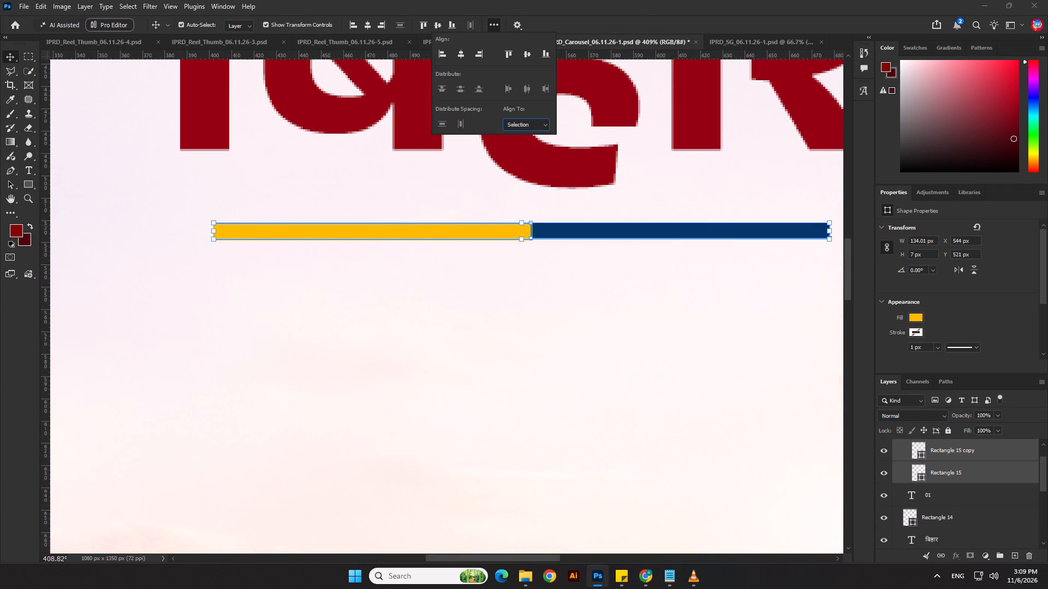
{"action": "double_click", "coordinate": [439, 23]}
{"action": "left_click", "coordinate": [473, 383]}
Save the carousel document with the finished two-colour underline.
{"action": "scroll", "coordinate": [458, 346], "scroll_direction": "down", "scroll_amount": 18}
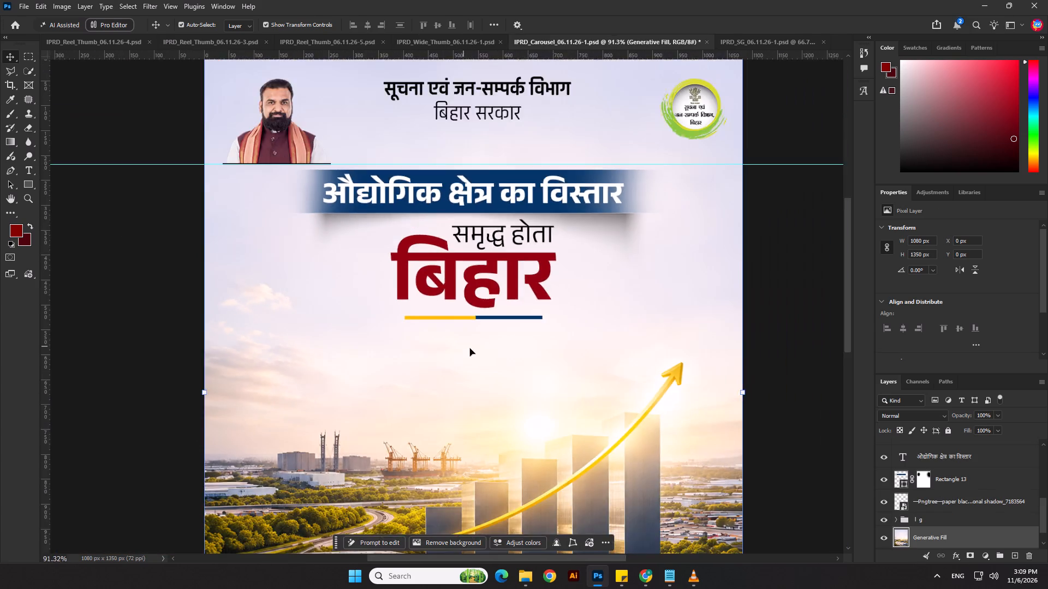
{"action": "scroll", "coordinate": [470, 348], "scroll_direction": "down", "scroll_amount": 4}
{"action": "left_click", "coordinate": [680, 348]}
{"action": "scroll", "coordinate": [681, 348], "scroll_direction": "down", "scroll_amount": 5}
{"action": "key", "text": "ctrl+s"}
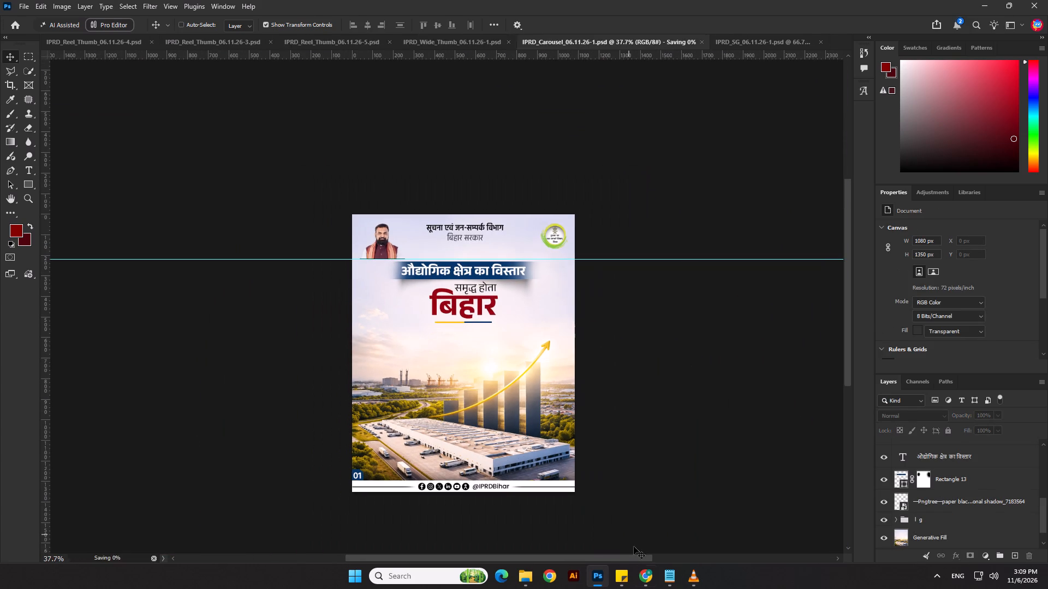
Copy the selected phrase नए निवेश को लेकर again from the Notepad script, check the ChatGPT reference slides, and return to Photoshop.
{"action": "left_click", "coordinate": [642, 578]}
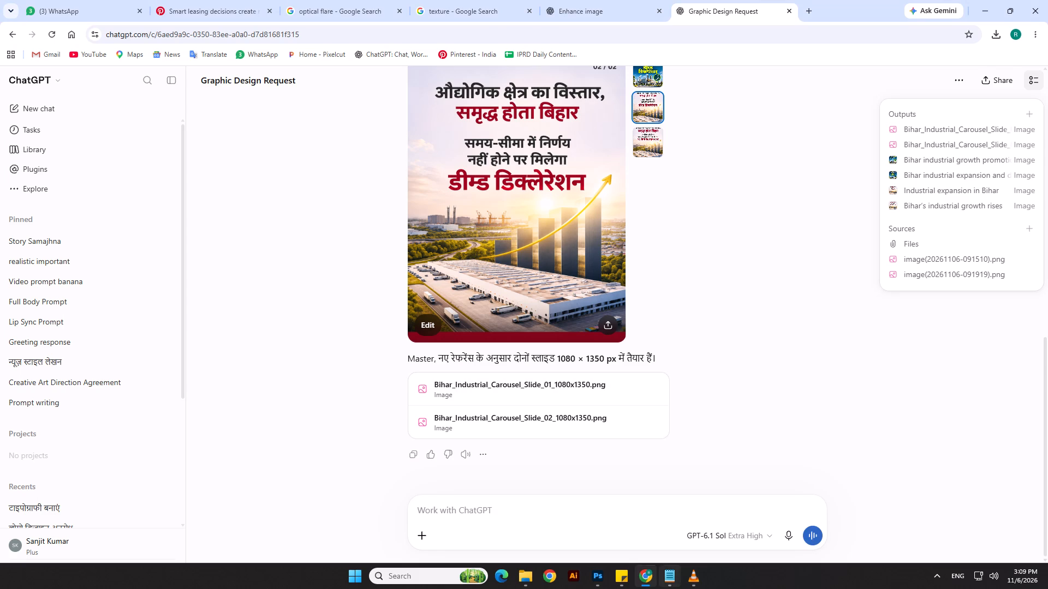
{"action": "left_click", "coordinate": [667, 578]}
{"action": "key", "text": "ctrl+c"}
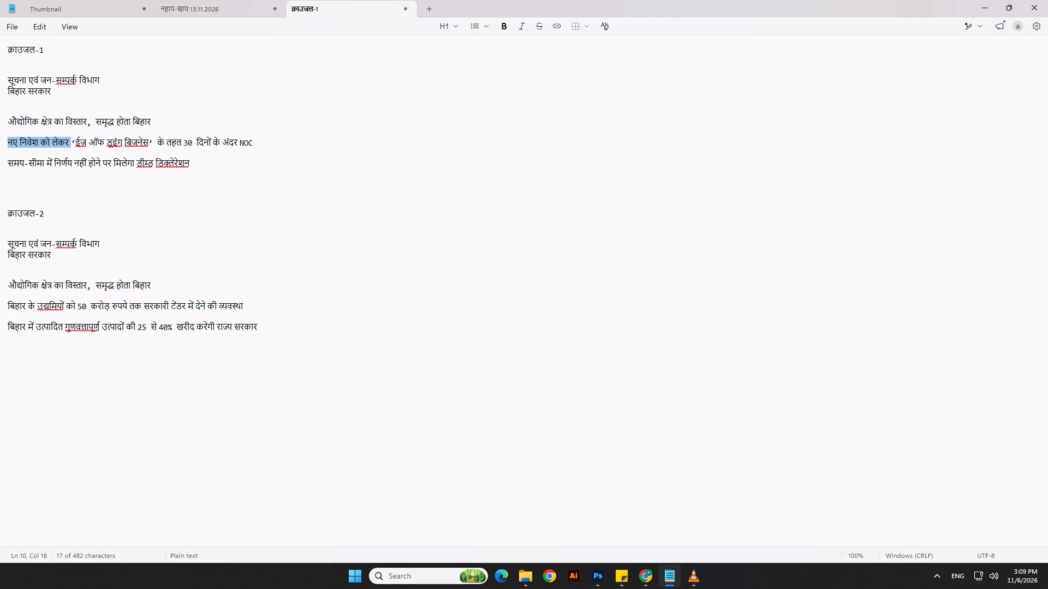
{"action": "key", "text": "alt+Tab"}
{"action": "scroll", "coordinate": [424, 267], "scroll_direction": "up", "scroll_amount": 2}
{"action": "key", "text": "alt+Tab"}
{"action": "key", "text": "alt+Tab"}
Duplicate the समृद्ध होता text to below the two-colour underline and replace its wording with नए निवेश को लेकर.
{"action": "scroll", "coordinate": [494, 265], "scroll_direction": "up", "scroll_amount": 3}
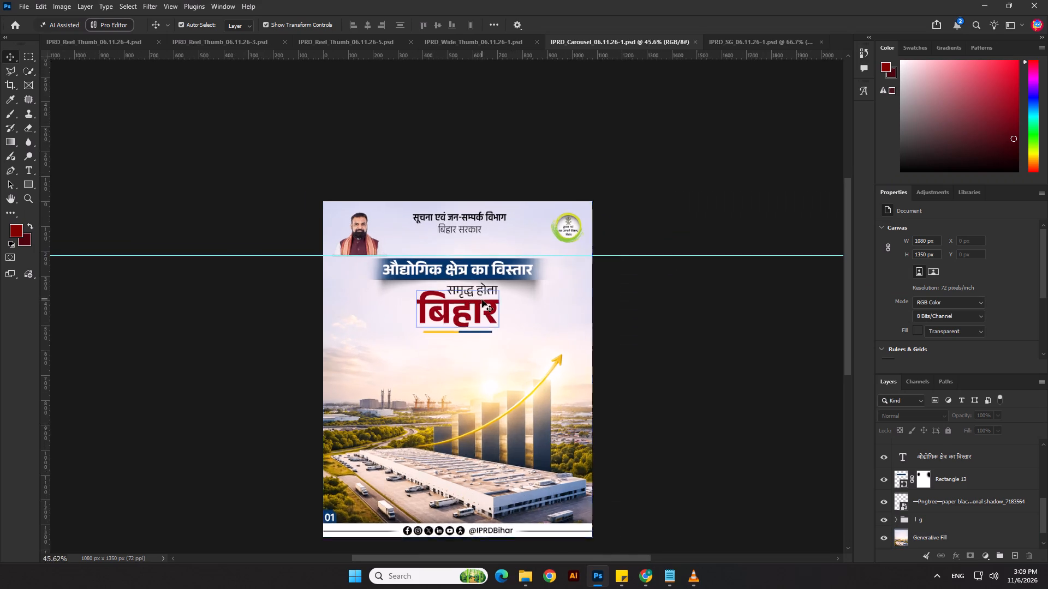
{"action": "scroll", "coordinate": [482, 300], "scroll_direction": "up", "scroll_amount": 2}
{"action": "left_click", "coordinate": [482, 287]}
{"action": "left_click_drag", "start_coordinate": [484, 284], "coordinate": [437, 369], "text": "alt"}
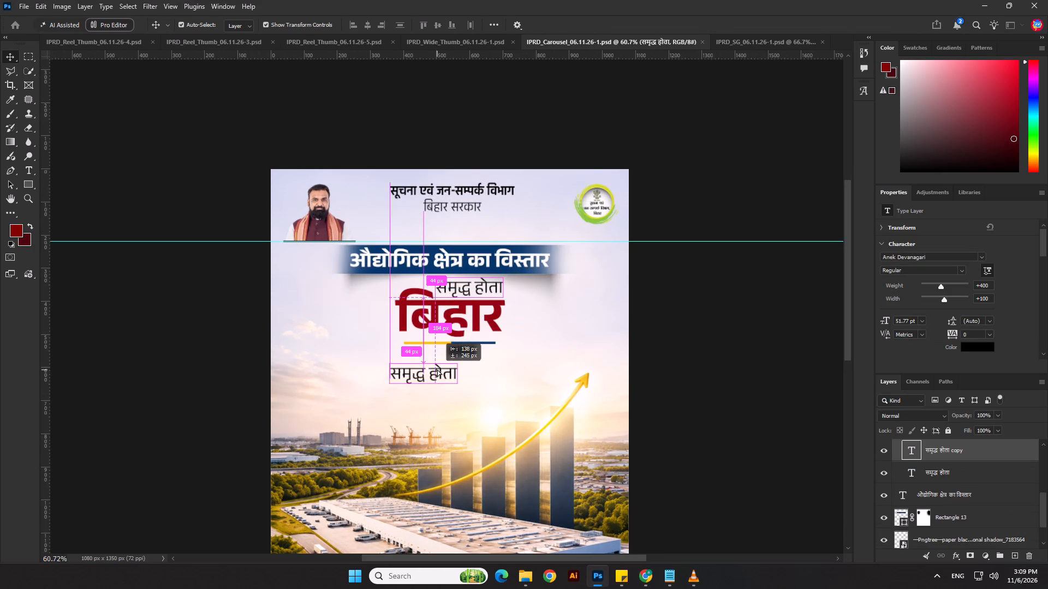
{"action": "left_click_drag", "start_coordinate": [437, 369], "coordinate": [437, 365], "text": "alt"}
{"action": "double_click", "coordinate": [437, 367]}
{"action": "key", "text": "ctrl+v"}
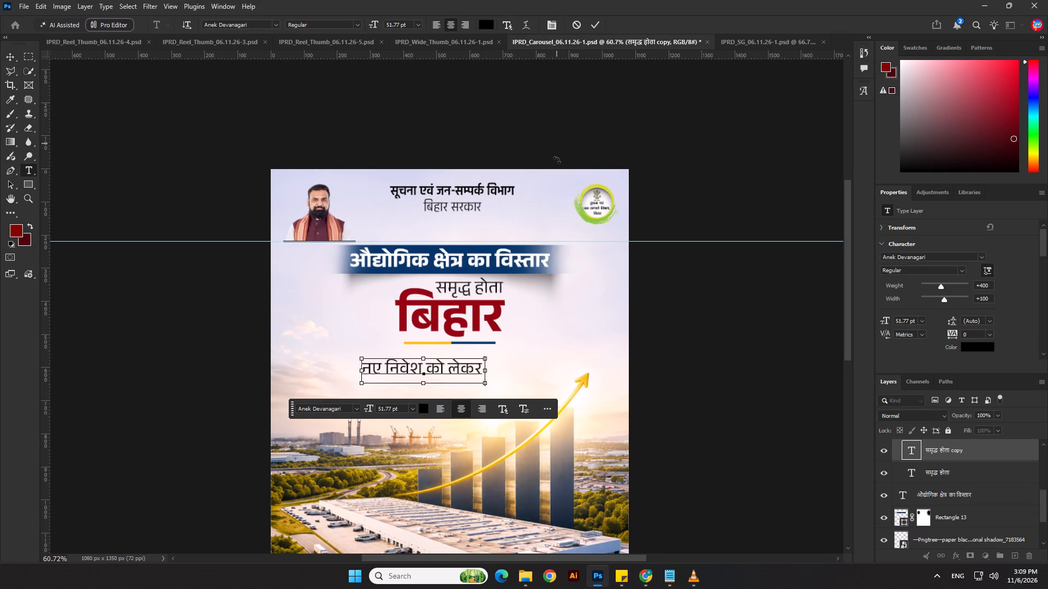
{"action": "left_click", "coordinate": [592, 23]}
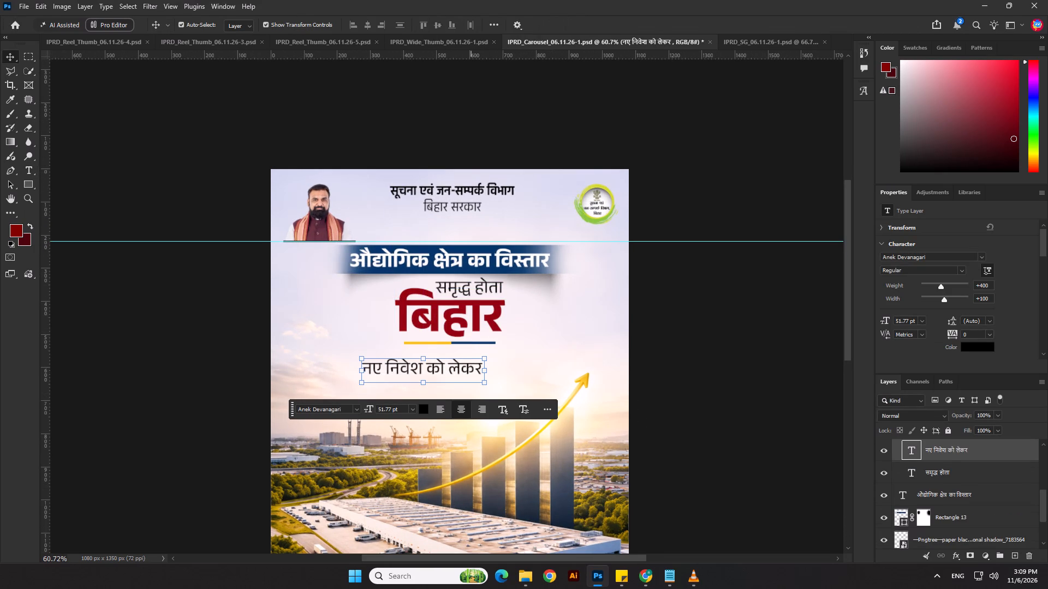
Centre the नए निवेश को लेकर line horizontally on the canvas and nudge it up closer to the two-colour underline.
{"action": "left_click", "coordinate": [486, 27]}
{"action": "left_click", "coordinate": [497, 29]}
{"action": "left_click", "coordinate": [526, 125]}
{"action": "left_click", "coordinate": [528, 141]}
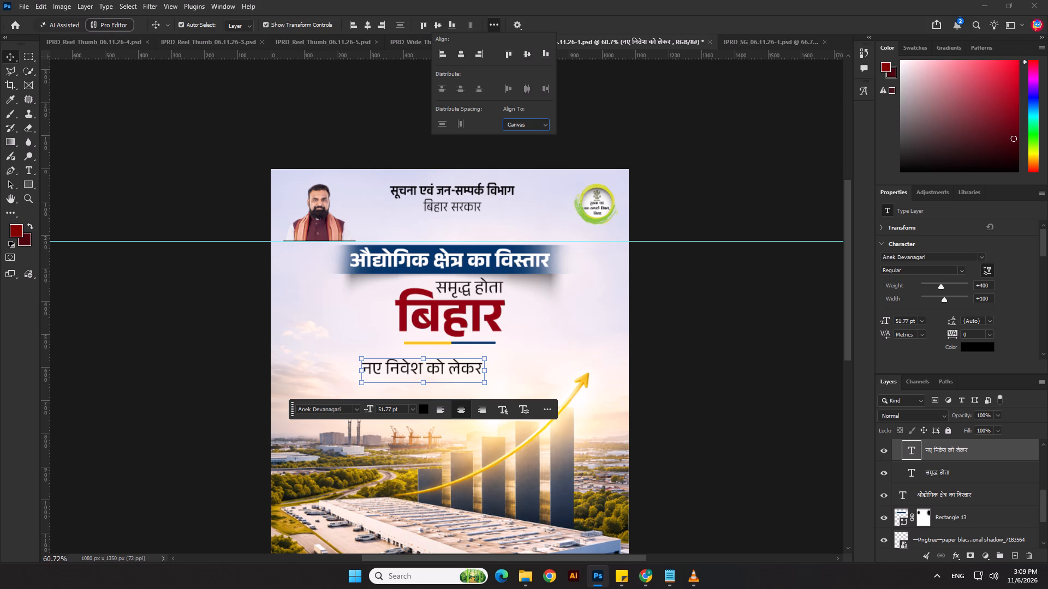
{"action": "left_click", "coordinate": [367, 25]}
{"action": "key", "text": "shift+Up"}
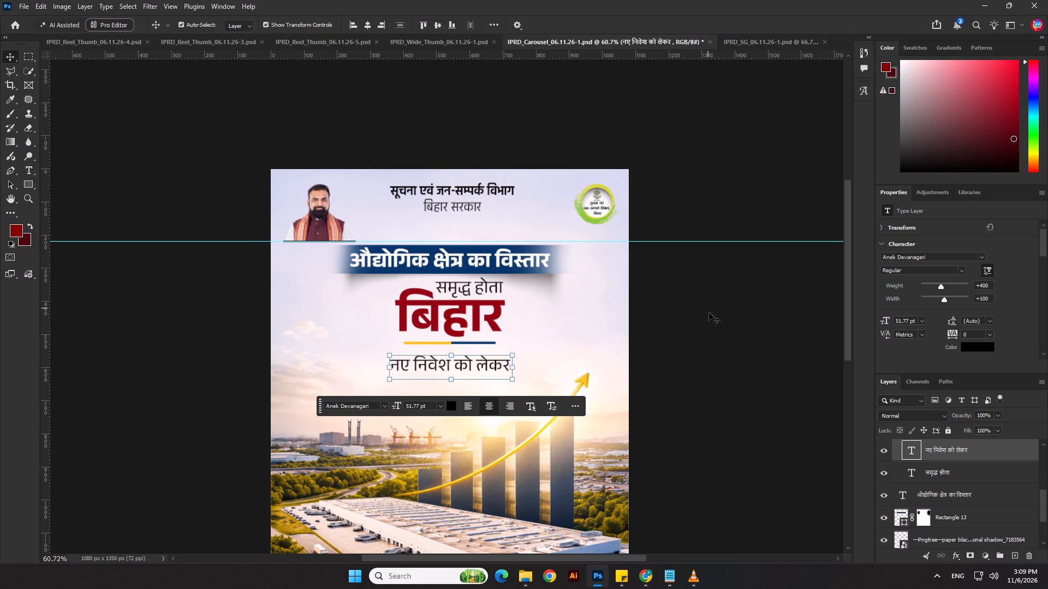
{"action": "key", "text": "shift+Up"}
{"action": "key", "text": "shift+Up"}
{"action": "key", "text": "Down"}
{"action": "key", "text": "Down"}
{"action": "left_click", "coordinate": [717, 337]}
{"action": "scroll", "coordinate": [628, 274], "scroll_direction": "down", "scroll_amount": 3}
Copy the quoted phrase ‘ईज ऑफ डूइंग बिजनेस’ from the Carousel-1 script in Notepad and return to Photoshop.
{"action": "key", "text": "alt+Tab"}
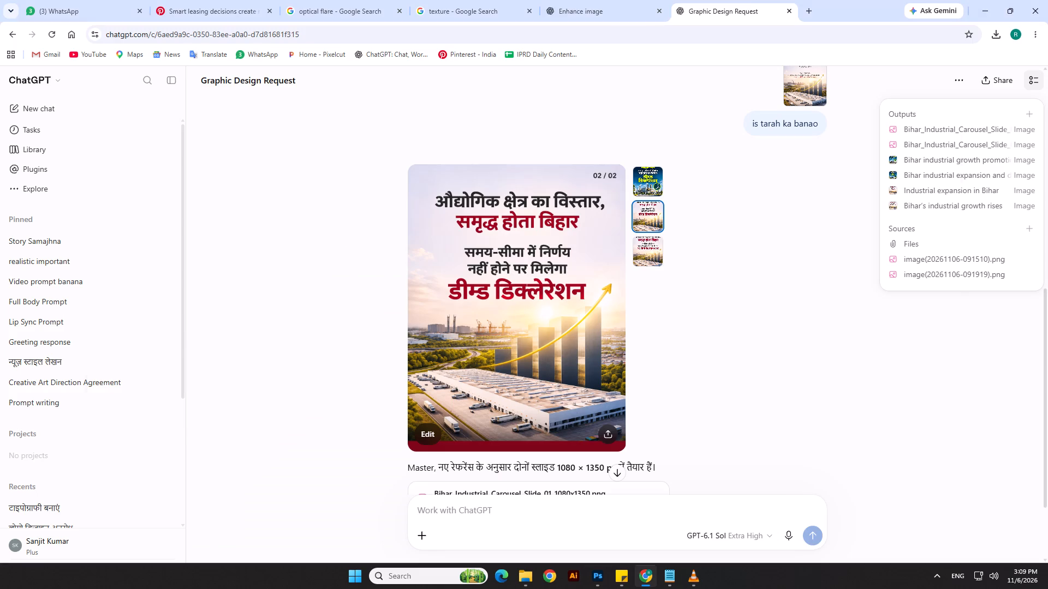
{"action": "key", "text": "alt+Tab"}
{"action": "key", "text": "alt+Tab"}
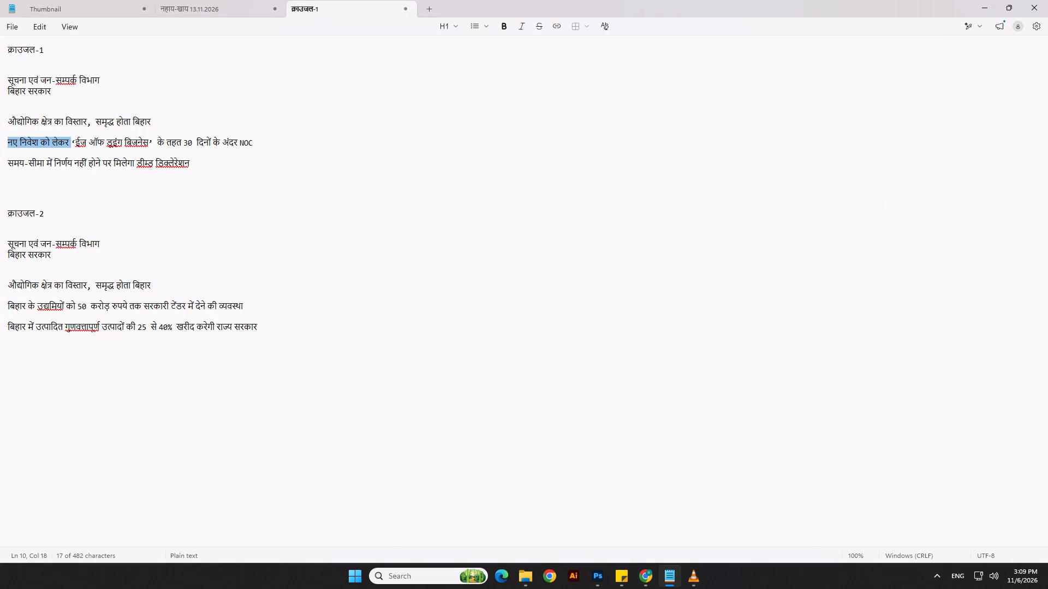
{"action": "left_click_drag", "start_coordinate": [73, 140], "coordinate": [153, 141]}
{"action": "key", "text": "ctrl+c"}
{"action": "key", "text": "ctrl+c"}
{"action": "key", "text": "alt+Tab"}
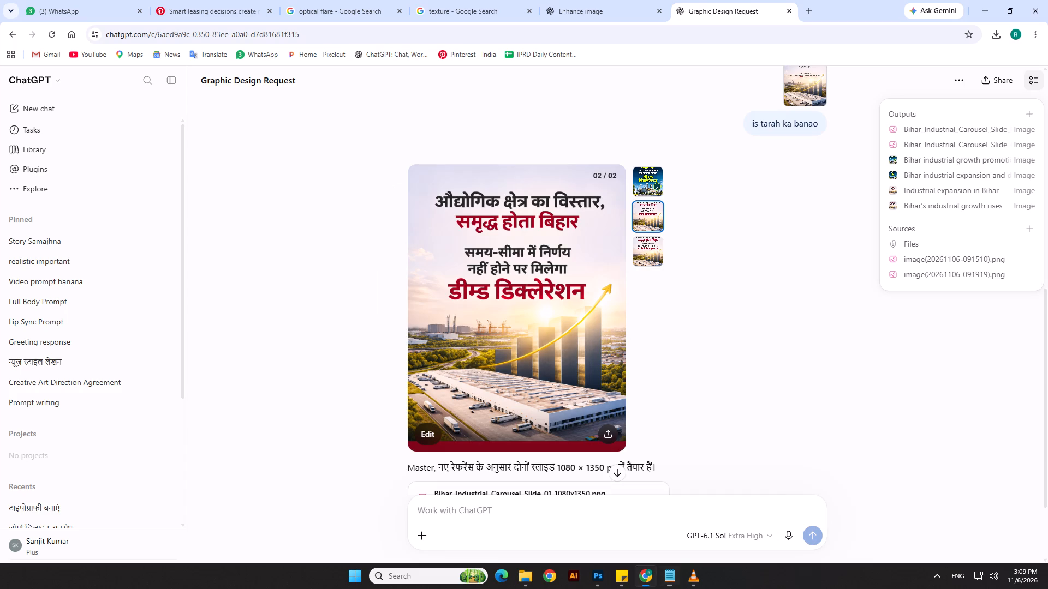
{"action": "scroll", "coordinate": [521, 338], "scroll_direction": "up", "scroll_amount": 3}
{"action": "key", "text": "alt+Tab"}
{"action": "key", "text": "alt+Tab"}
{"action": "key", "text": "alt+Tab"}
{"action": "key", "text": "alt+Tab"}
{"action": "key", "text": "alt+Tab"}
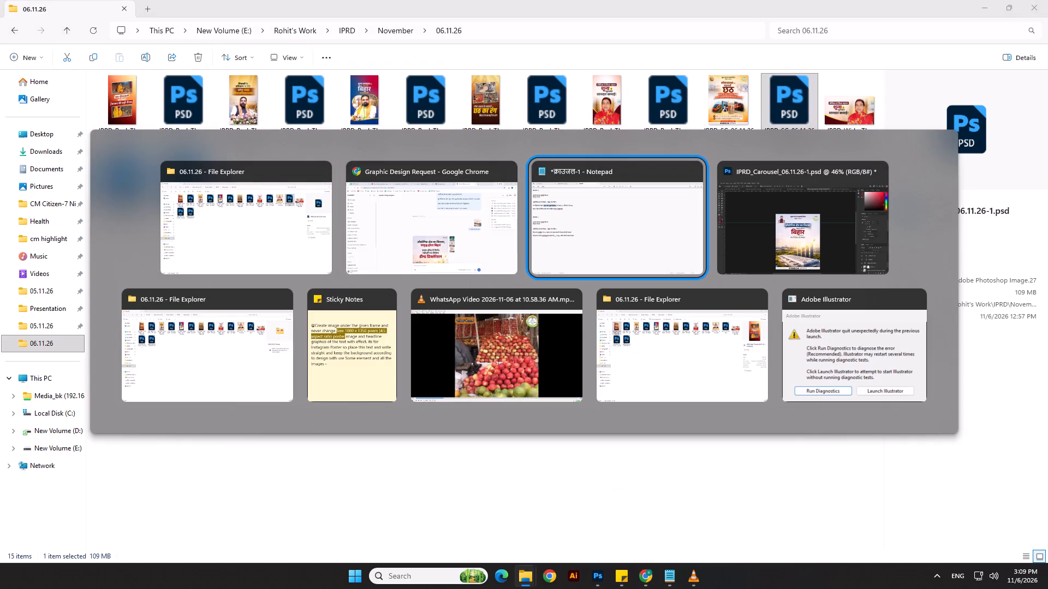
{"action": "key", "text": "alt+Tab"}
{"action": "key", "text": "alt+Tab"}
{"action": "key", "text": "alt+Tab"}
{"action": "key", "text": "alt+Tab"}
{"action": "key", "text": "alt+Tab"}
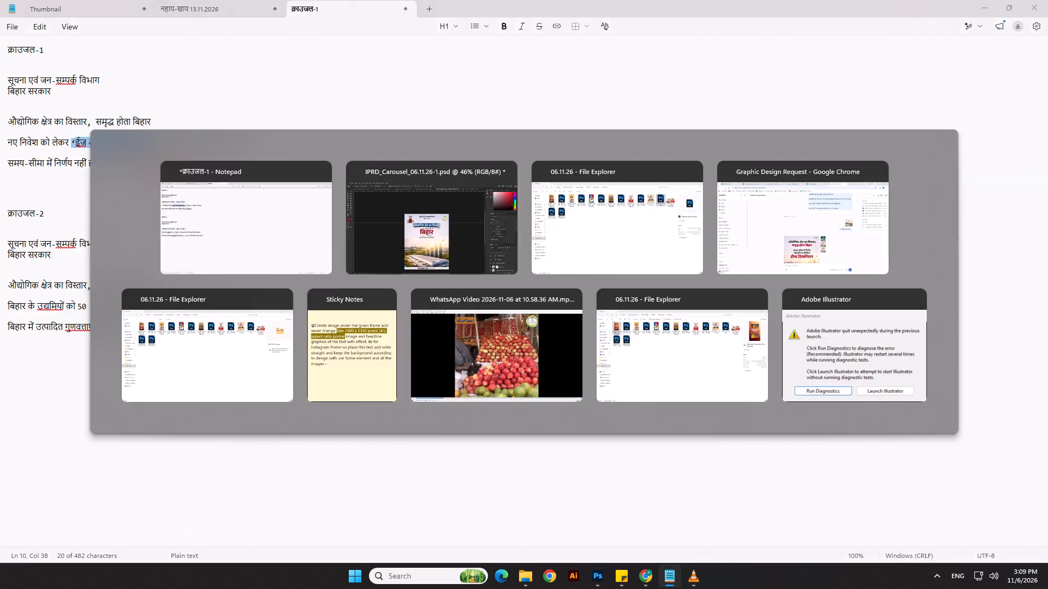
Duplicate the red बिहार text below नए निवेश को लेकर and replace its wording with ‘ईज ऑफ डूइंग बिजनेस’.
{"action": "scroll", "coordinate": [517, 294], "scroll_direction": "up", "scroll_amount": 6}
{"action": "left_click", "coordinate": [507, 314]}
{"action": "left_click_drag", "start_coordinate": [512, 300], "coordinate": [513, 387], "text": "alt+shift"}
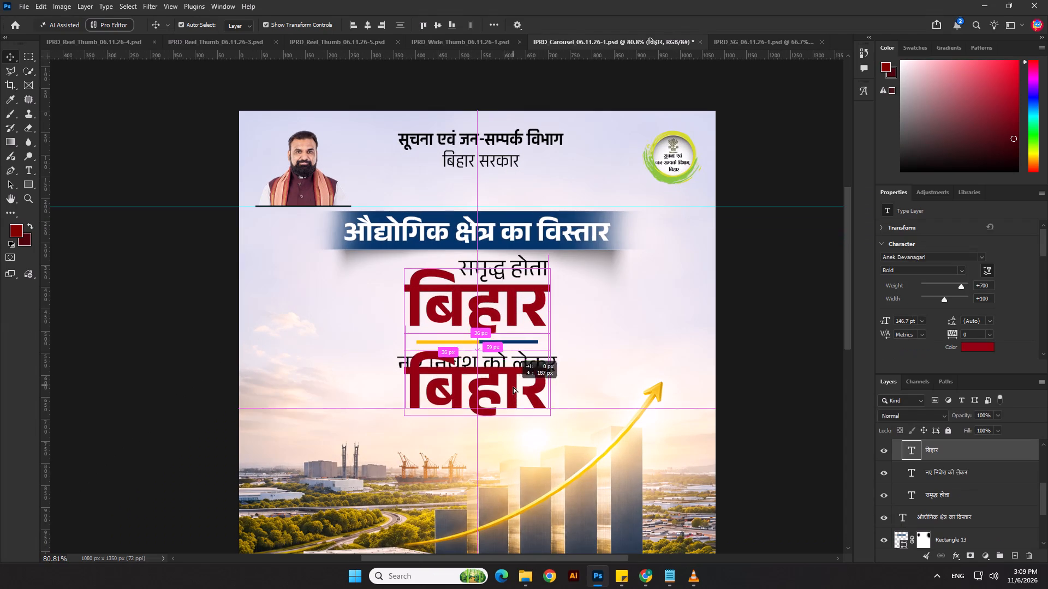
{"action": "left_click_drag", "start_coordinate": [513, 387], "coordinate": [509, 403], "text": "alt+shift"}
{"action": "double_click", "coordinate": [509, 403]}
{"action": "key", "text": "ctrl+v"}
{"action": "key", "text": "ctrl+a"}
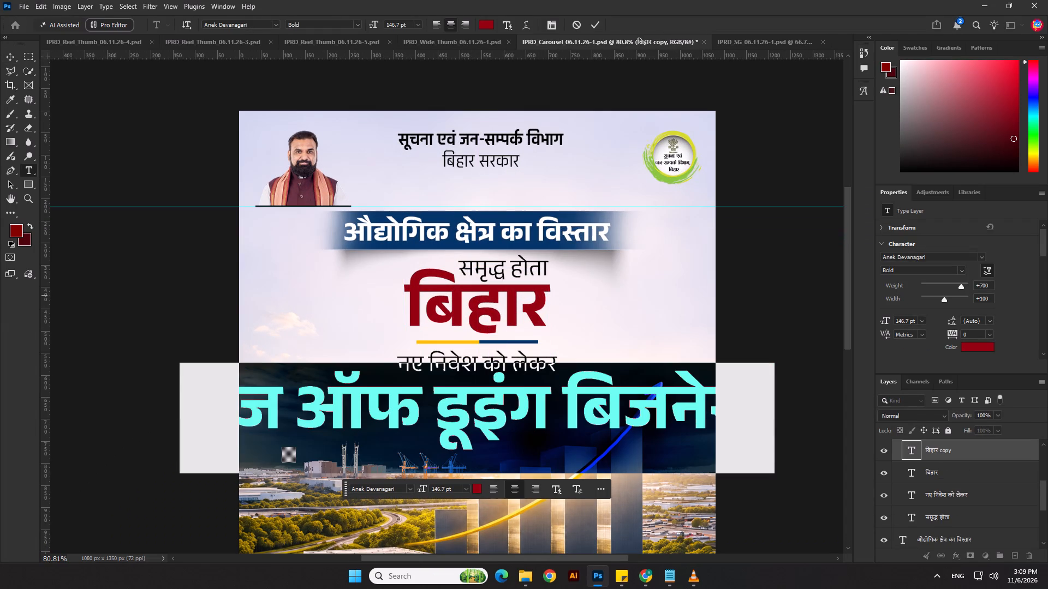
Format the ‘ईज ऑफ डूइंग बिजनेस’ text as SemiBold at 55 pt.
{"action": "left_click_drag", "start_coordinate": [888, 322], "coordinate": [842, 329]}
{"action": "left_click", "coordinate": [962, 269]}
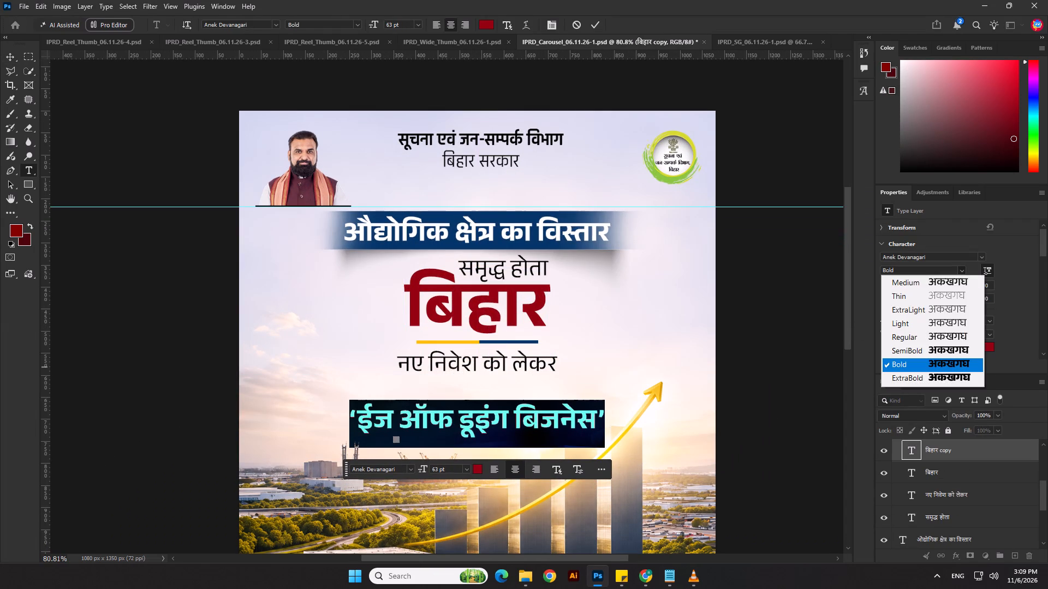
{"action": "left_click", "coordinate": [927, 356]}
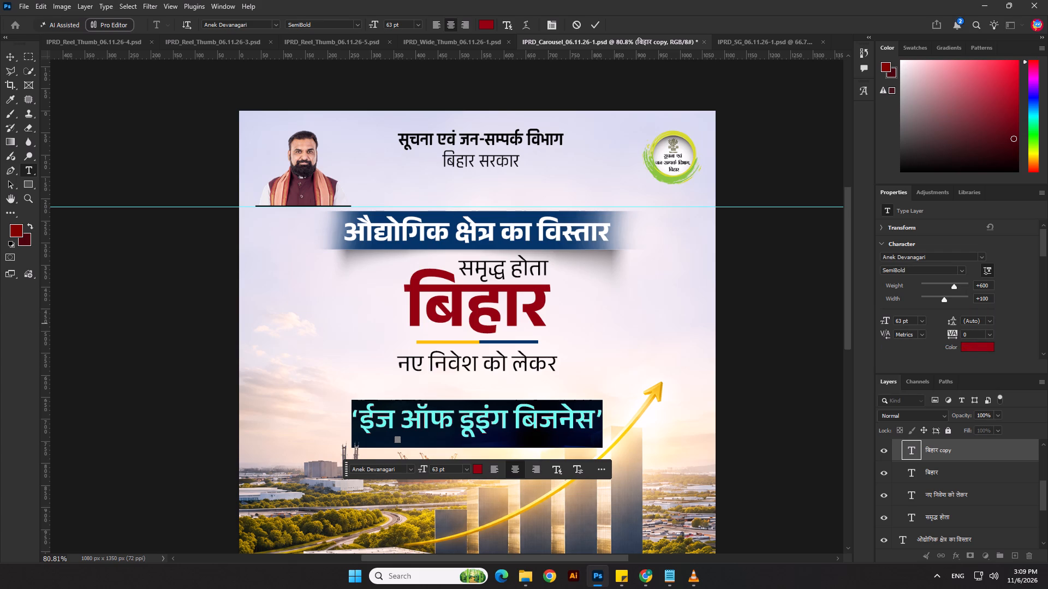
{"action": "left_click_drag", "start_coordinate": [901, 323], "coordinate": [871, 323]}
{"action": "type", "text": "55"}
{"action": "key", "text": "Return"}
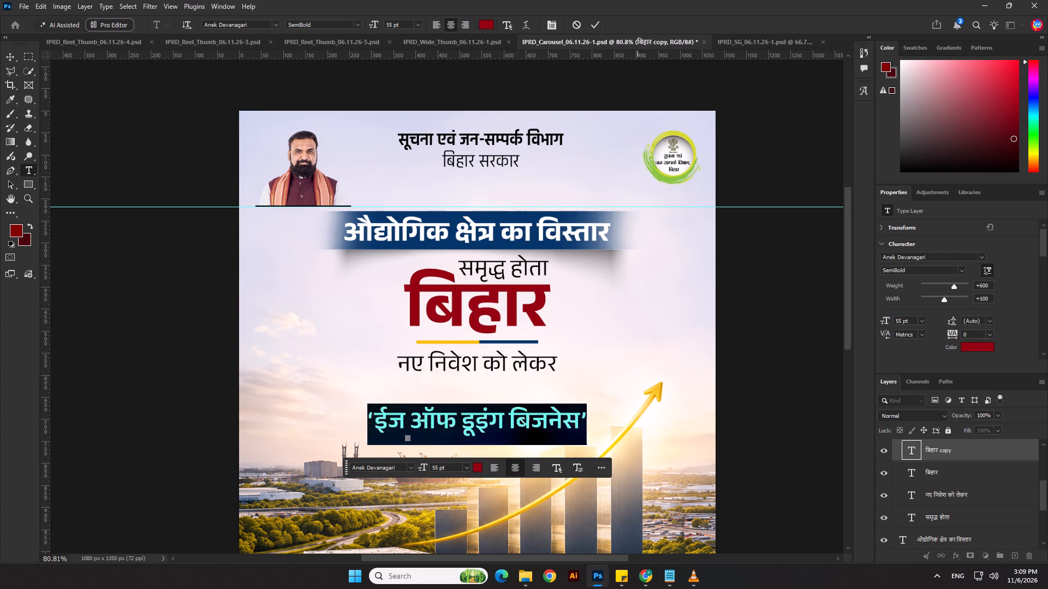
{"action": "left_click", "coordinate": [596, 23]}
Nudge the ‘ईज ऑफ डूइंग बिजनेस’ line up until it sits just below नए निवेश को लेकर.
{"action": "key", "text": "shift+Up"}
{"action": "key", "text": "shift+Up"}
{"action": "key", "text": "shift+Up"}
{"action": "key", "text": "shift+Up"}
{"action": "key", "text": "shift+Up"}
{"action": "key", "text": "shift+Up"}
{"action": "key", "text": "shift+Up"}
{"action": "key", "text": "shift+Up"}
{"action": "key", "text": "shift+Up"}
{"action": "key", "text": "shift+Up"}
{"action": "key", "text": "shift+Up"}
{"action": "key", "text": "shift+Up"}
{"action": "key", "text": "shift+Up"}
{"action": "key", "text": "shift+Up"}
{"action": "key", "text": "shift+Up"}
{"action": "key", "text": "shift+Up"}
{"action": "key", "text": "shift+Up"}
{"action": "key", "text": "shift+Up"}
{"action": "key", "text": "shift+Up"}
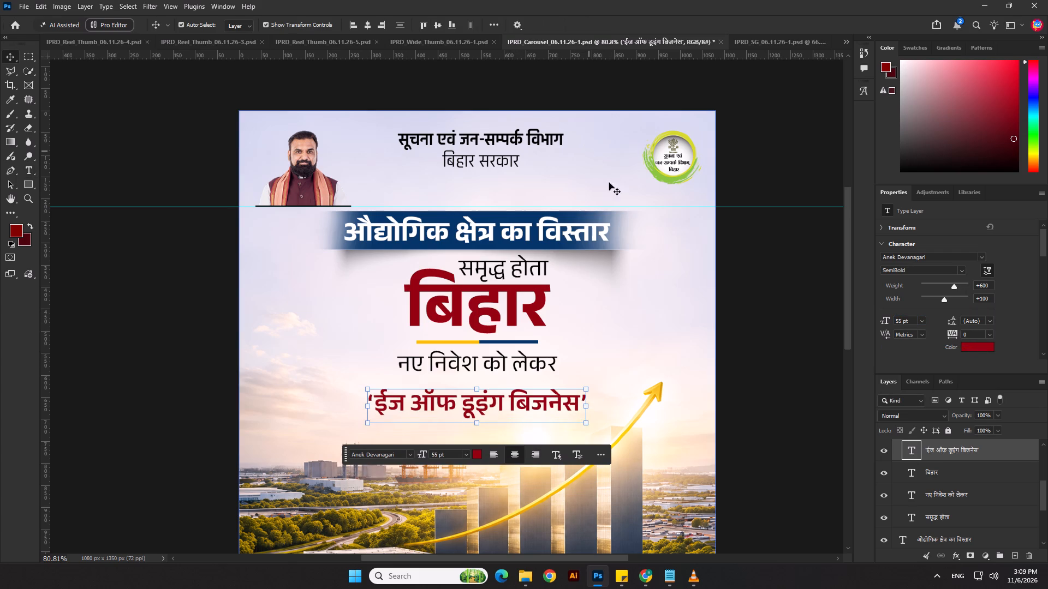
{"action": "key", "text": "shift+Up"}
{"action": "key", "text": "shift+Up"}
{"action": "key", "text": "shift+Down"}
{"action": "key", "text": "Down"}
{"action": "left_click", "coordinate": [807, 333]}
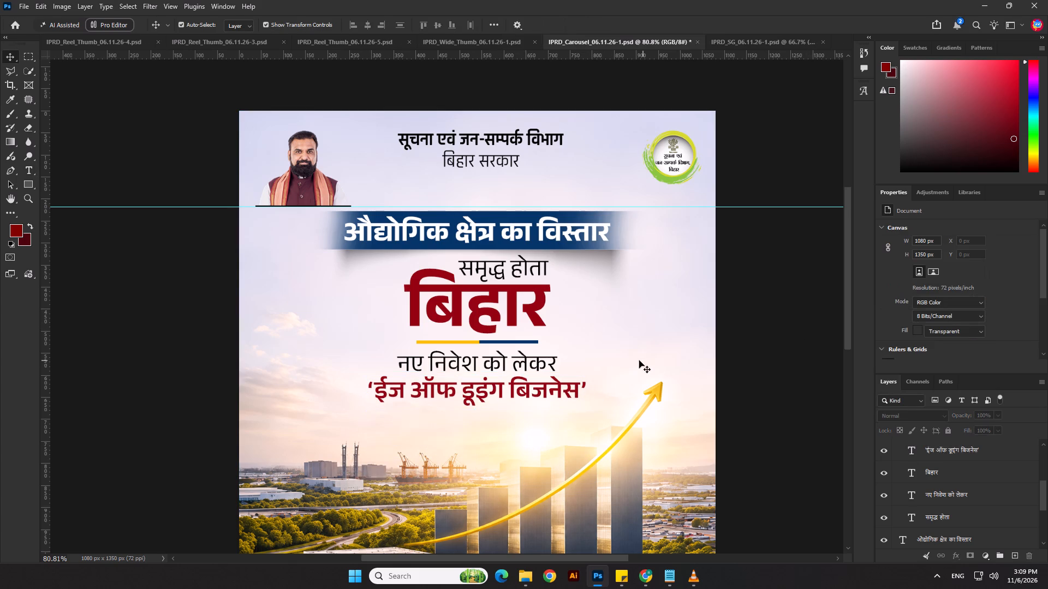
Set the नए निवेश को लेकर text to 40 pt and adjust its vertical position between the underline and the red line.
{"action": "left_click", "coordinate": [535, 363]}
{"action": "left_click", "coordinate": [909, 317]}
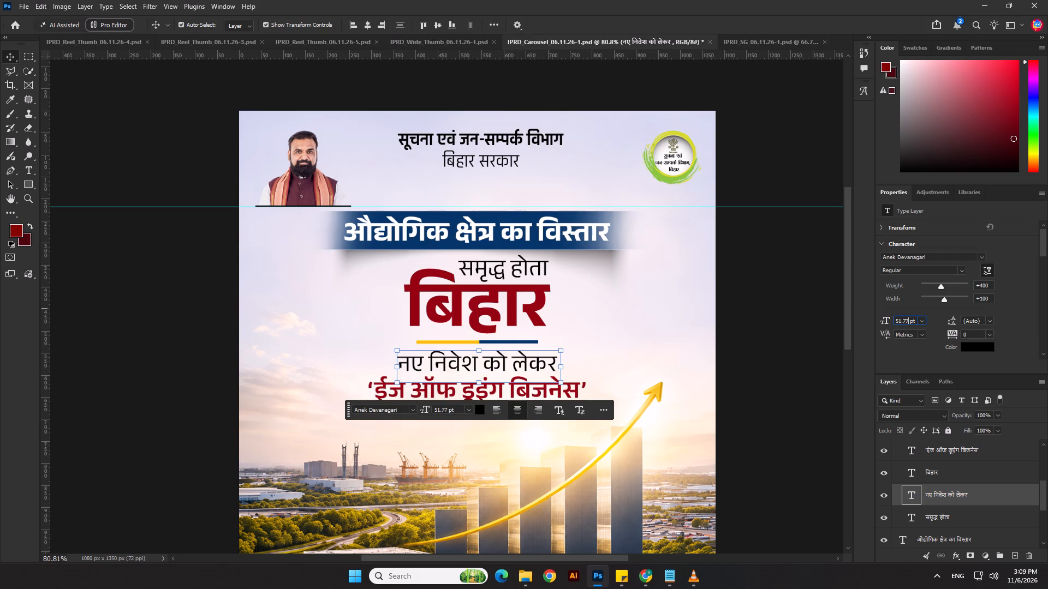
{"action": "left_click_drag", "start_coordinate": [910, 322], "coordinate": [835, 334]}
{"action": "type", "text": "40"}
{"action": "key", "text": "Return"}
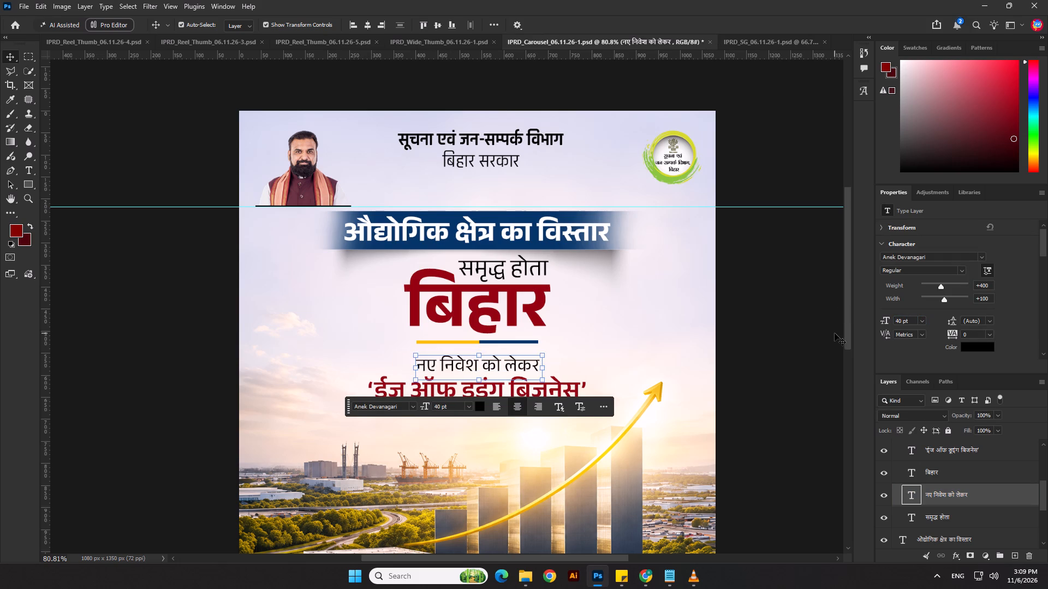
{"action": "key", "text": "shift+Up"}
{"action": "key", "text": "Down"}
{"action": "key", "text": "Down"}
{"action": "key", "text": "Down"}
{"action": "key", "text": "Down"}
{"action": "key", "text": "Down"}
{"action": "left_click", "coordinate": [798, 348]}
Thin the yellow-blue underline below बिहार to a height of 5 px.
{"action": "scroll", "coordinate": [508, 355], "scroll_direction": "up", "scroll_amount": 7}
{"action": "left_click", "coordinate": [497, 333]}
{"action": "scroll", "coordinate": [448, 338], "scroll_direction": "up", "scroll_amount": 3}
{"action": "left_click", "coordinate": [430, 332], "text": "shift"}
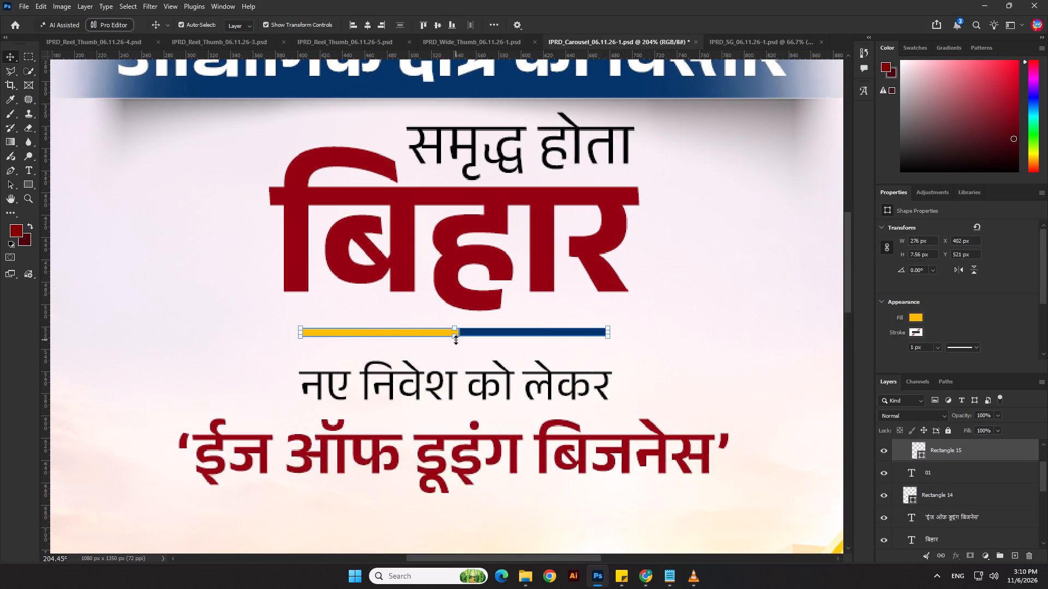
{"action": "left_click", "coordinate": [456, 340]}
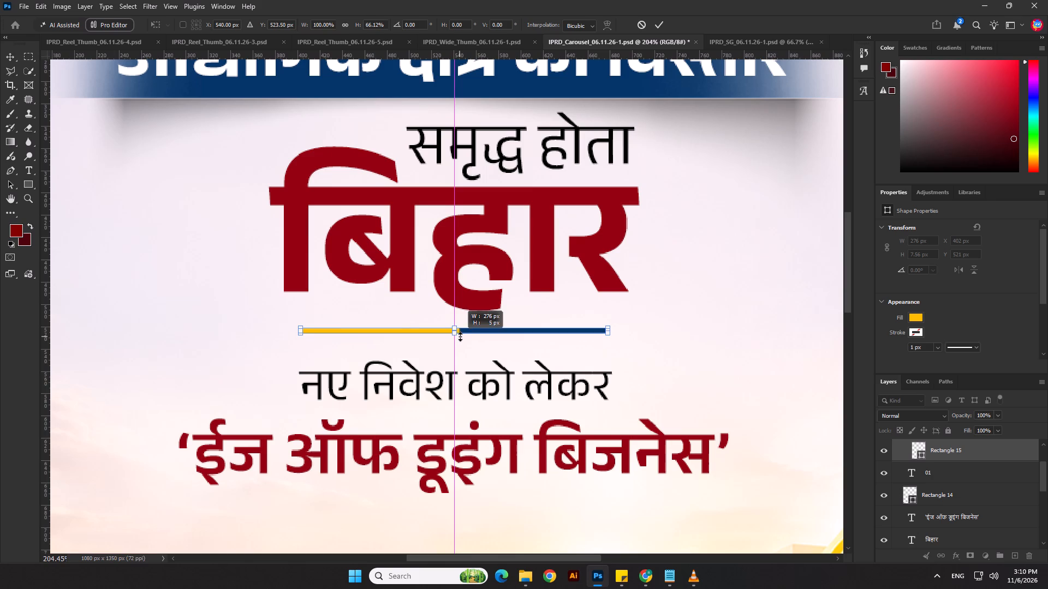
{"action": "scroll", "coordinate": [636, 257], "scroll_direction": "down", "scroll_amount": 4}
{"action": "key", "text": "Return"}
{"action": "scroll", "coordinate": [394, 338], "scroll_direction": "down", "scroll_amount": 5}
Nudge the ‘ईज ऑफ डूइंग बिजनेस’ line slightly up to tighten its gap with नए निवेश को लेकर.
{"action": "left_click", "coordinate": [450, 366]}
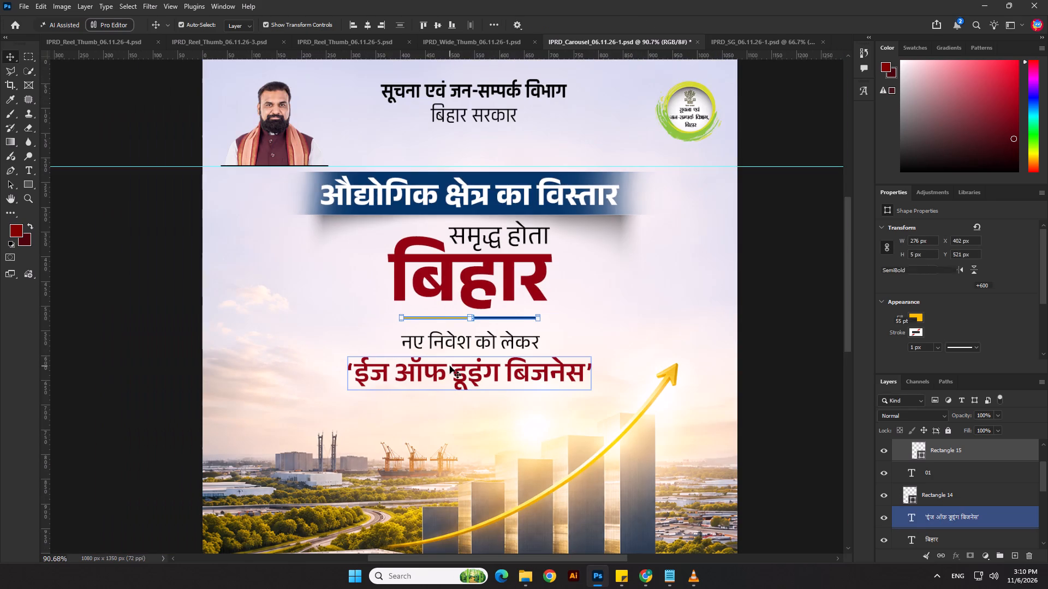
{"action": "key", "text": "shift+Up"}
{"action": "key", "text": "Down"}
{"action": "key", "text": "Down"}
{"action": "scroll", "coordinate": [306, 291], "scroll_direction": "down", "scroll_amount": 4}
{"action": "left_click", "coordinate": [718, 350]}
Copy the phrase के तहत 30 दिनों के अंदर NOC from the Notepad script and return to Photoshop.
{"action": "key", "text": "alt+Tab"}
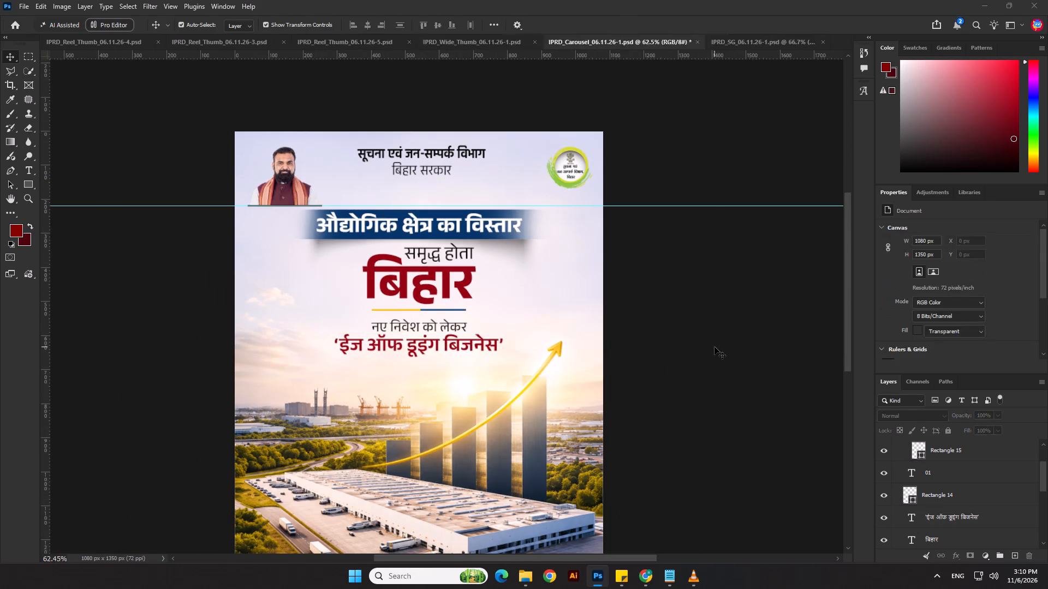
{"action": "left_click_drag", "start_coordinate": [158, 141], "coordinate": [180, 141]}
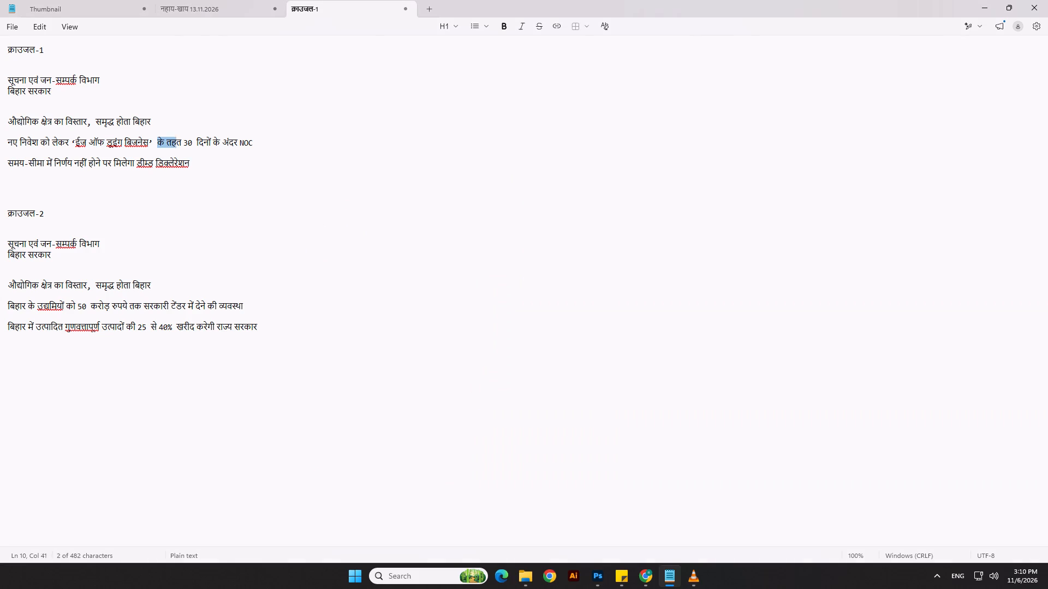
{"action": "left_click_drag", "start_coordinate": [180, 141], "coordinate": [252, 140]}
{"action": "key", "text": "ctrl+c"}
{"action": "key", "text": "ctrl+c"}
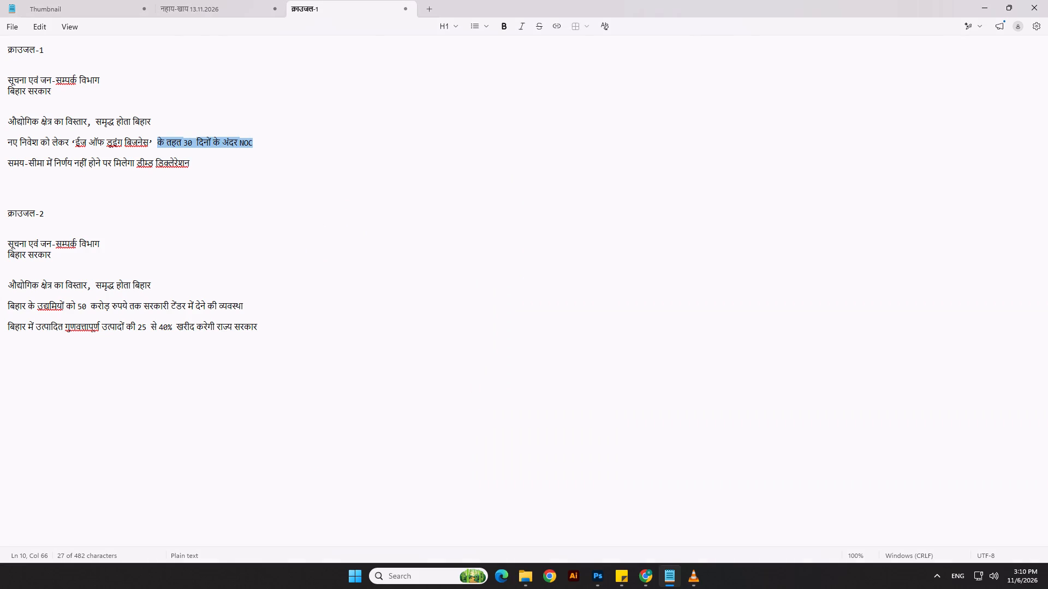
{"action": "key", "text": "alt+Tab"}
Duplicate the नए निवेश को लेकर text below the red line and replace its wording with के तहत 30 दिनों के अंदर NOC.
{"action": "scroll", "coordinate": [462, 352], "scroll_direction": "up", "scroll_amount": 5}
{"action": "left_click", "coordinate": [457, 308]}
{"action": "left_click_drag", "start_coordinate": [455, 309], "coordinate": [455, 360], "text": "alt+shift"}
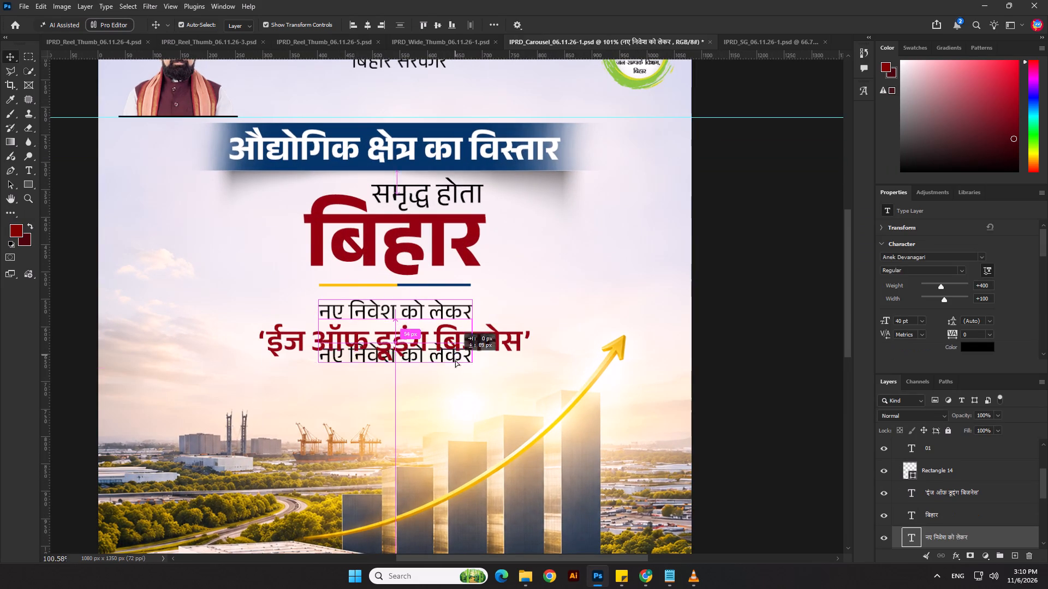
{"action": "left_click_drag", "start_coordinate": [455, 360], "coordinate": [454, 375], "text": "alt+shift"}
{"action": "double_click", "coordinate": [454, 375]}
{"action": "key", "text": "ctrl+v"}
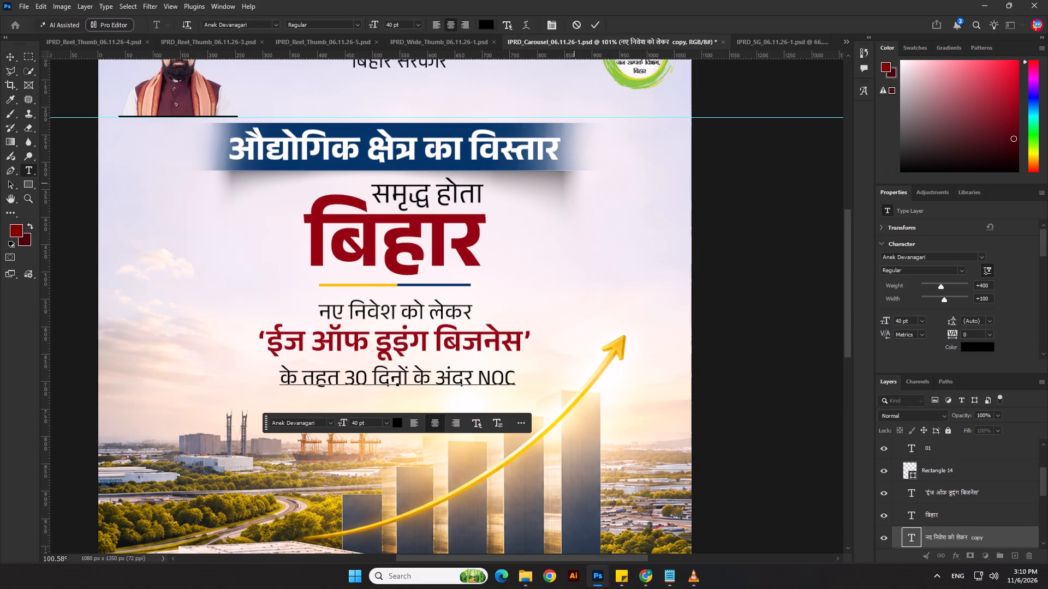
{"action": "left_click", "coordinate": [593, 24]}
{"action": "left_click", "coordinate": [748, 351]}
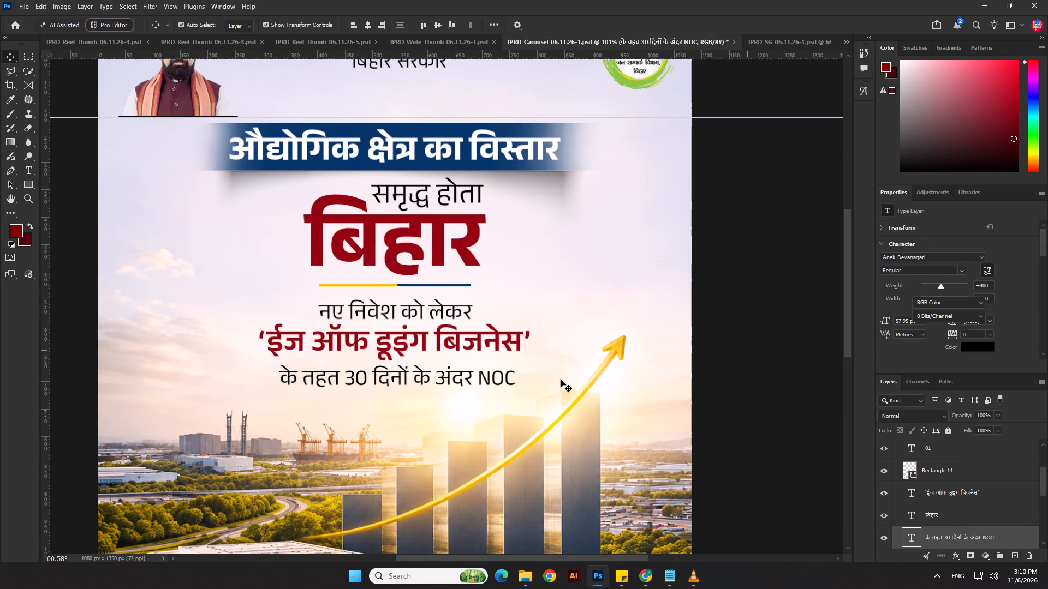
Lock the Generative Fill background layer.
{"action": "scroll", "coordinate": [549, 376], "scroll_direction": "down", "scroll_amount": 9}
{"action": "left_click", "coordinate": [676, 377]}
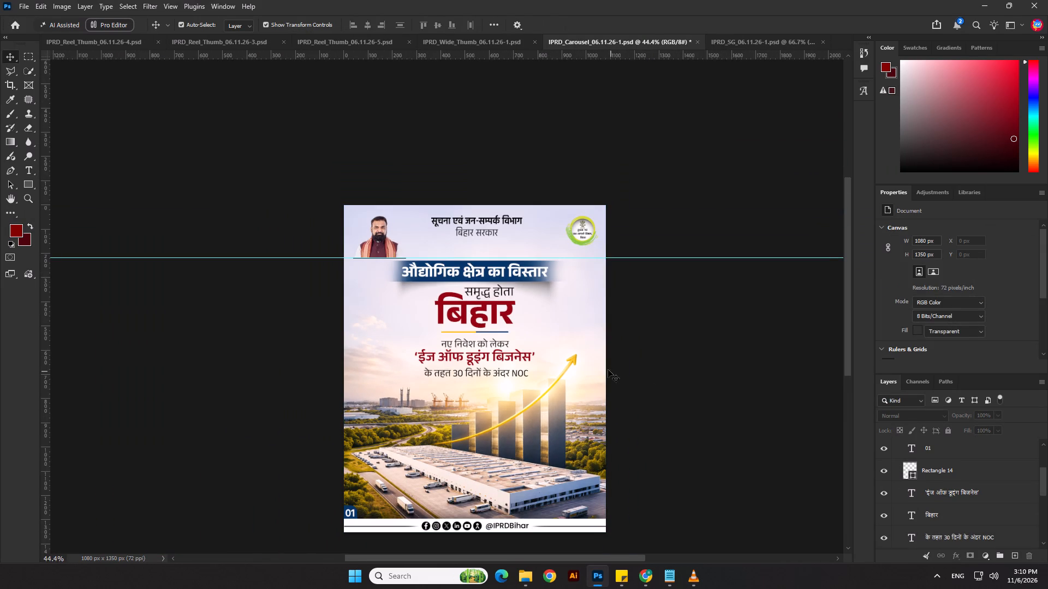
{"action": "left_click", "coordinate": [699, 335]}
{"action": "left_click", "coordinate": [605, 306]}
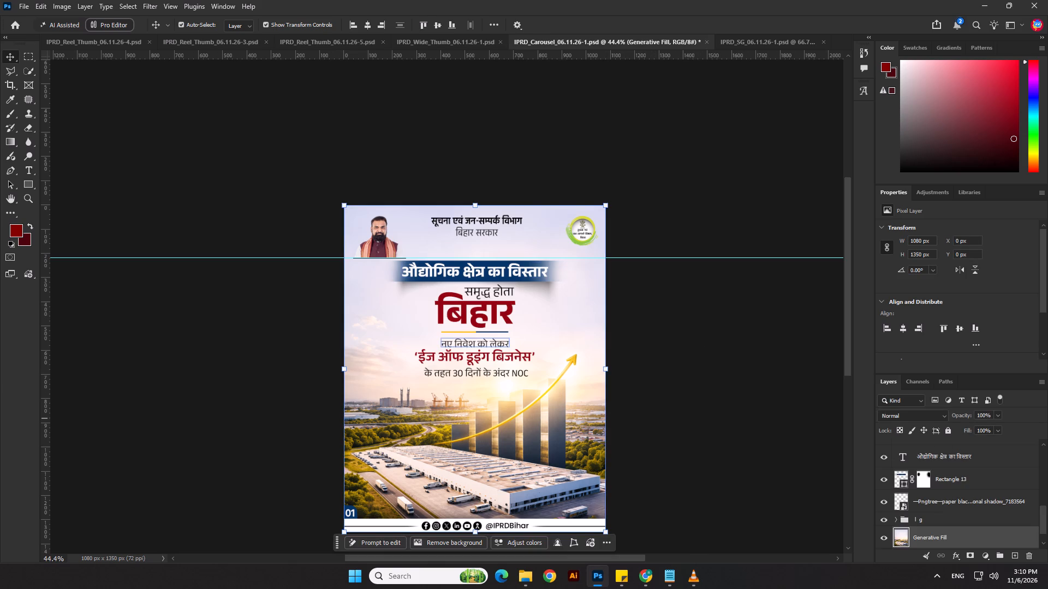
{"action": "left_click", "coordinate": [950, 431]}
Select the headline banner, समृद्ध होता, बिहार and underline together, scale them to about 88%, and nudge the block up slightly.
{"action": "left_click_drag", "start_coordinate": [627, 332], "coordinate": [483, 298]}
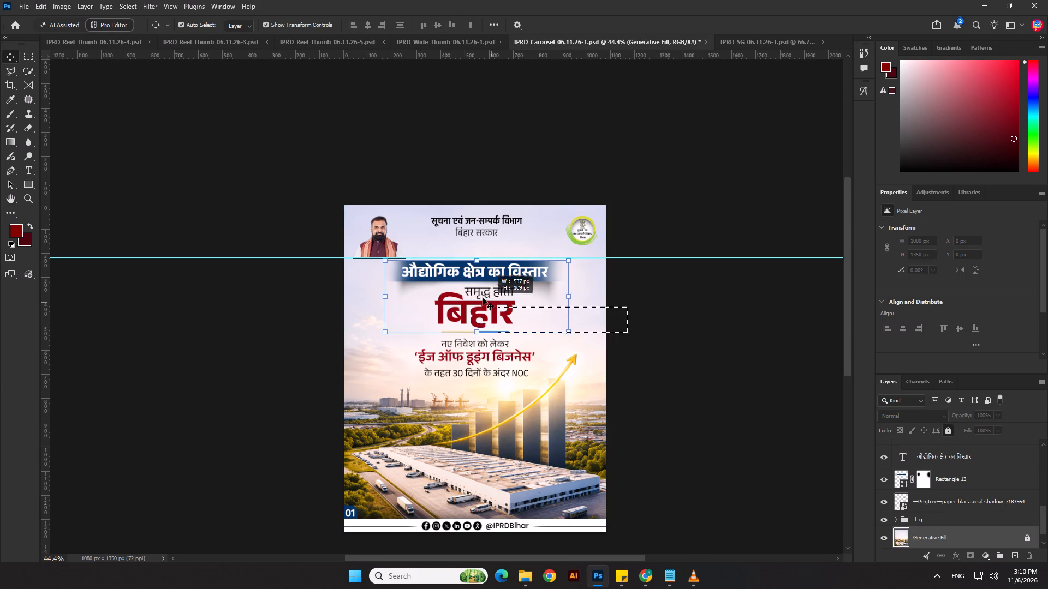
{"action": "left_click_drag", "start_coordinate": [483, 298], "coordinate": [434, 265]}
{"action": "left_click_drag", "start_coordinate": [471, 338], "coordinate": [471, 331]}
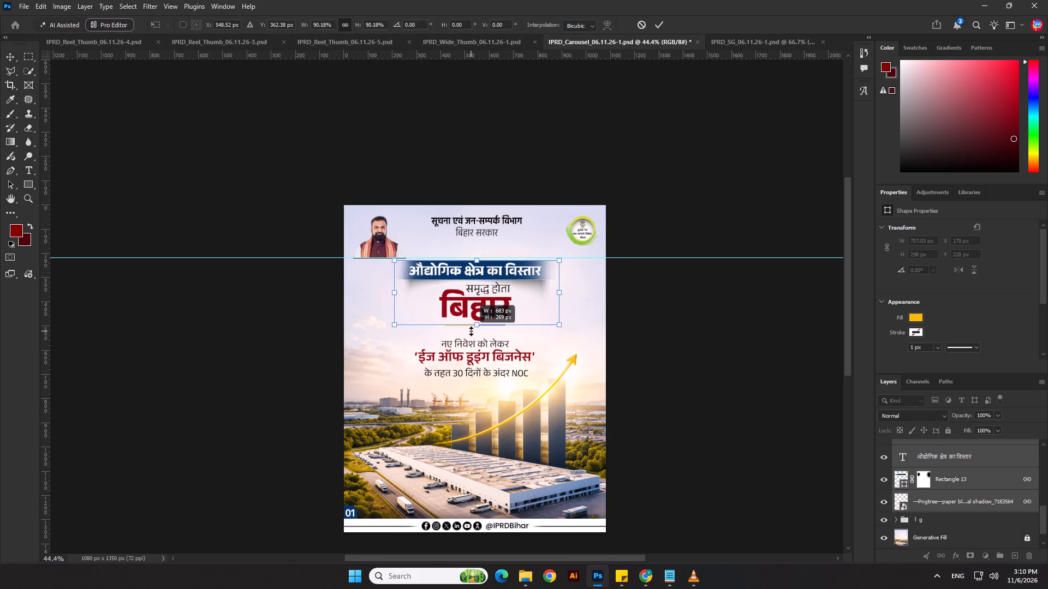
{"action": "left_click_drag", "start_coordinate": [471, 331], "coordinate": [472, 329]}
{"action": "key", "text": "shift+Up"}
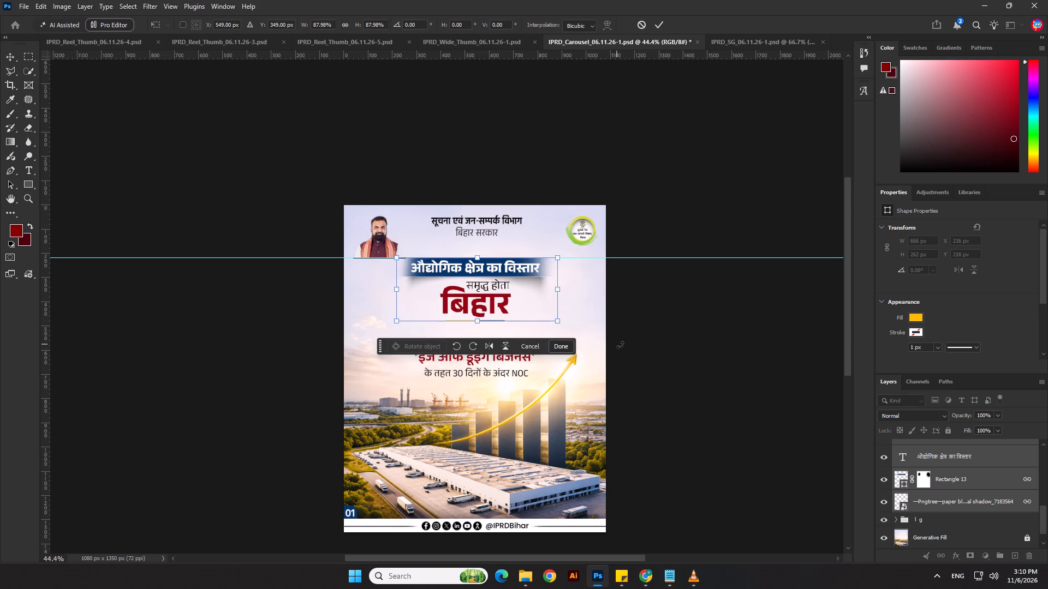
{"action": "key", "text": "Down"}
{"action": "key", "text": "Down"}
{"action": "key", "text": "Down"}
{"action": "key", "text": "Return"}
{"action": "left_click", "coordinate": [642, 339]}
{"action": "scroll", "coordinate": [580, 347], "scroll_direction": "up", "scroll_amount": 2}
{"action": "left_click", "coordinate": [712, 346]}
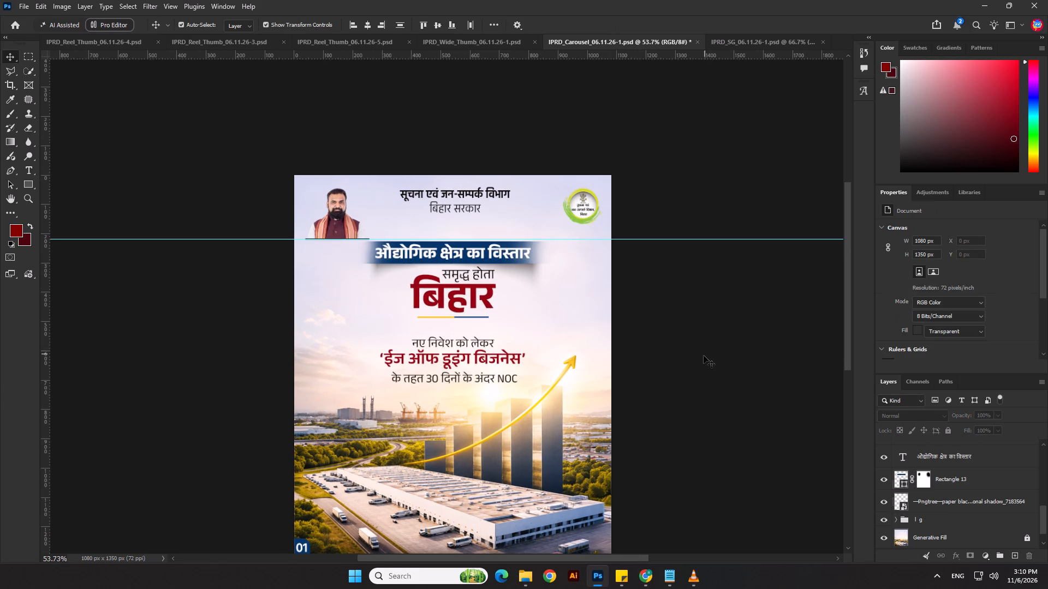
Select the three body text lines and nudge them up together closer to the underline.
{"action": "left_click_drag", "start_coordinate": [665, 335], "coordinate": [454, 377]}
{"action": "key", "text": "shift+Up"}
{"action": "key", "text": "shift+Up"}
{"action": "key", "text": "shift+Up"}
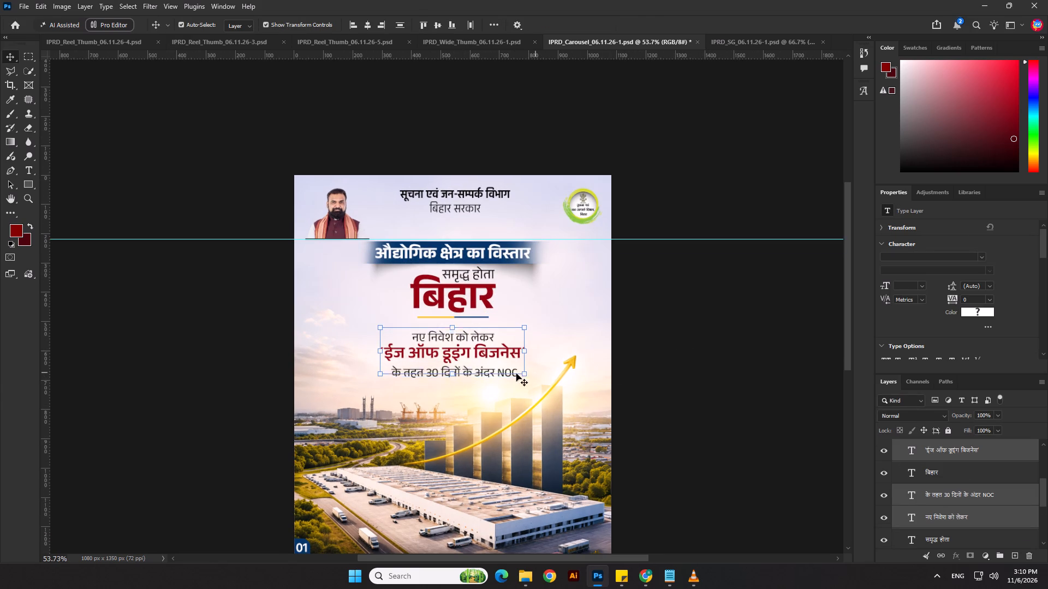
{"action": "key", "text": "shift+Up"}
{"action": "key", "text": "Up"}
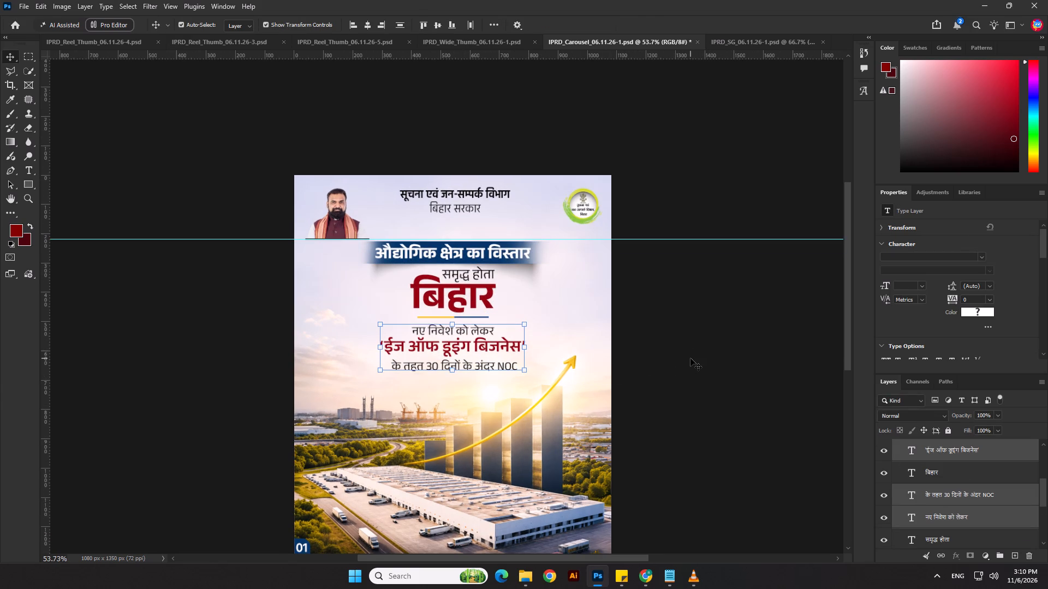
{"action": "key", "text": "Up"}
{"action": "key", "text": "Up"}
{"action": "key", "text": "Up"}
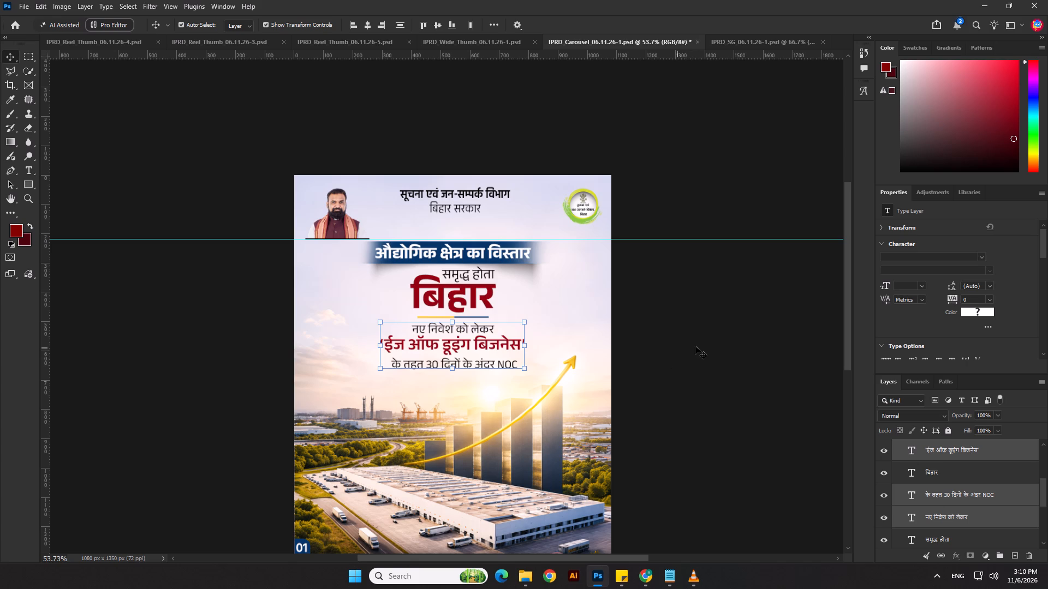
Delete the नए निवेश को लेकर and ‘ईज ऑफ डूइंग बिजनेस’ lines and move the remaining के तहत line up toward the underline.
{"action": "left_click", "coordinate": [695, 346]}
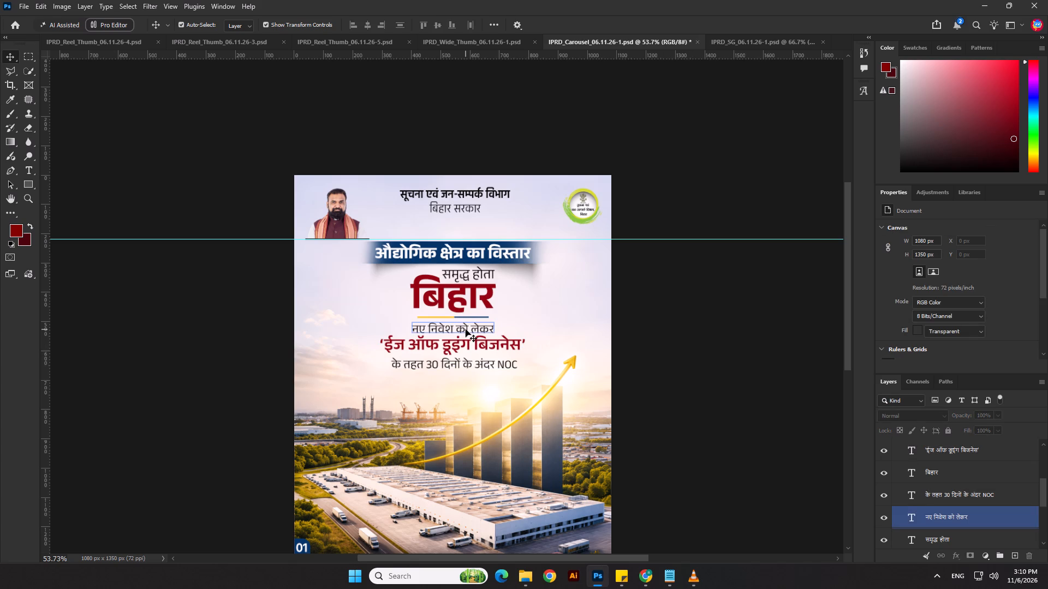
{"action": "left_click", "coordinate": [466, 329]}
{"action": "key", "text": "Delete"}
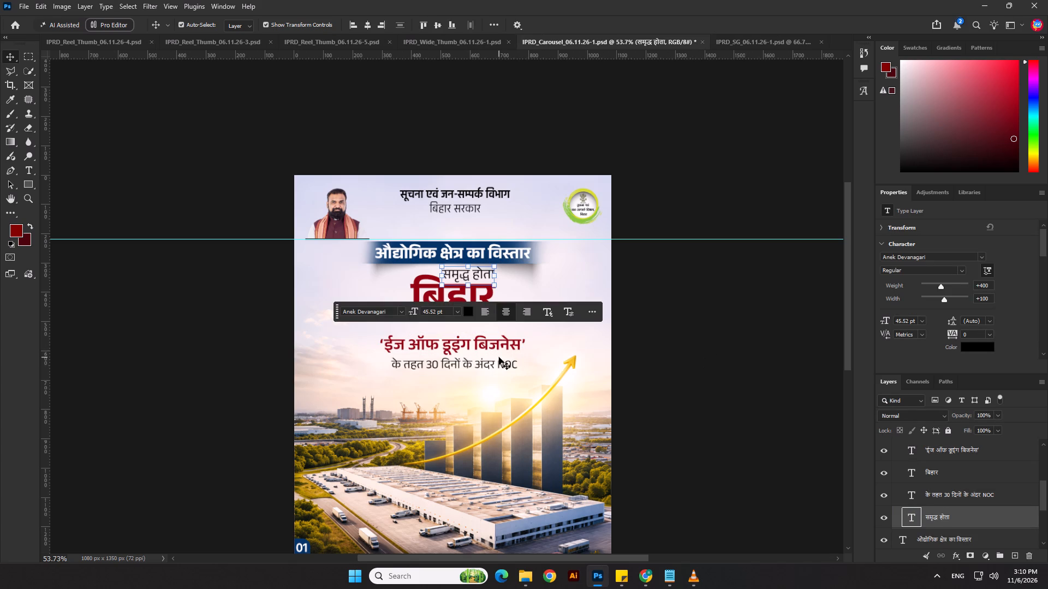
{"action": "left_click", "coordinate": [499, 369]}
{"action": "left_click", "coordinate": [488, 343]}
{"action": "key", "text": "Delete"}
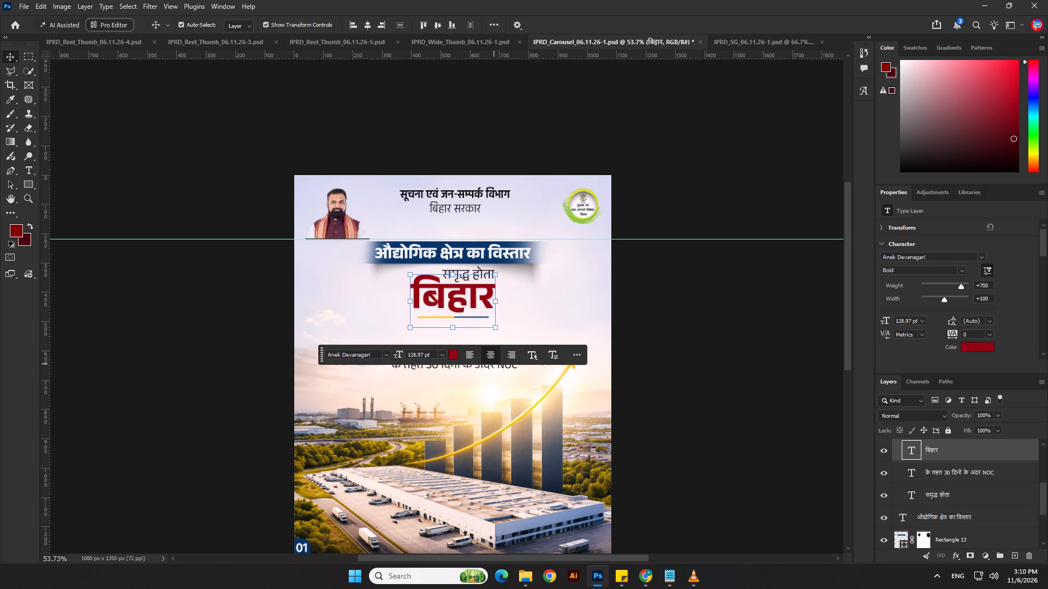
{"action": "left_click", "coordinate": [493, 368]}
{"action": "left_click_drag", "start_coordinate": [497, 365], "coordinate": [478, 339]}
Replace the के तहत text with the full नए निवेश को लेकर sentence from Notepad, breaking the line before के तहत.
{"action": "key", "text": "alt+Tab"}
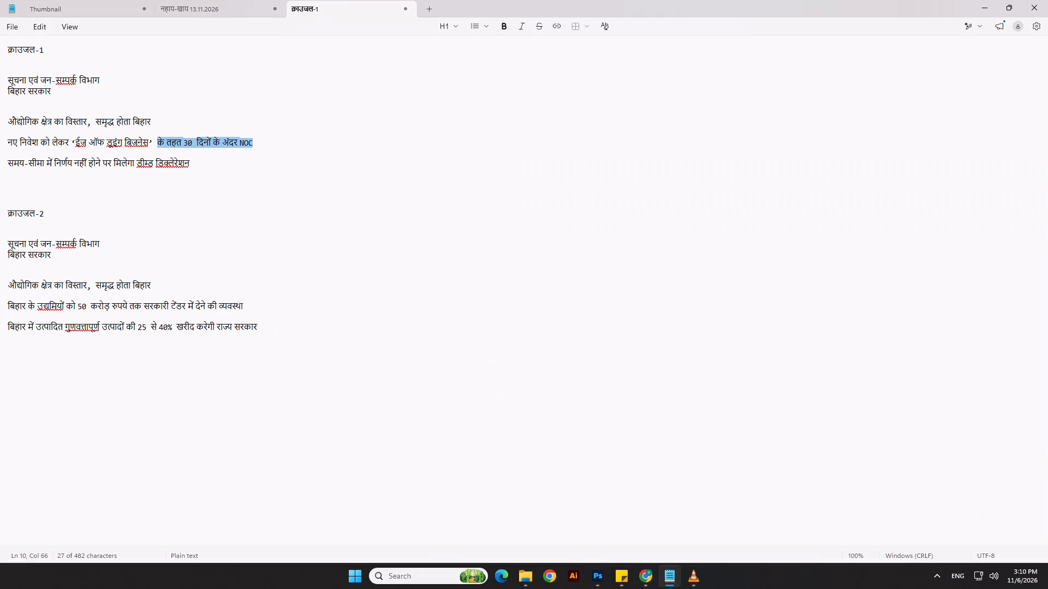
{"action": "left_click_drag", "start_coordinate": [10, 144], "coordinate": [193, 136]}
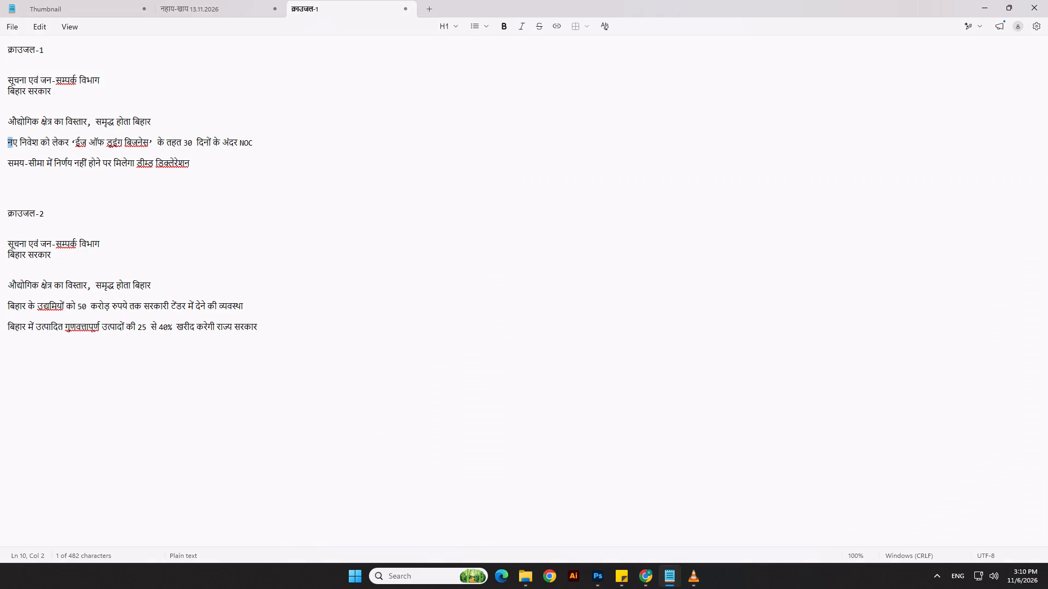
{"action": "left_click_drag", "start_coordinate": [253, 145], "coordinate": [0, 141]}
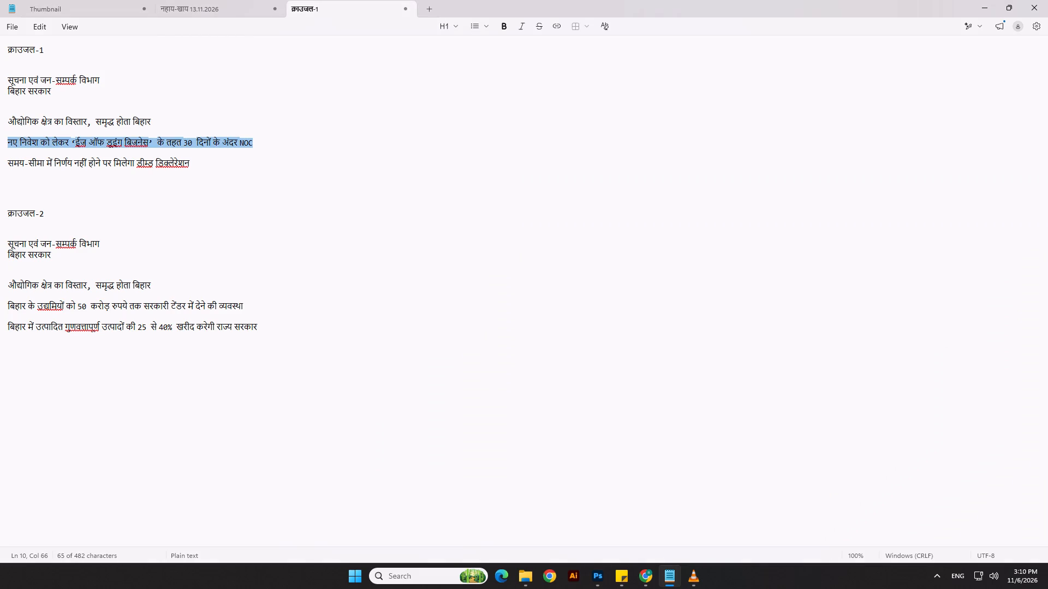
{"action": "key", "text": "ctrl+c"}
{"action": "key", "text": "ctrl+c"}
{"action": "key", "text": "alt+Tab"}
{"action": "double_click", "coordinate": [418, 338]}
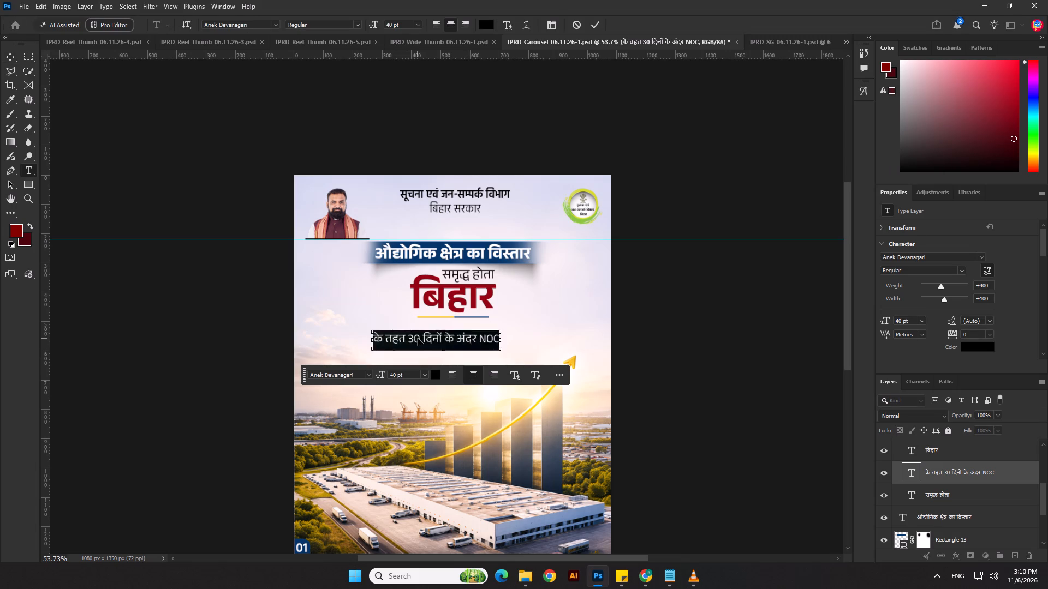
{"action": "key", "text": "ctrl+v"}
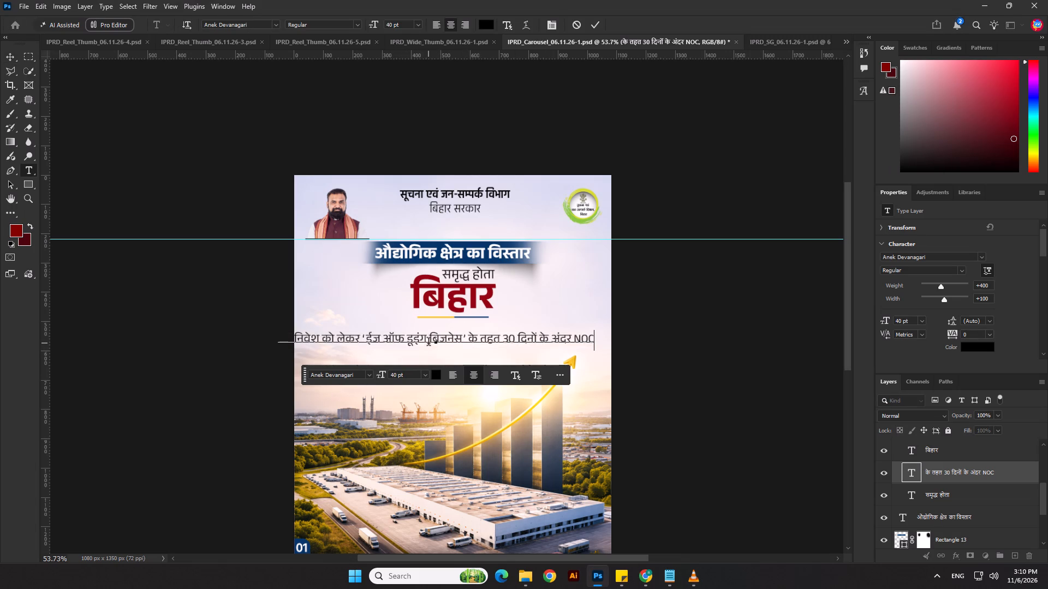
{"action": "left_click", "coordinate": [469, 338]}
{"action": "key", "text": "BackSpace"}
{"action": "key", "text": "Return"}
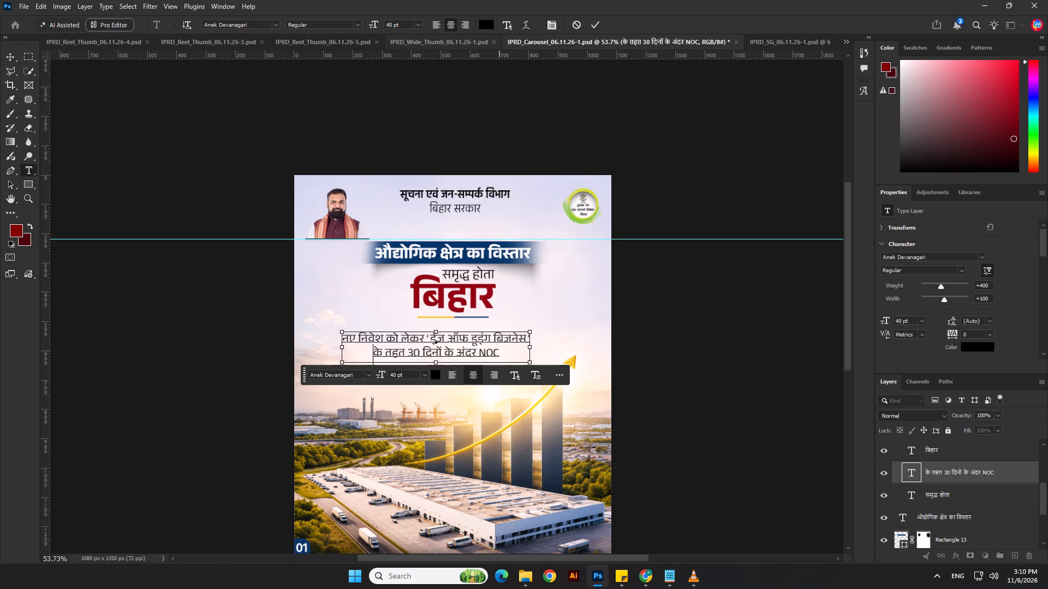
Left-align the two-line नए निवेश को लेकर text and move it to the slide's left side below the headline underline.
{"action": "key", "text": "ctrl+a"}
{"action": "left_click", "coordinate": [431, 28]}
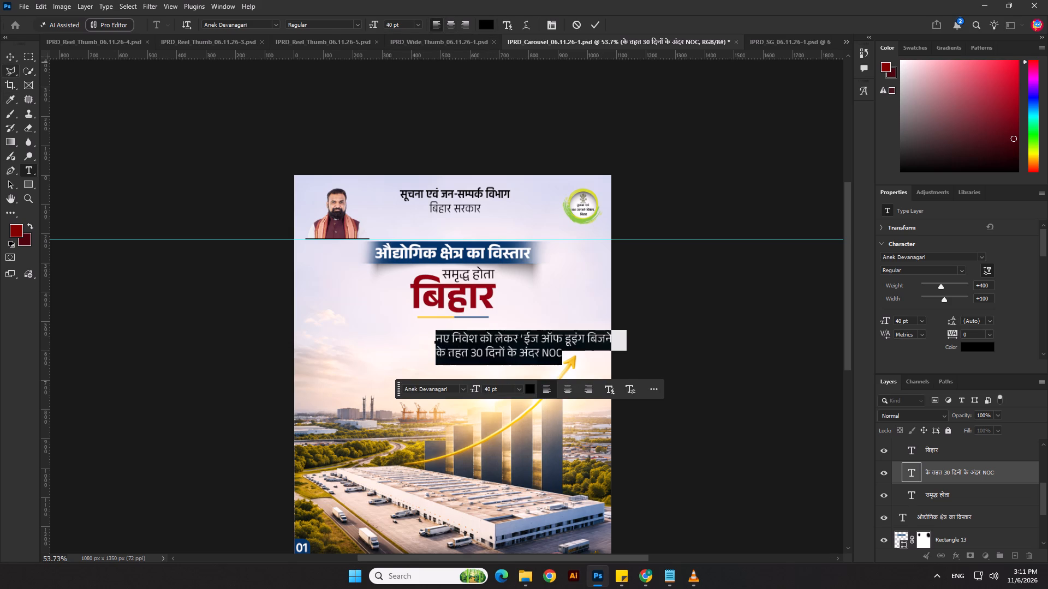
{"action": "left_click", "coordinate": [6, 58]}
{"action": "scroll", "coordinate": [370, 299], "scroll_direction": "up", "scroll_amount": 2}
{"action": "left_click_drag", "start_coordinate": [482, 363], "coordinate": [339, 370]}
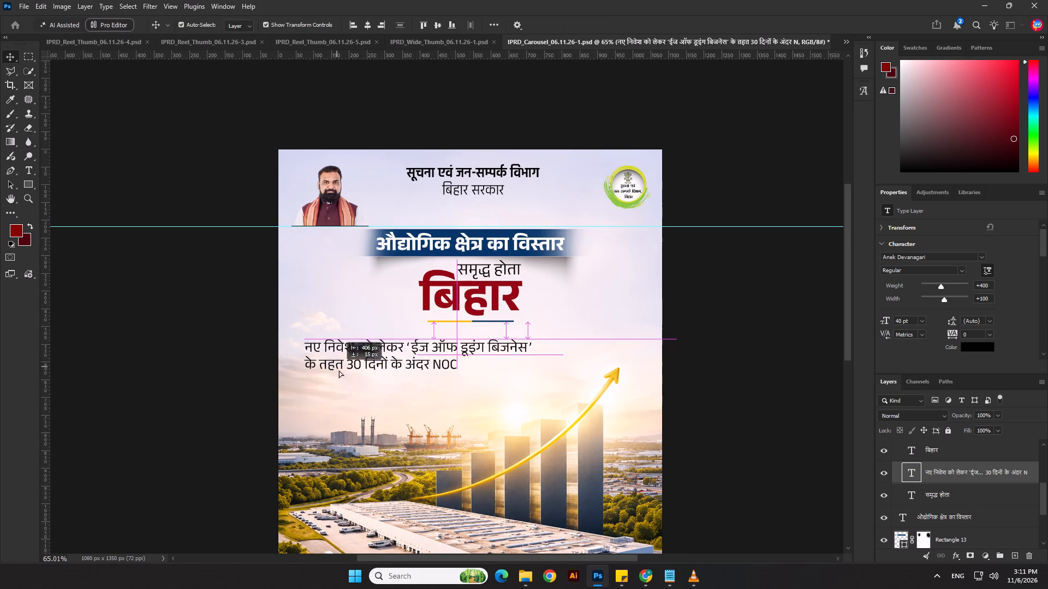
{"action": "left_click_drag", "start_coordinate": [339, 370], "coordinate": [341, 369]}
Duplicate the body text below itself and replace it with Notepad's समय-सीमा में निर्णय नहीं होने पर मिलेगा डीम्ड डिक्लेरेशन, breaking before डीम्ड.
{"action": "left_click_drag", "start_coordinate": [390, 365], "coordinate": [388, 408], "text": "alt+shift"}
{"action": "key", "text": "alt+Tab"}
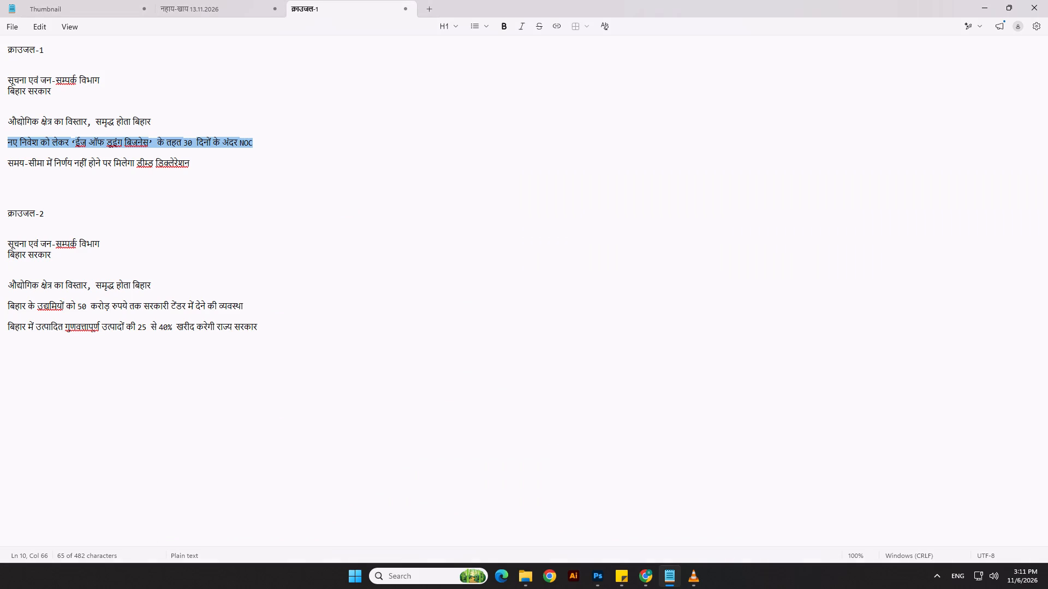
{"action": "left_click_drag", "start_coordinate": [9, 163], "coordinate": [191, 166]}
{"action": "key", "text": "ctrl+c"}
{"action": "key", "text": "ctrl+c"}
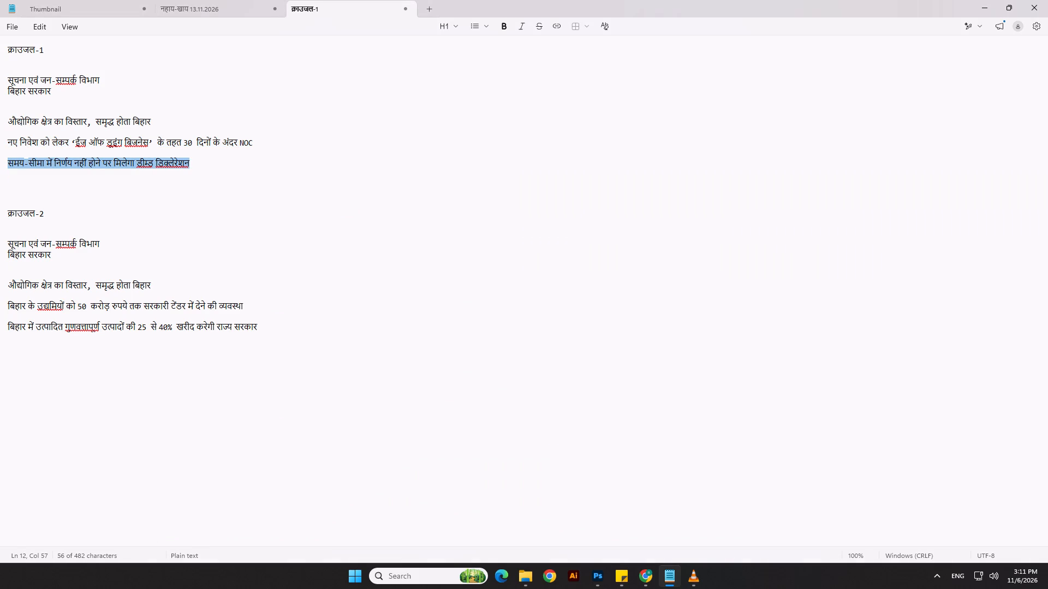
{"action": "key", "text": "alt+Tab"}
{"action": "double_click", "coordinate": [443, 404]}
{"action": "key", "text": "ctrl+v"}
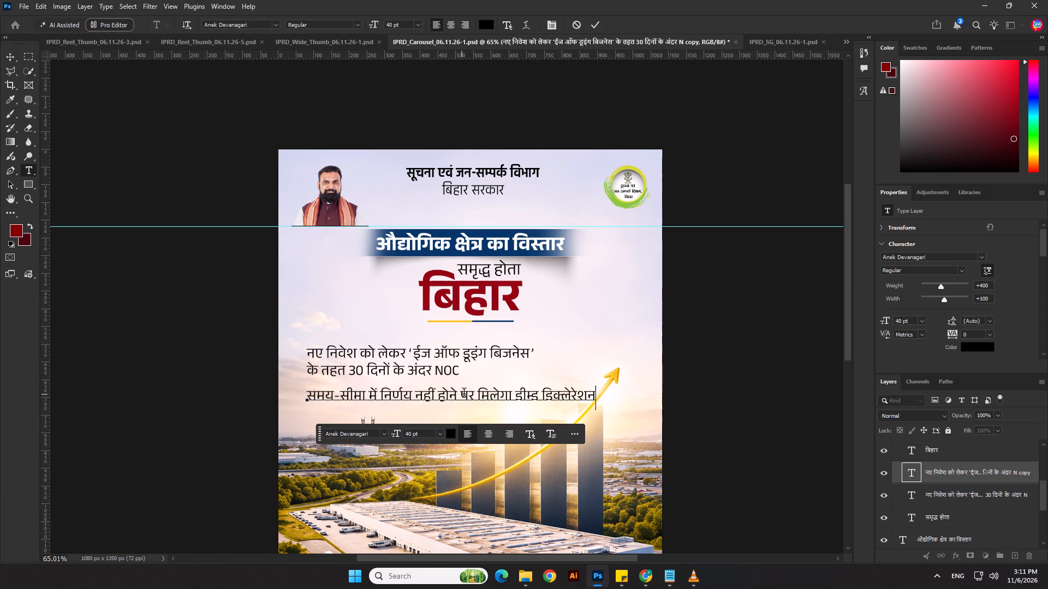
{"action": "left_click", "coordinate": [478, 397]}
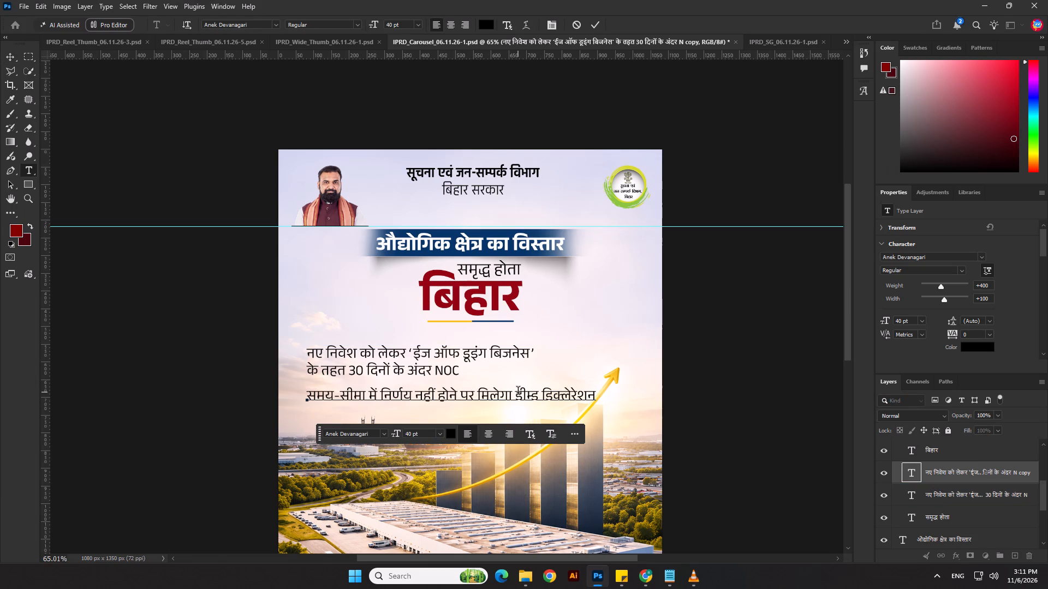
{"action": "left_click", "coordinate": [517, 393]}
{"action": "key", "text": "BackSpace"}
{"action": "key", "text": "Return"}
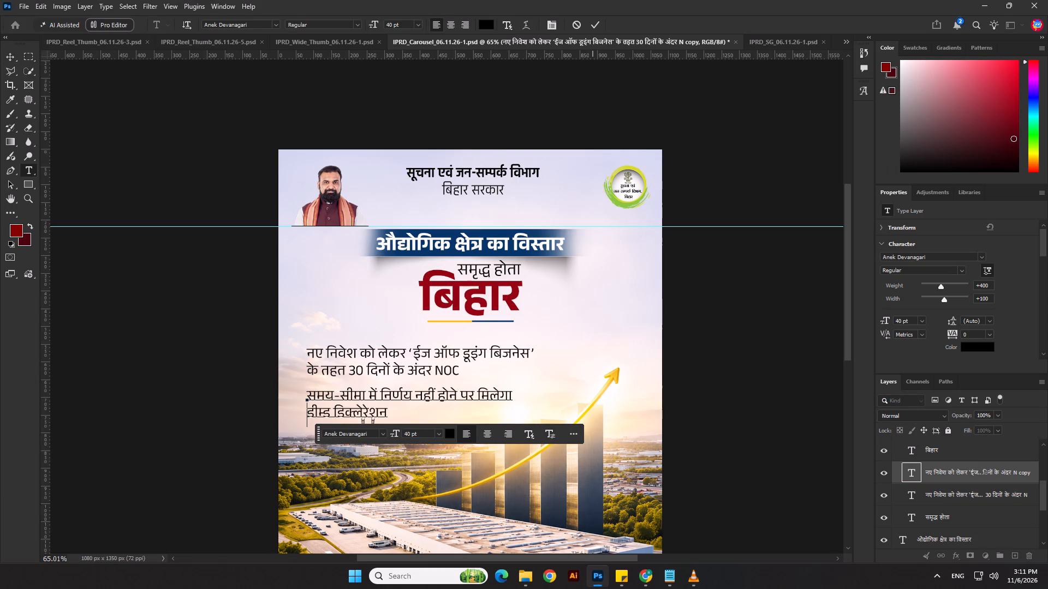
{"action": "left_click", "coordinate": [598, 25]}
Select both body text blocks and nudge them up together closer to the headline underline.
{"action": "left_click", "coordinate": [449, 359], "text": "shift"}
{"action": "key", "text": "shift+Up"}
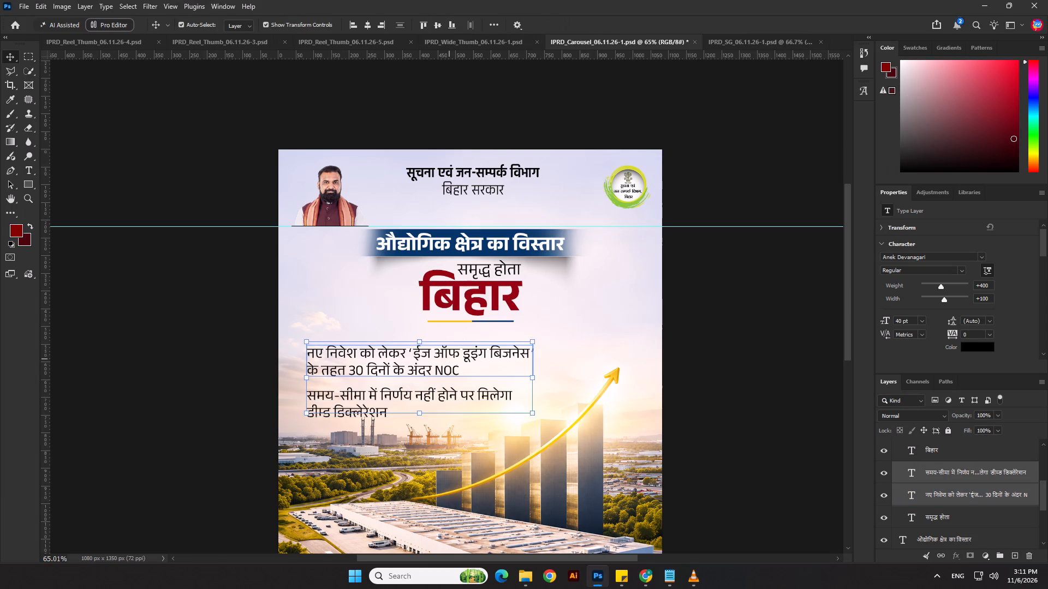
{"action": "key", "text": "shift+Up"}
{"action": "key", "text": "shift+Up"}
{"action": "left_click", "coordinate": [707, 327]}
Unlock the Generative Fill background and enlarge it slightly to 1090 × 1363 px, keeping its bottom-left corner fixed.
{"action": "scroll", "coordinate": [708, 319], "scroll_direction": "down", "scroll_amount": 5}
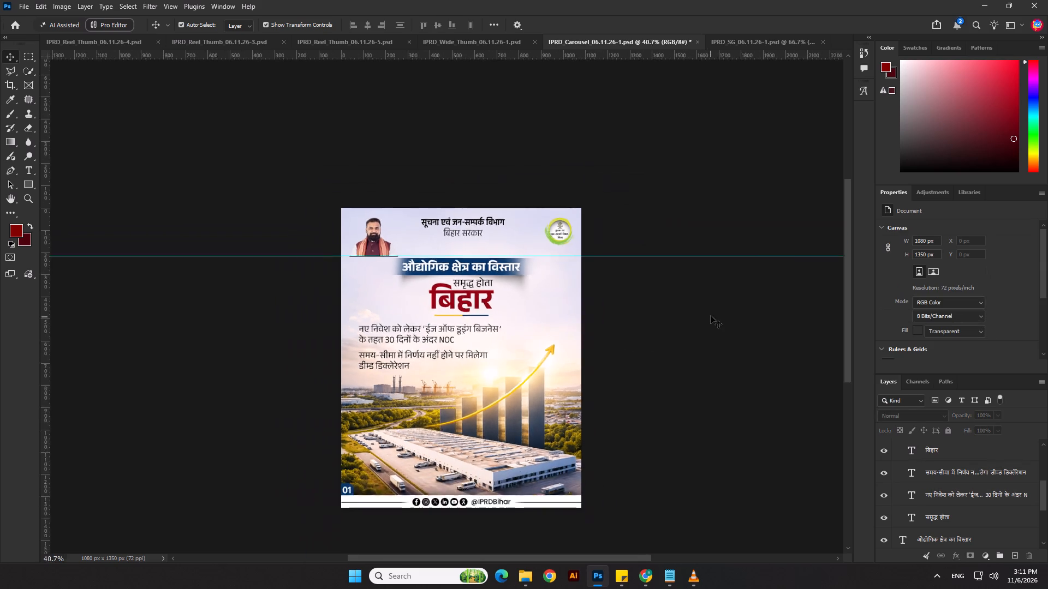
{"action": "scroll", "coordinate": [711, 316], "scroll_direction": "down", "scroll_amount": 5}
{"action": "left_click", "coordinate": [666, 358]}
{"action": "scroll", "coordinate": [558, 351], "scroll_direction": "up", "scroll_amount": 1}
{"action": "left_click", "coordinate": [501, 356]}
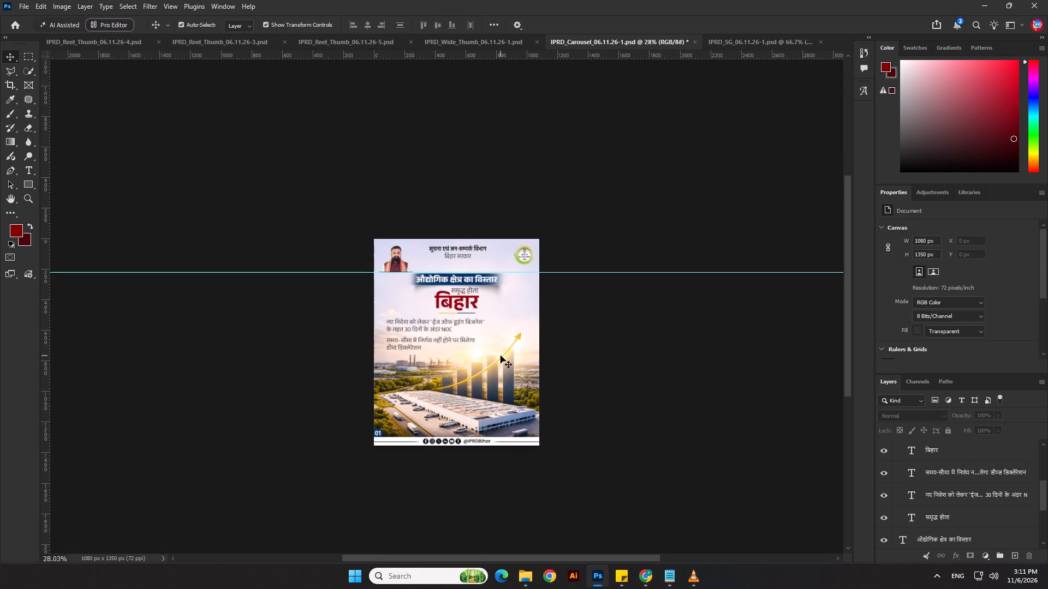
{"action": "scroll", "coordinate": [1012, 476], "scroll_direction": "down", "scroll_amount": 4}
{"action": "scroll", "coordinate": [952, 518], "scroll_direction": "down", "scroll_amount": 7}
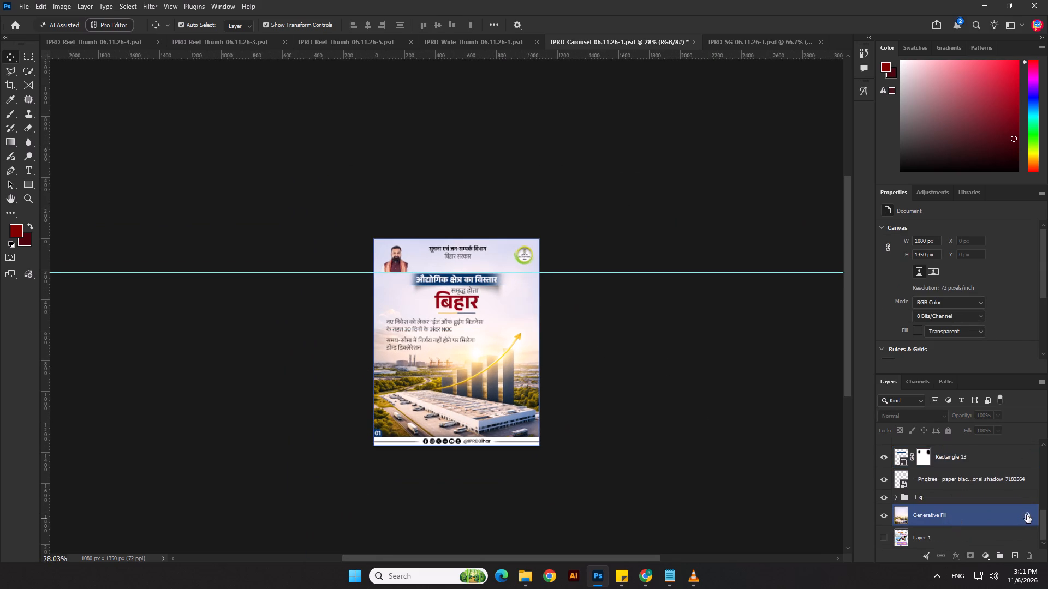
{"action": "left_click", "coordinate": [1027, 515]}
{"action": "left_click", "coordinate": [1006, 516]}
{"action": "left_click_drag", "start_coordinate": [539, 236], "coordinate": [543, 236]}
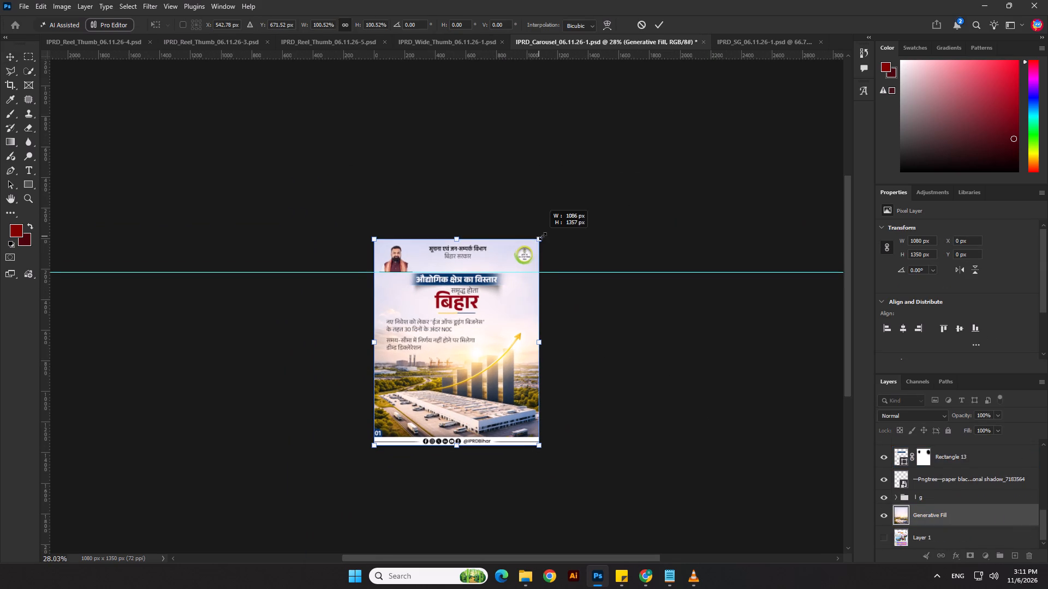
{"action": "left_click_drag", "start_coordinate": [543, 236], "coordinate": [546, 234]}
{"action": "left_click_drag", "start_coordinate": [546, 234], "coordinate": [546, 237]}
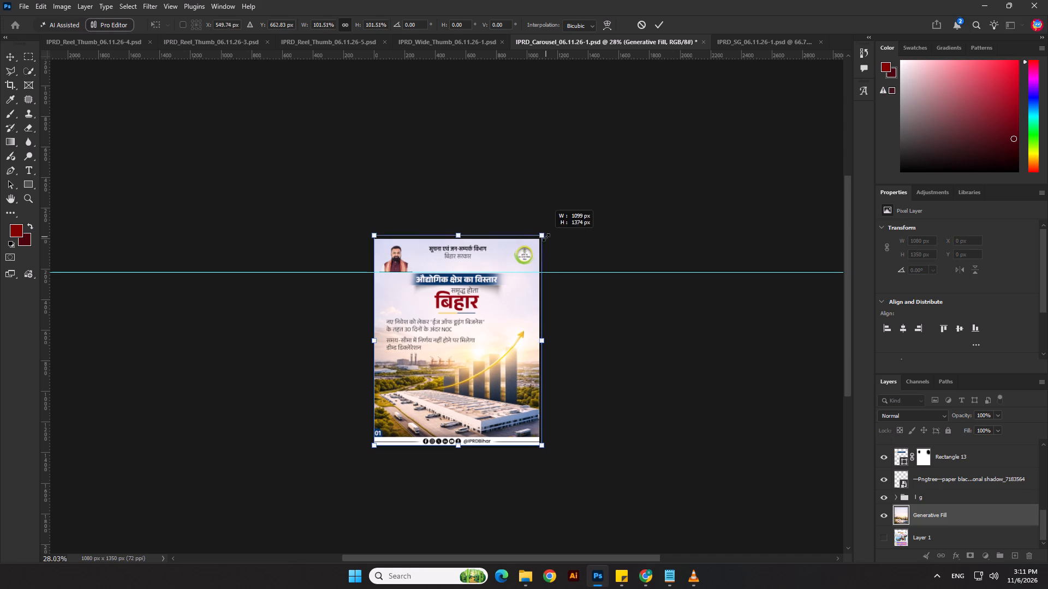
{"action": "left_click_drag", "start_coordinate": [546, 237], "coordinate": [547, 240]}
{"action": "key", "text": "Return"}
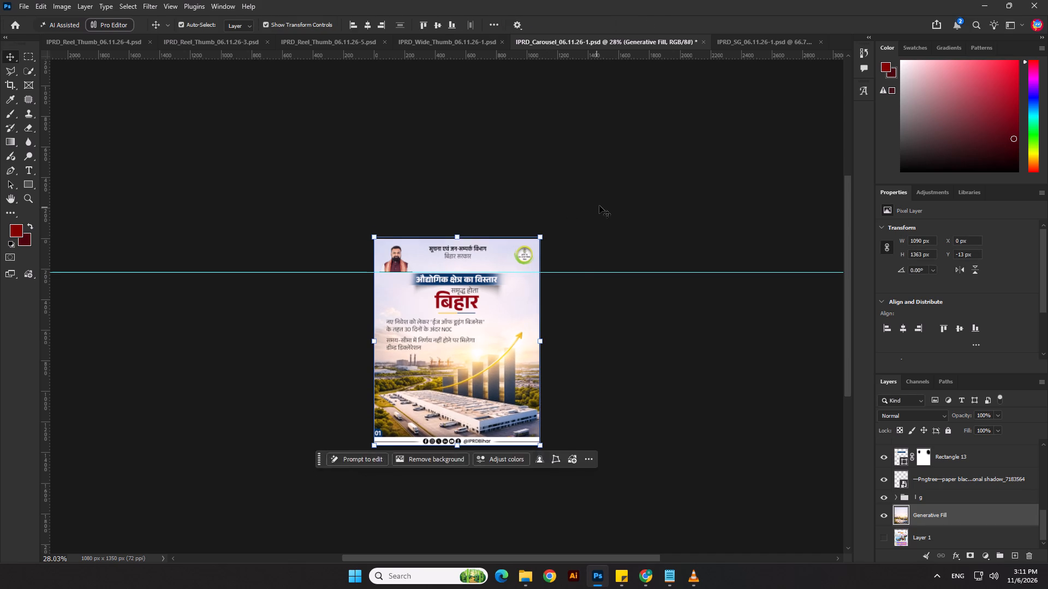
{"action": "left_click", "coordinate": [599, 206]}
{"action": "left_click", "coordinate": [596, 377]}
Move both body text blocks right to sit beneath the headline, lining up their left edges and tightening the gap between them.
{"action": "scroll", "coordinate": [559, 364], "scroll_direction": "up", "scroll_amount": 7}
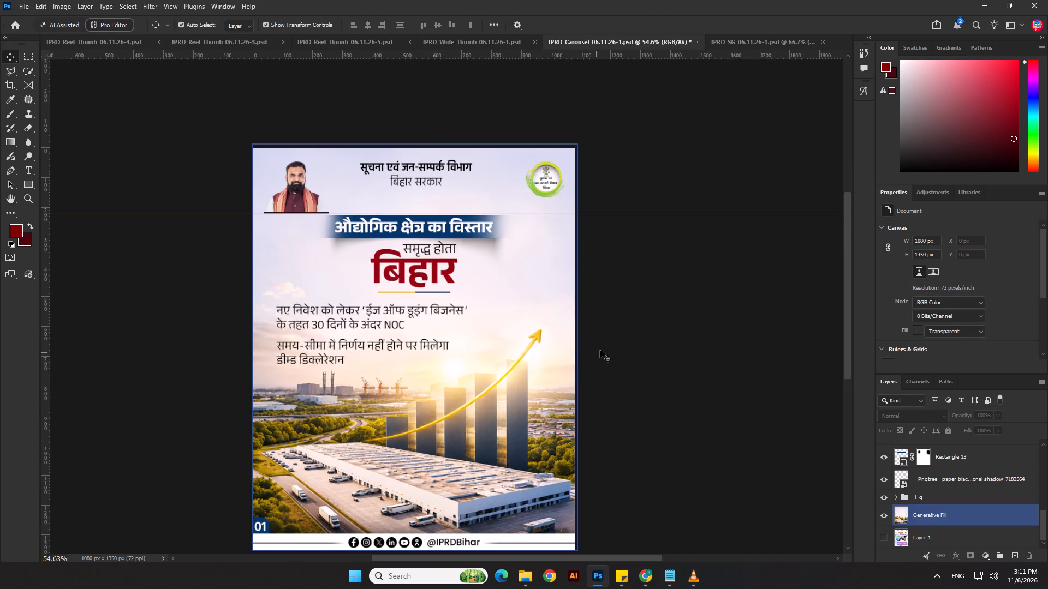
{"action": "left_click", "coordinate": [642, 342]}
{"action": "scroll", "coordinate": [424, 326], "scroll_direction": "up", "scroll_amount": 1}
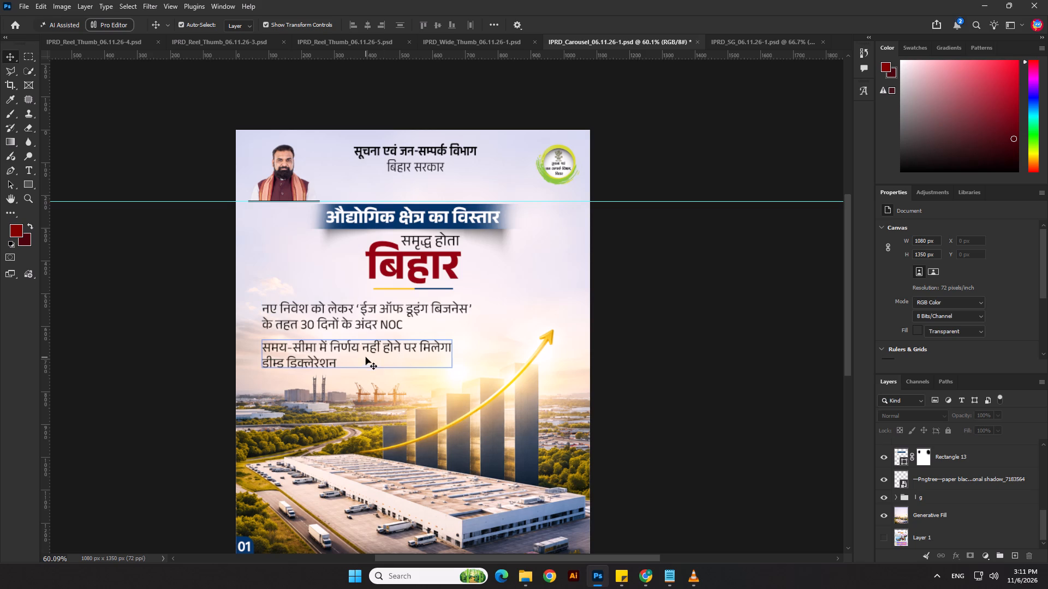
{"action": "left_click_drag", "start_coordinate": [366, 357], "coordinate": [429, 364]}
{"action": "left_click_drag", "start_coordinate": [396, 311], "coordinate": [443, 308]}
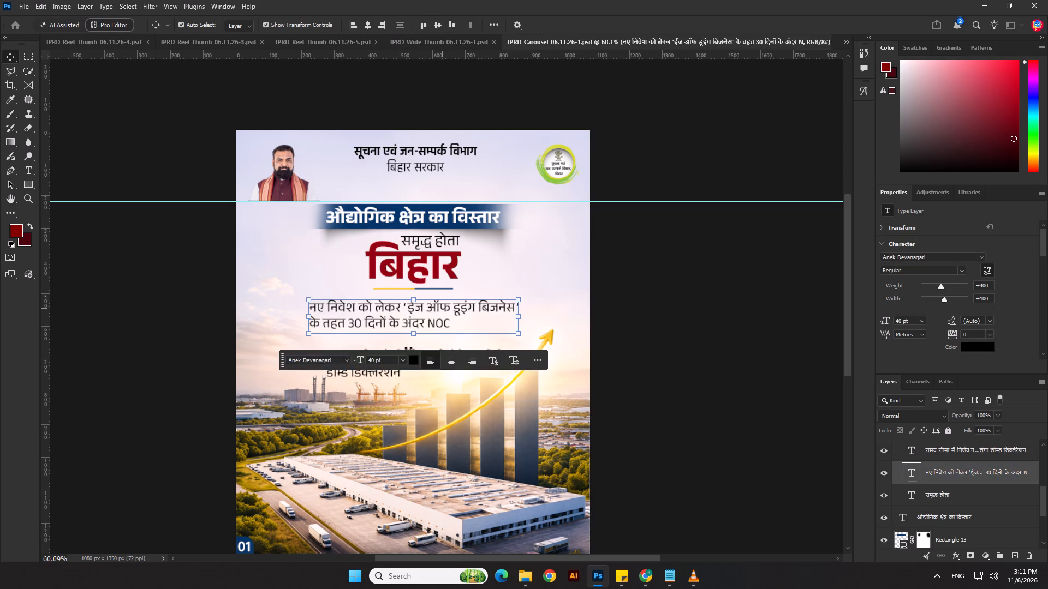
{"action": "left_click", "coordinate": [376, 376]}
{"action": "left_click_drag", "start_coordinate": [382, 370], "coordinate": [366, 361]}
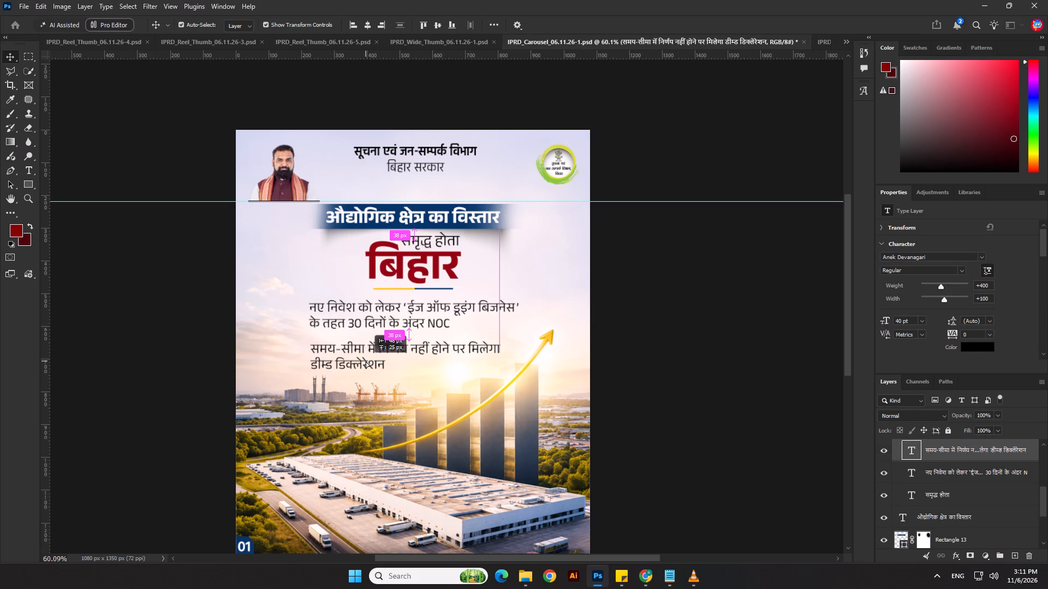
{"action": "left_click_drag", "start_coordinate": [366, 361], "coordinate": [364, 362]}
Select both body text blocks, undo their left alignment to the canvas, and set the alignment reference to Selection.
{"action": "left_click", "coordinate": [378, 315], "text": "shift"}
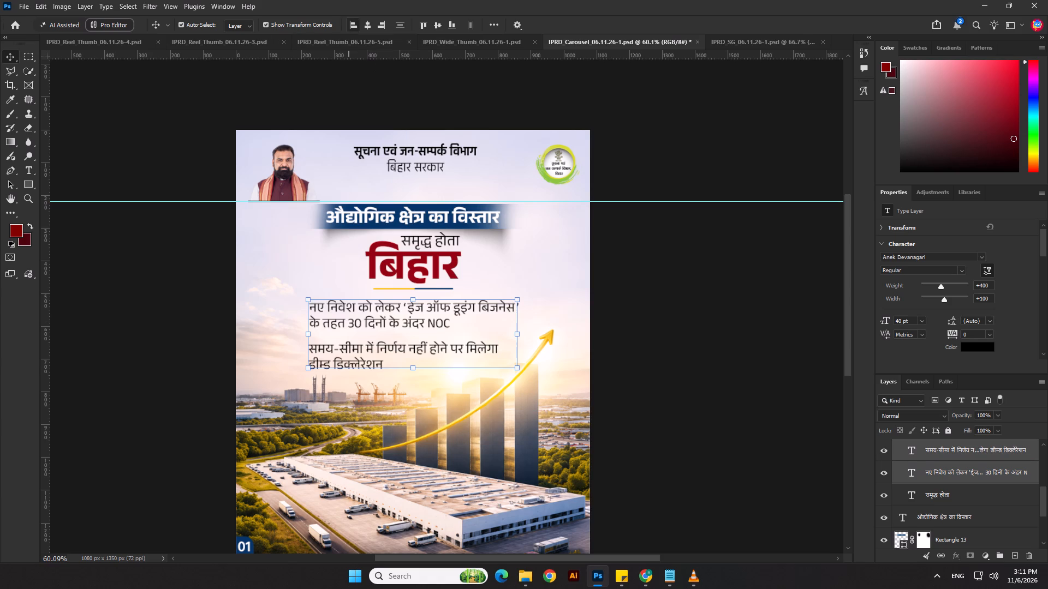
{"action": "left_click", "coordinate": [352, 22]}
{"action": "key", "text": "ctrl+z"}
{"action": "left_click", "coordinate": [489, 27]}
{"action": "left_click", "coordinate": [521, 131]}
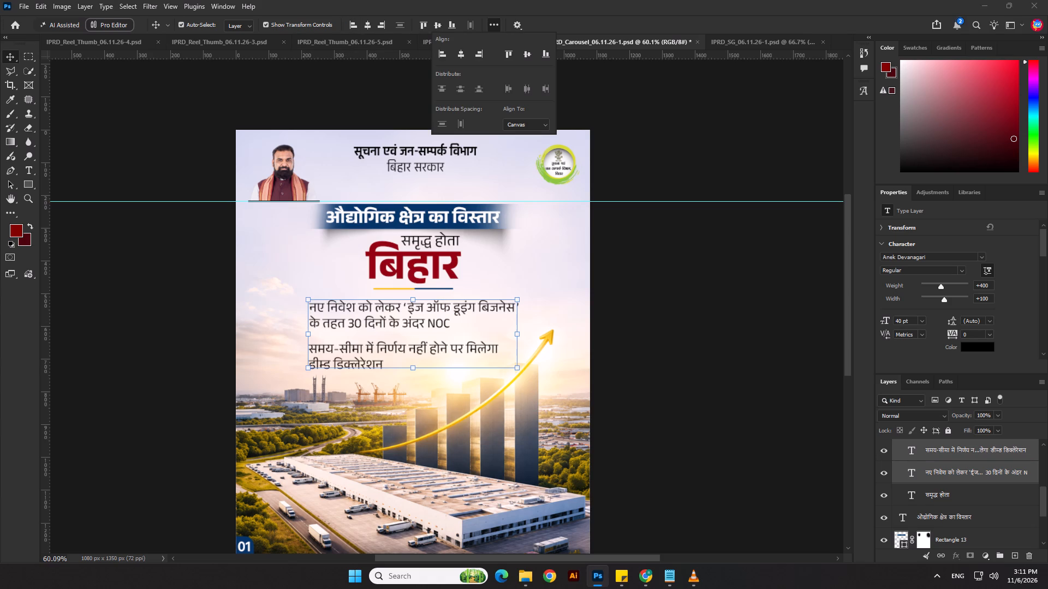
{"action": "left_click", "coordinate": [522, 126]}
{"action": "left_click", "coordinate": [511, 135]}
Scale both body text blocks down together to about 97%, giving 38.81 pt text.
{"action": "left_click_drag", "start_coordinate": [514, 369], "coordinate": [511, 367]}
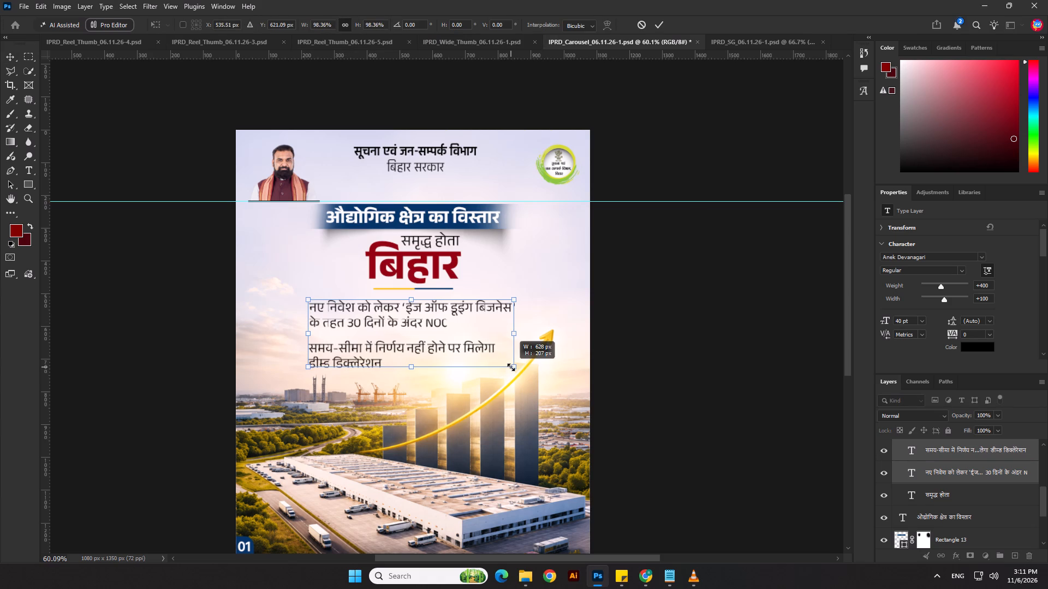
{"action": "left_click_drag", "start_coordinate": [511, 367], "coordinate": [508, 366]}
{"action": "key", "text": "Return"}
{"action": "left_click", "coordinate": [693, 368]}
Set the phrase ‘ईज ऑफ डूइंग बिजनेस’ in the first body text block to SemiBold.
{"action": "scroll", "coordinate": [379, 321], "scroll_direction": "up", "scroll_amount": 3}
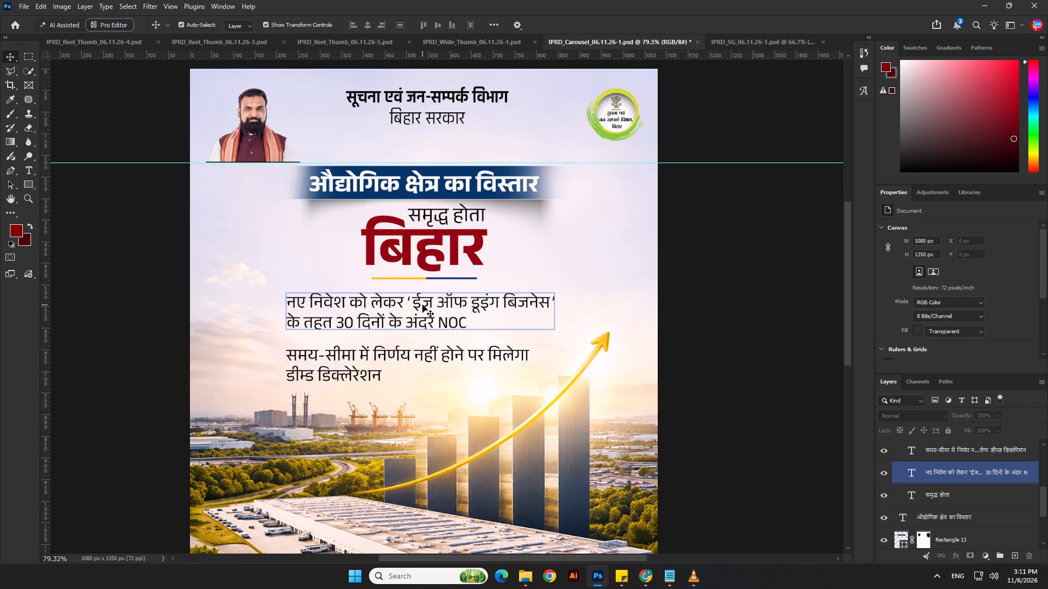
{"action": "double_click", "coordinate": [422, 305]}
{"action": "left_click_drag", "start_coordinate": [407, 300], "coordinate": [563, 303]}
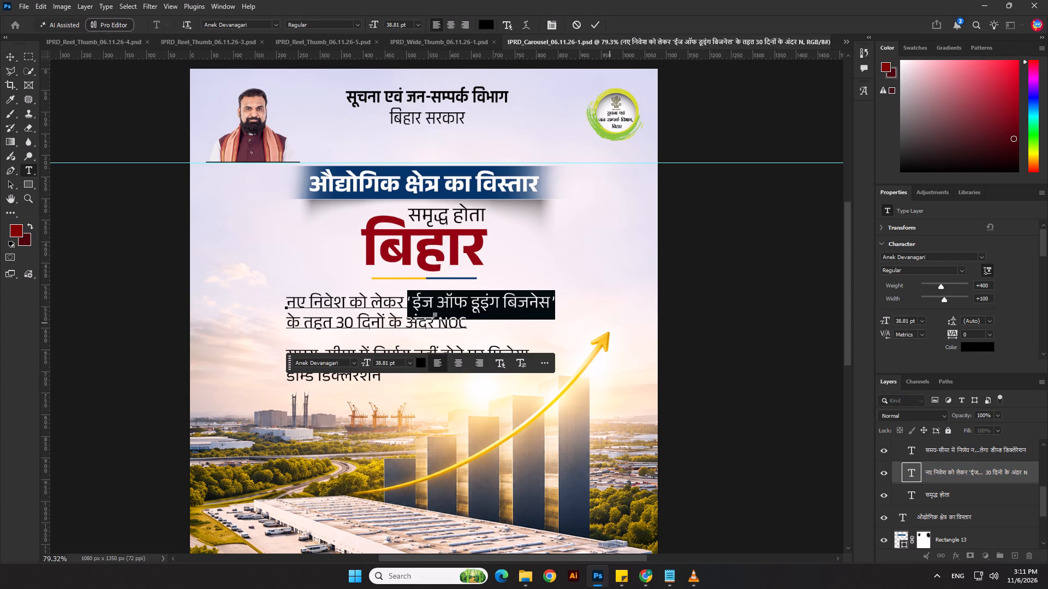
{"action": "left_click", "coordinate": [960, 270]}
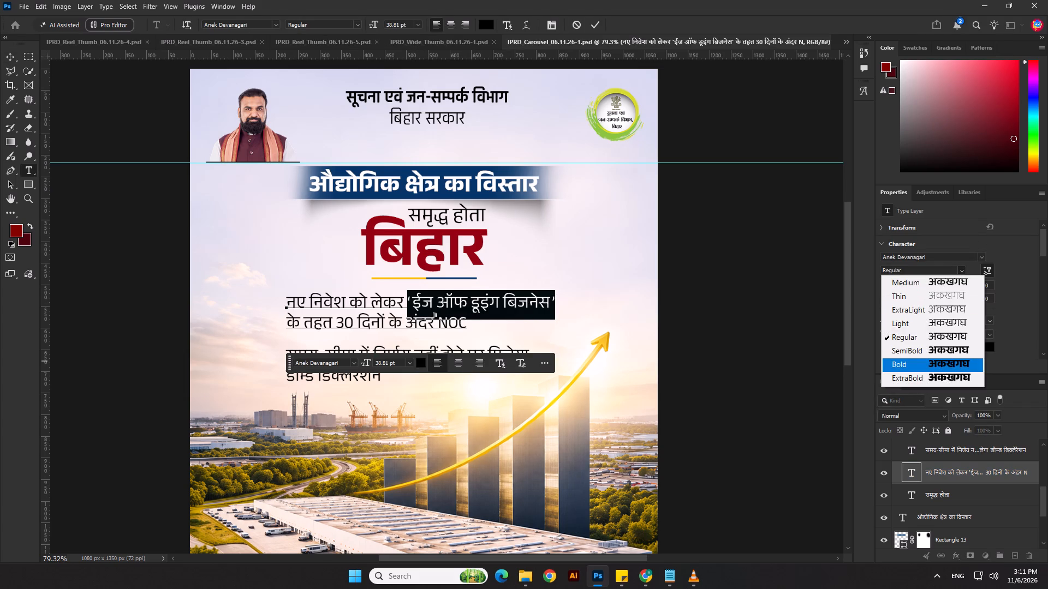
{"action": "left_click", "coordinate": [921, 356]}
Colour the phrase ‘ईज ऑफ डूइंग बिजनेस’ in the first body text block with the headline banner's dark blue.
{"action": "left_click", "coordinate": [969, 348]}
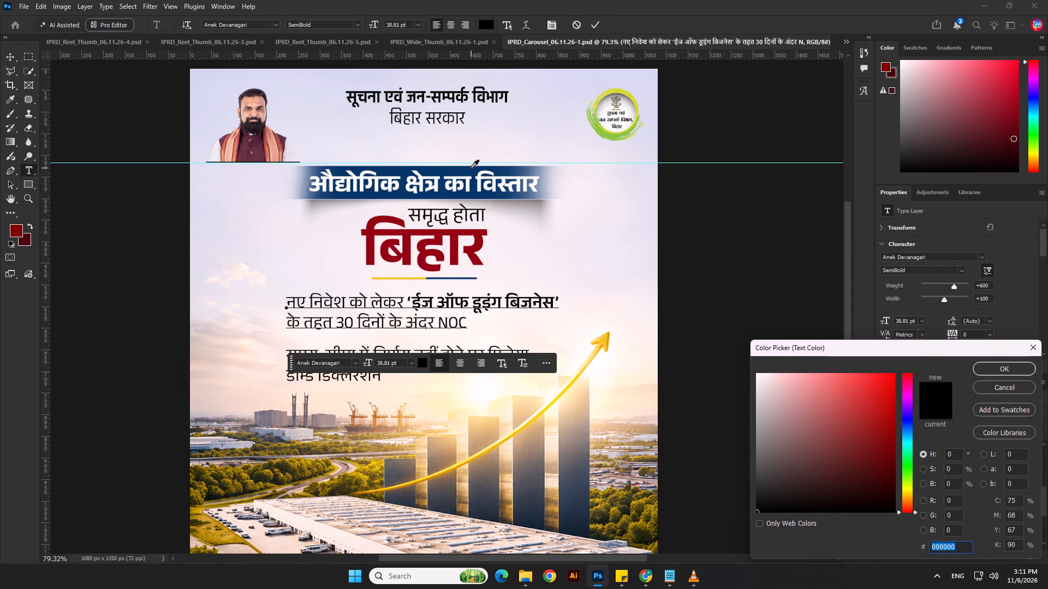
{"action": "left_click", "coordinate": [469, 167]}
{"action": "left_click", "coordinate": [990, 364]}
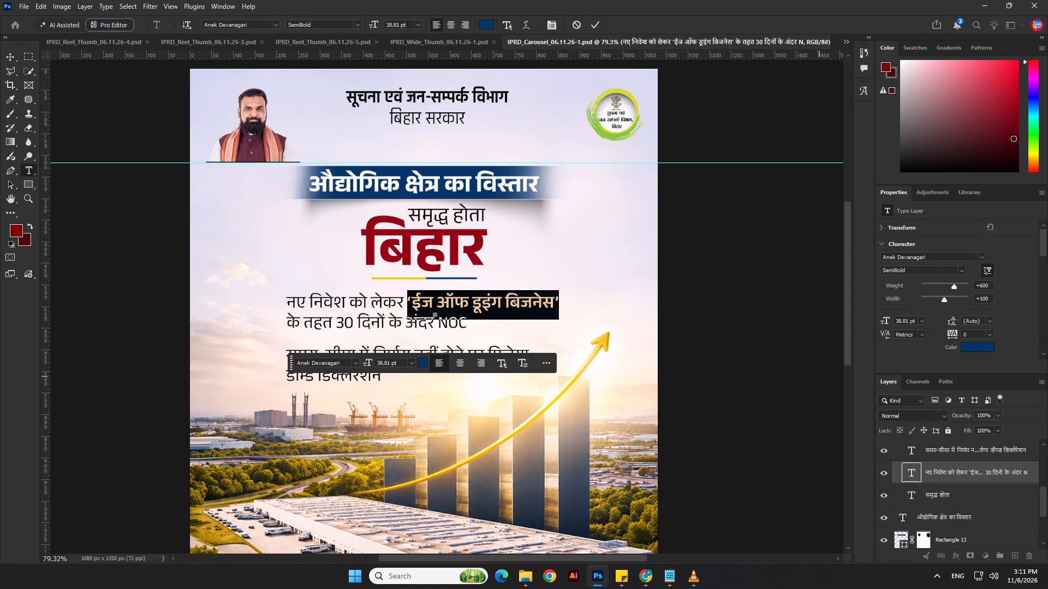
{"action": "left_click", "coordinate": [764, 362]}
{"action": "left_click", "coordinate": [690, 296]}
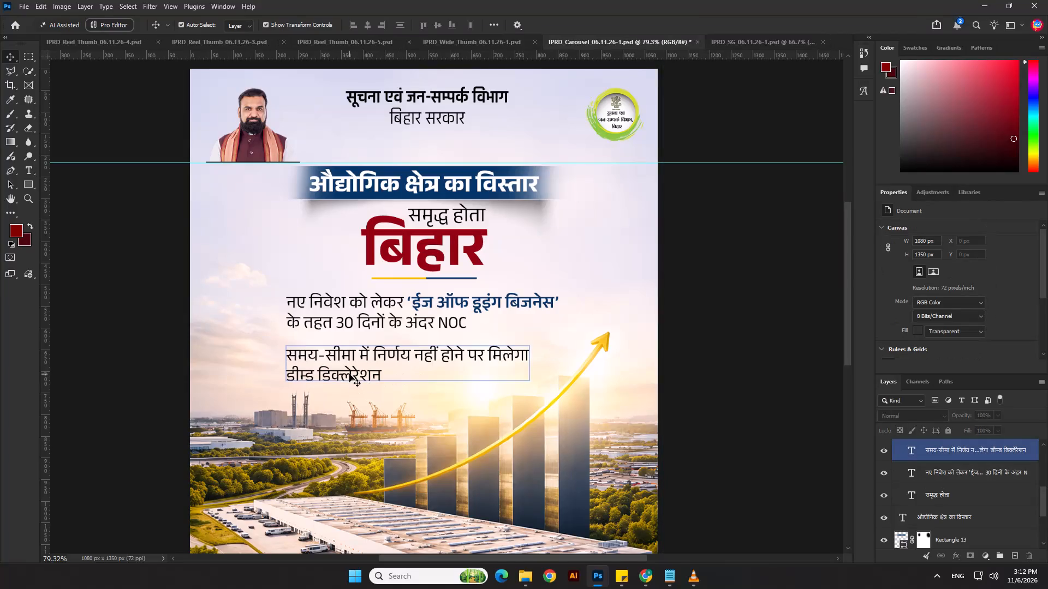
Style the phrase डीम्ड डिक्लेरेशन in the second body text block as SemiBold in the headline banner's dark blue, 053568.
{"action": "double_click", "coordinate": [378, 376]}
{"action": "left_click_drag", "start_coordinate": [379, 381], "coordinate": [219, 381]}
{"action": "left_click", "coordinate": [963, 272]}
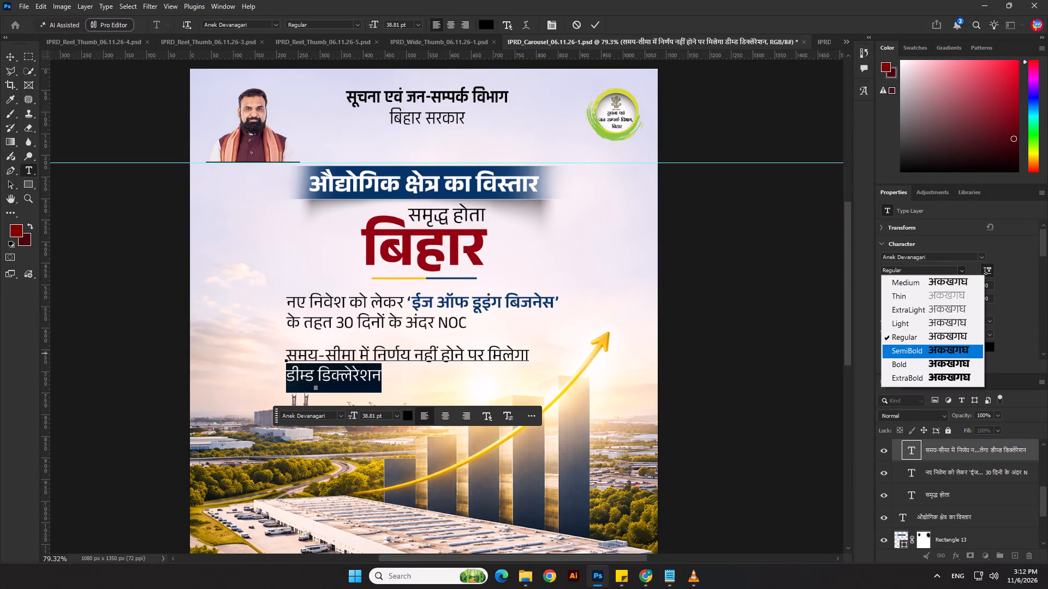
{"action": "left_click", "coordinate": [917, 353]}
{"action": "left_click", "coordinate": [966, 351]}
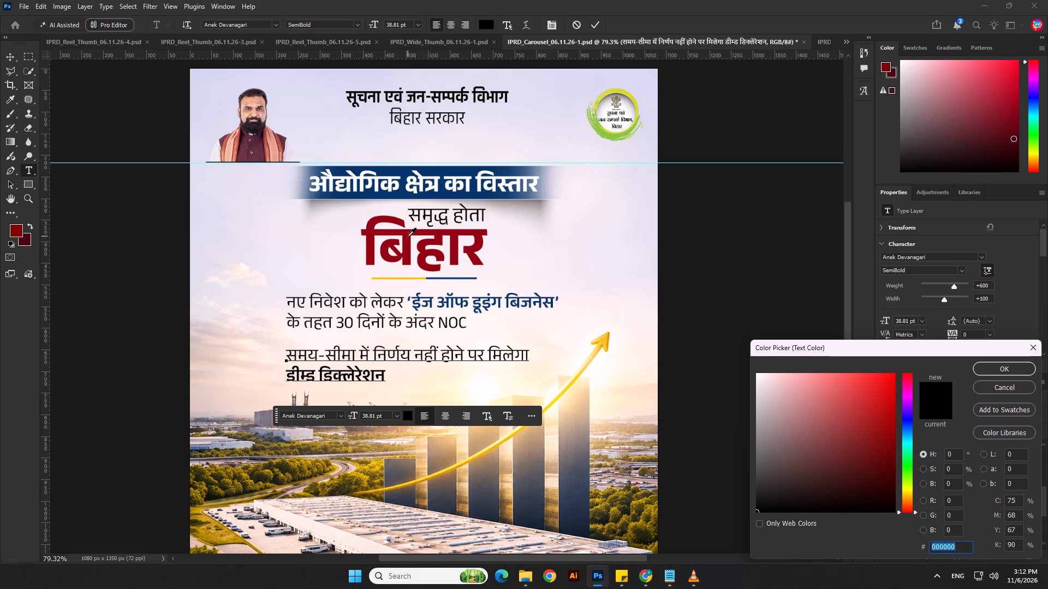
{"action": "left_click", "coordinate": [408, 239]}
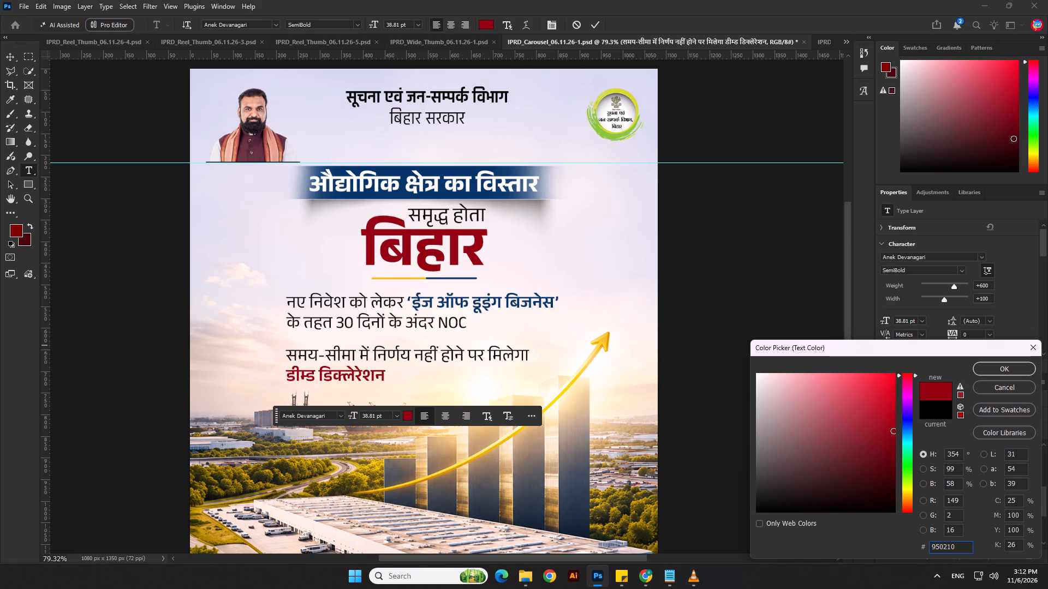
{"action": "left_click", "coordinate": [401, 169]}
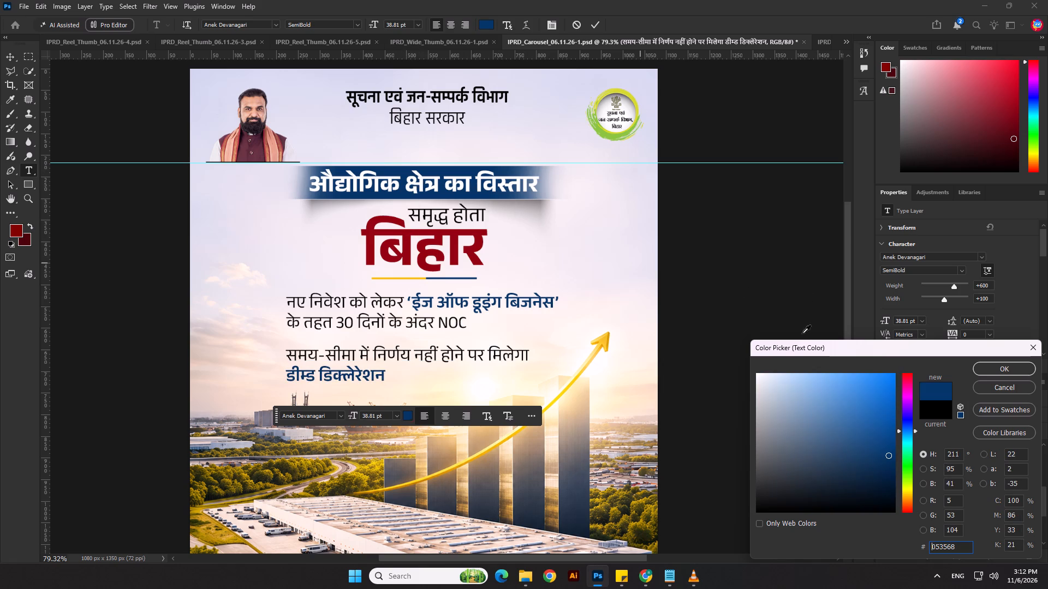
{"action": "left_click", "coordinate": [986, 364]}
{"action": "left_click", "coordinate": [791, 321]}
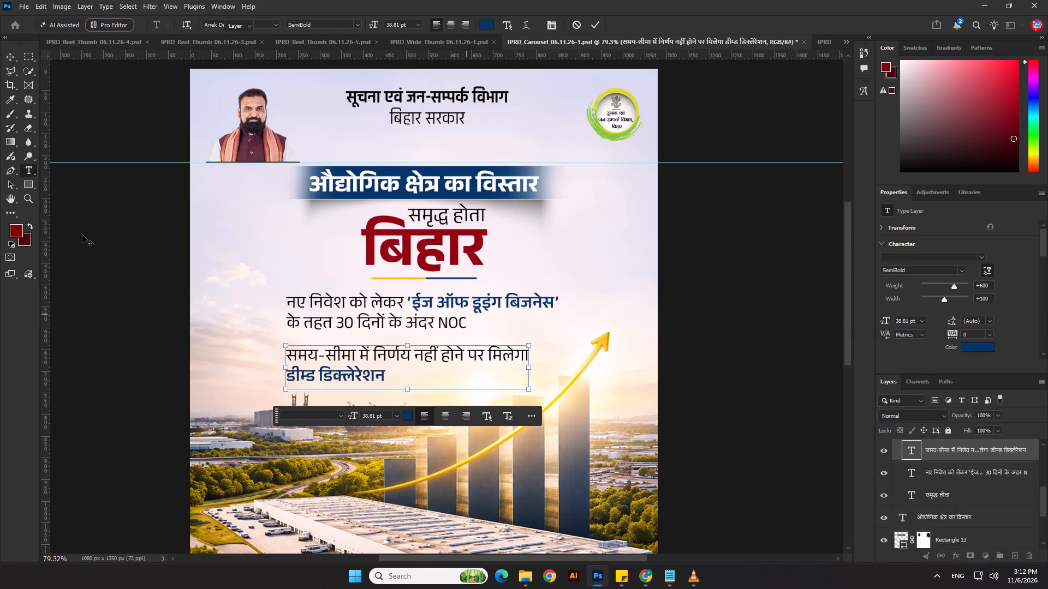
Draw a dark blue triangle about 22 by 19 px beside the first body text block and rotate it 90°.
{"action": "right_click", "coordinate": [31, 184]}
{"action": "left_click", "coordinate": [58, 202]}
{"action": "scroll", "coordinate": [210, 320], "scroll_direction": "up", "scroll_amount": 3}
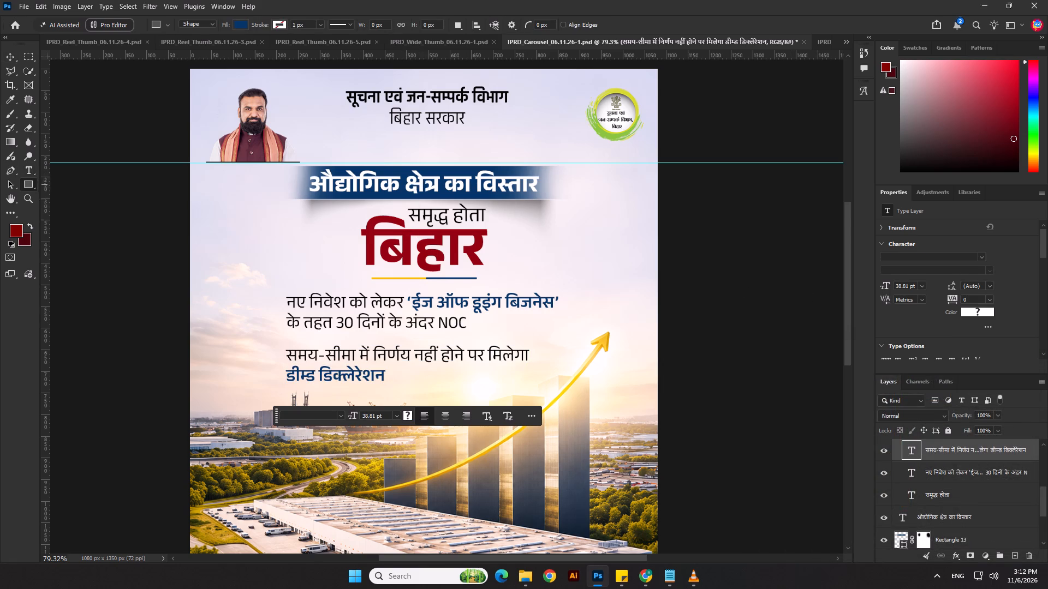
{"action": "left_click_drag", "start_coordinate": [278, 294], "coordinate": [293, 309], "text": "shift"}
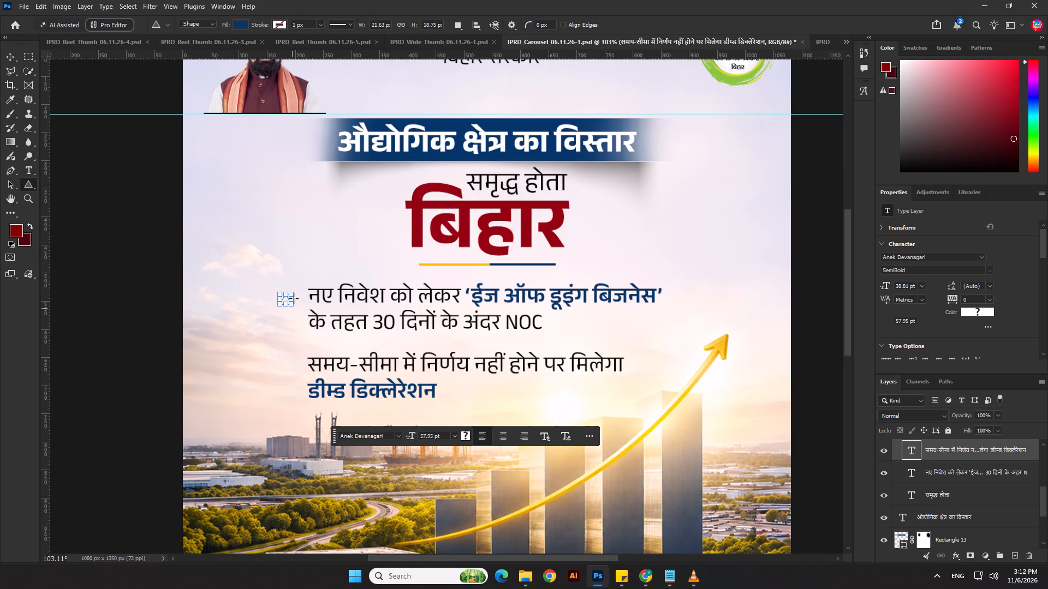
{"action": "scroll", "coordinate": [294, 298], "scroll_direction": "up", "scroll_amount": 7}
{"action": "left_click_drag", "start_coordinate": [293, 287], "coordinate": [308, 310]}
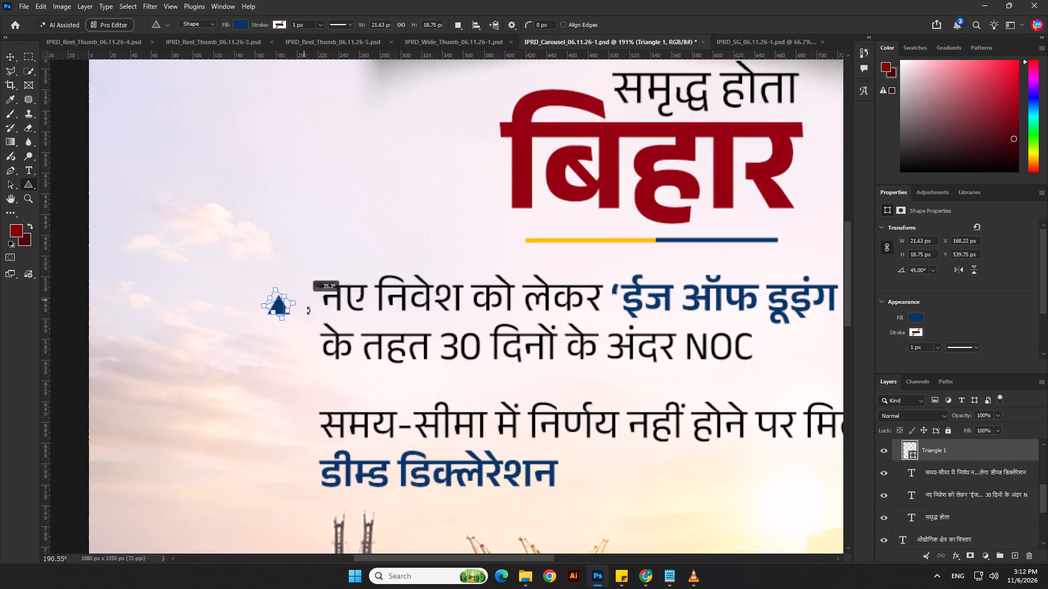
{"action": "left_click_drag", "start_coordinate": [308, 310], "coordinate": [314, 328]}
{"action": "scroll", "coordinate": [284, 330], "scroll_direction": "up", "scroll_amount": 2}
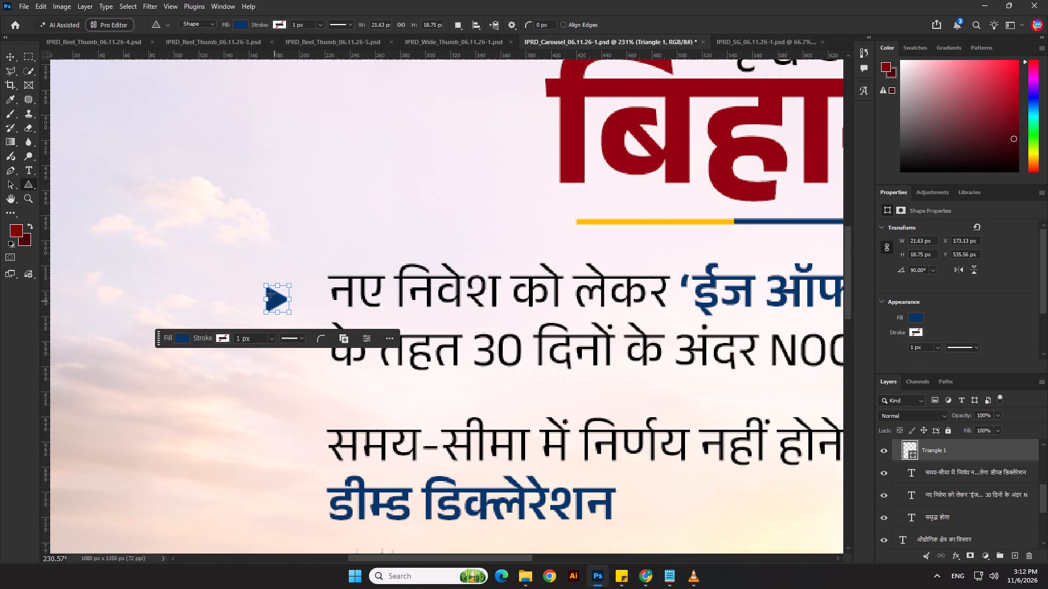
Position the triangle beside the first text line, scale it to about 83%, and nudge it 3 px closer to the text.
{"action": "left_click", "coordinate": [8, 55]}
{"action": "scroll", "coordinate": [292, 287], "scroll_direction": "up", "scroll_amount": 3}
{"action": "left_click_drag", "start_coordinate": [271, 307], "coordinate": [279, 305]}
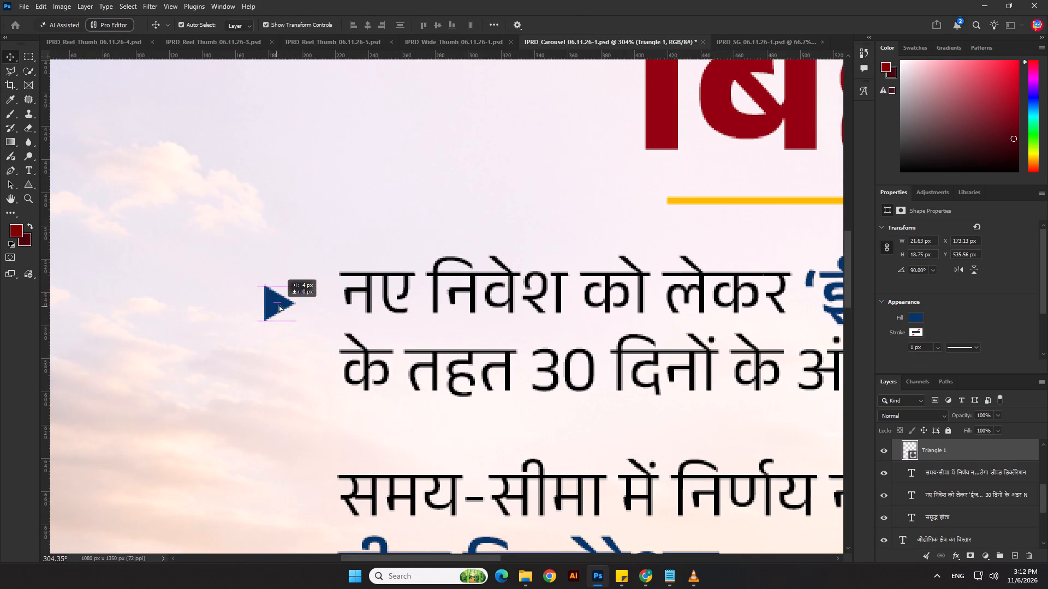
{"action": "left_click_drag", "start_coordinate": [279, 305], "coordinate": [283, 300]}
{"action": "left_click", "coordinate": [282, 312]}
{"action": "left_click", "coordinate": [281, 303]}
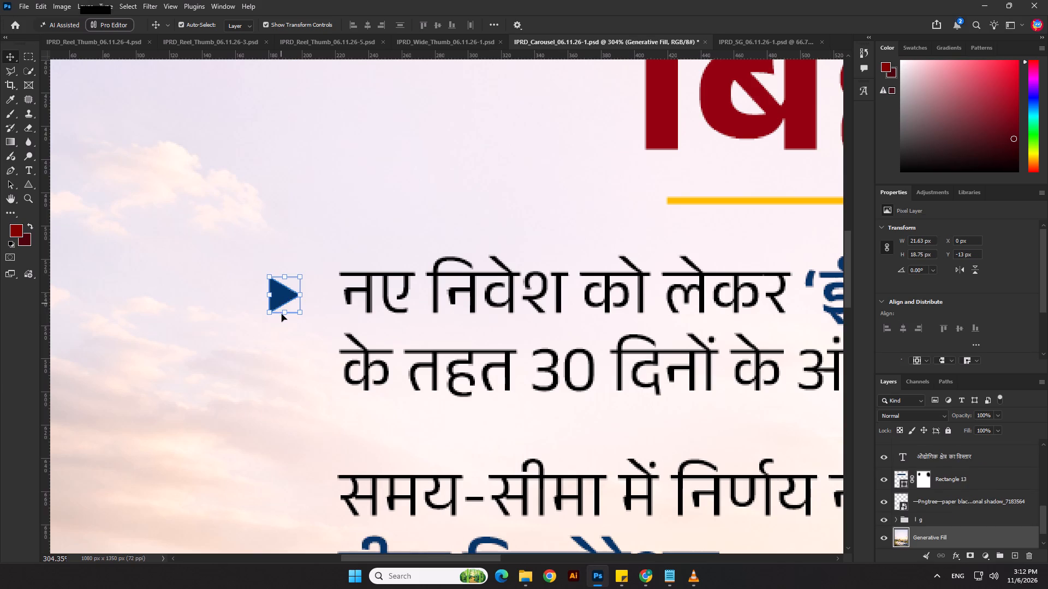
{"action": "left_click_drag", "start_coordinate": [284, 314], "coordinate": [288, 308]}
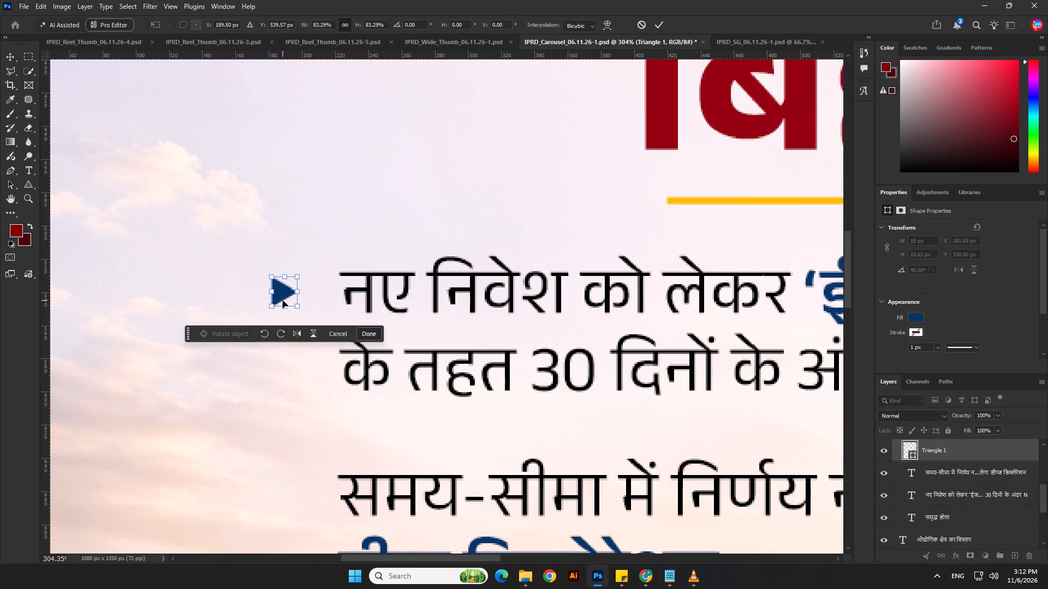
{"action": "key", "text": "Right"}
{"action": "key", "text": "Right"}
{"action": "key", "text": "Right"}
{"action": "key", "text": "Return"}
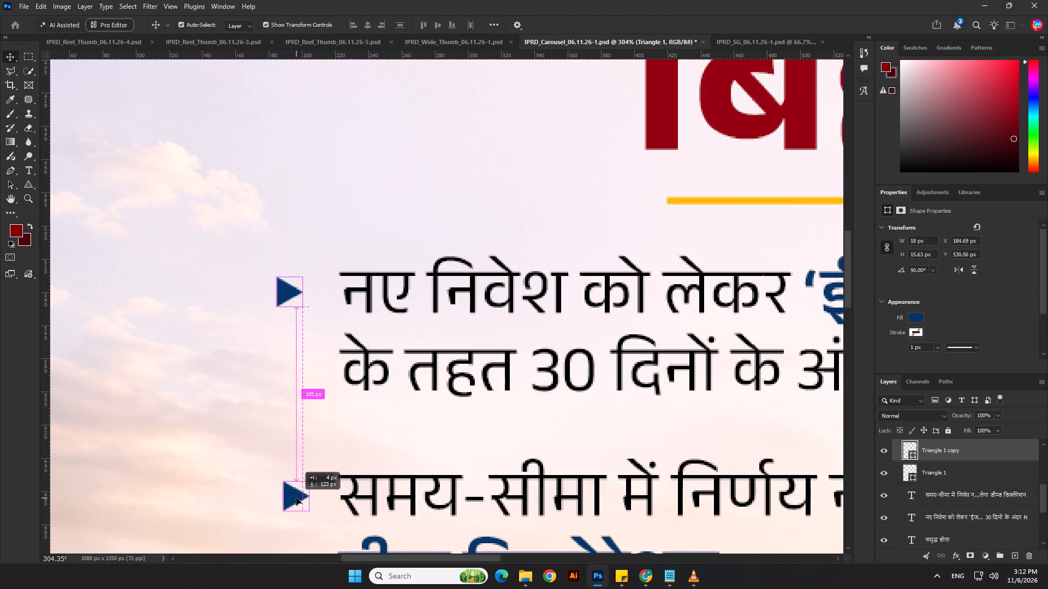
Duplicate the triangle bullet beside the second body text block and align the left edges of both bullets.
{"action": "left_click", "coordinate": [287, 299], "text": "shift"}
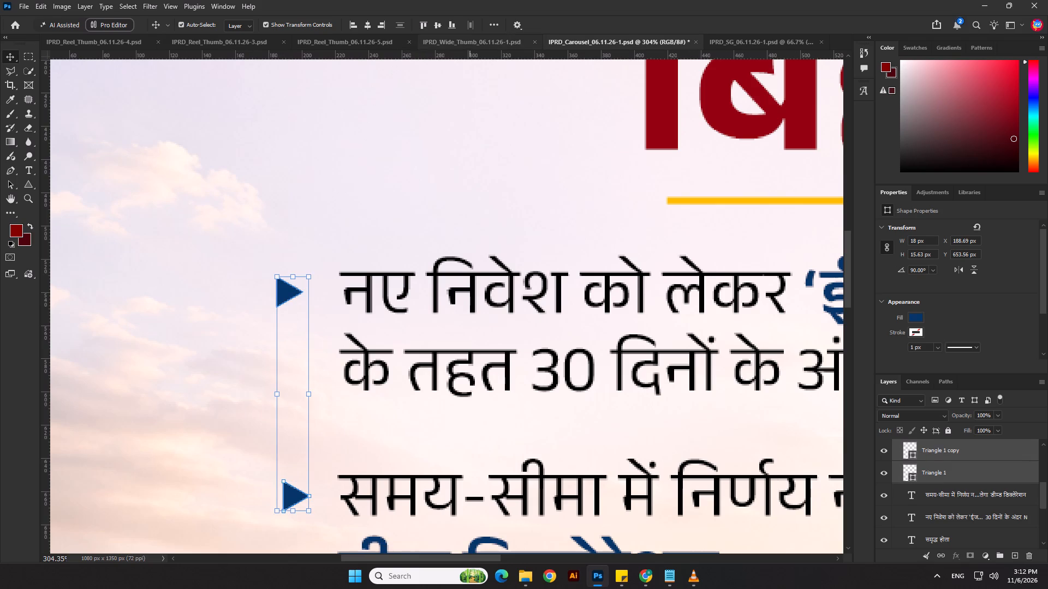
{"action": "left_click", "coordinate": [495, 20]}
{"action": "left_click", "coordinate": [351, 26]}
Examine the whole slide's layout with bullets beside both body text blocks.
{"action": "scroll", "coordinate": [284, 199], "scroll_direction": "down", "scroll_amount": 5}
{"action": "scroll", "coordinate": [264, 245], "scroll_direction": "up", "scroll_amount": 1}
{"action": "scroll", "coordinate": [258, 261], "scroll_direction": "down", "scroll_amount": 4}
{"action": "left_click", "coordinate": [153, 399]}
{"action": "scroll", "coordinate": [155, 398], "scroll_direction": "down", "scroll_amount": 6}
{"action": "scroll", "coordinate": [171, 390], "scroll_direction": "up", "scroll_amount": 1}
{"action": "scroll", "coordinate": [172, 390], "scroll_direction": "down", "scroll_amount": 4}
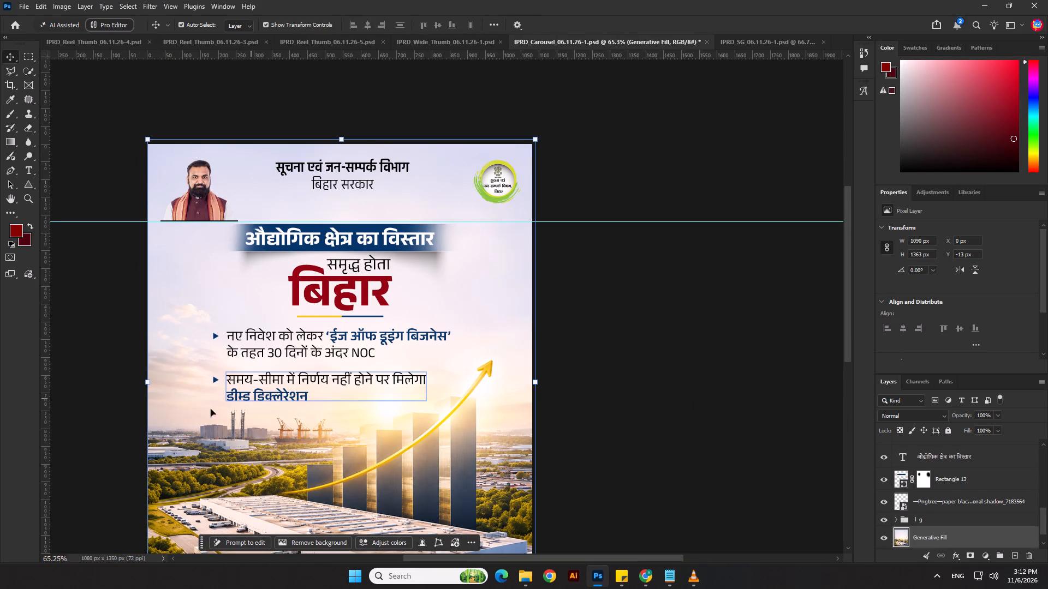
{"action": "left_click", "coordinate": [126, 368]}
{"action": "left_click", "coordinate": [607, 390]}
{"action": "scroll", "coordinate": [613, 382], "scroll_direction": "down", "scroll_amount": 5}
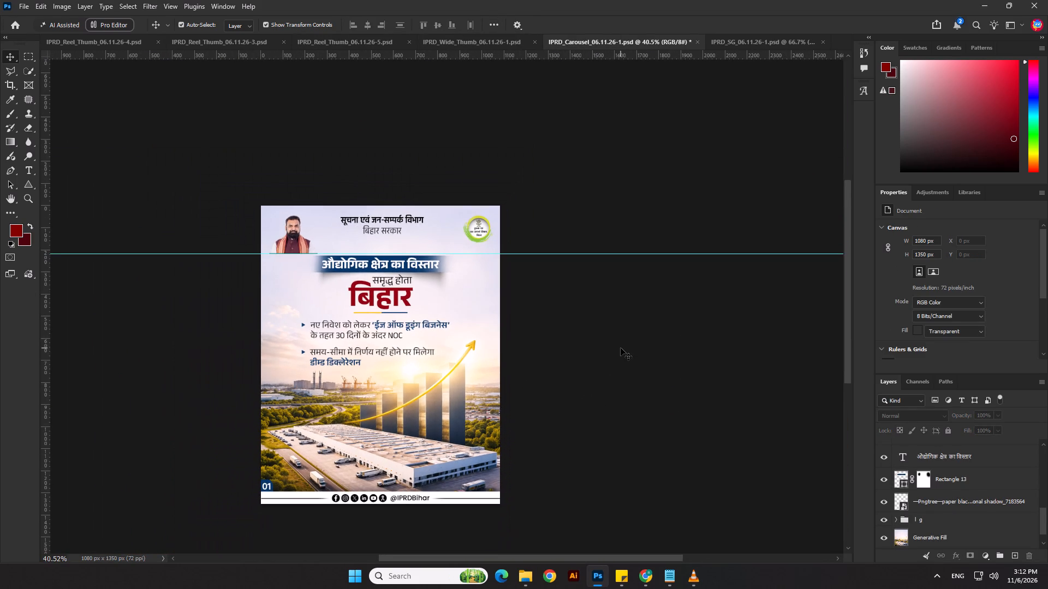
Duplicate the yellow and blue line beneath बिहार into the gap between the two body text blocks, flush with their left edge.
{"action": "scroll", "coordinate": [390, 374], "scroll_direction": "up", "scroll_amount": 6}
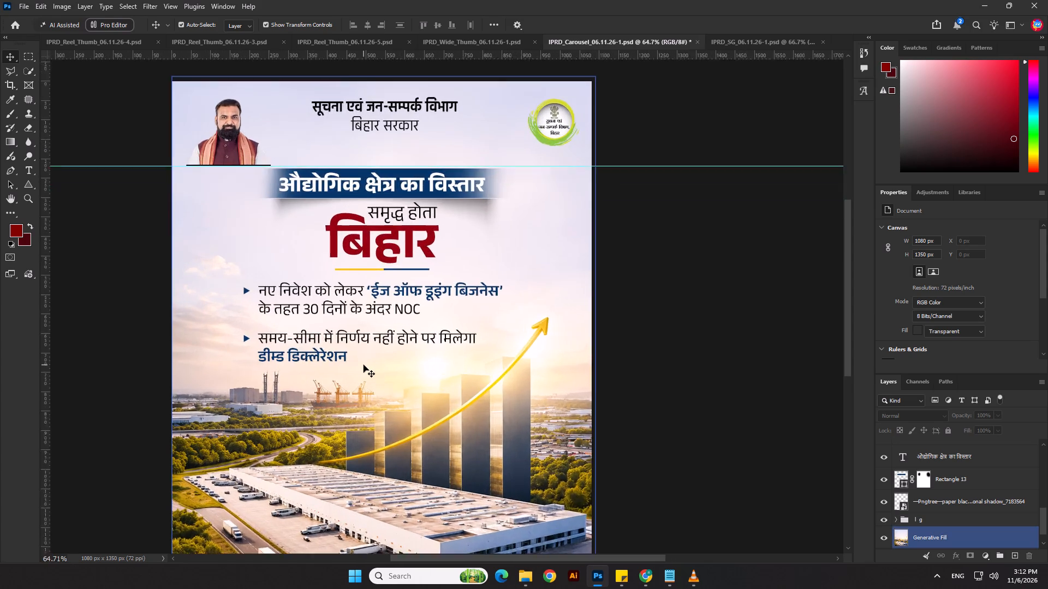
{"action": "scroll", "coordinate": [364, 365], "scroll_direction": "up", "scroll_amount": 7}
{"action": "left_click", "coordinate": [403, 236]}
{"action": "left_click", "coordinate": [403, 241]}
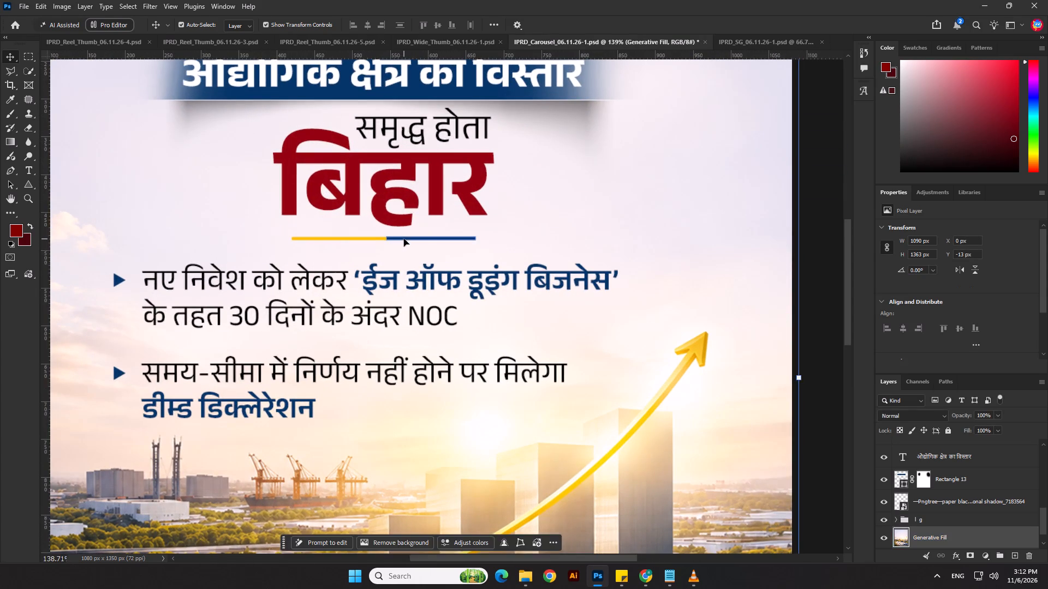
{"action": "left_click", "coordinate": [404, 239]}
{"action": "left_click", "coordinate": [359, 239], "text": "shift"}
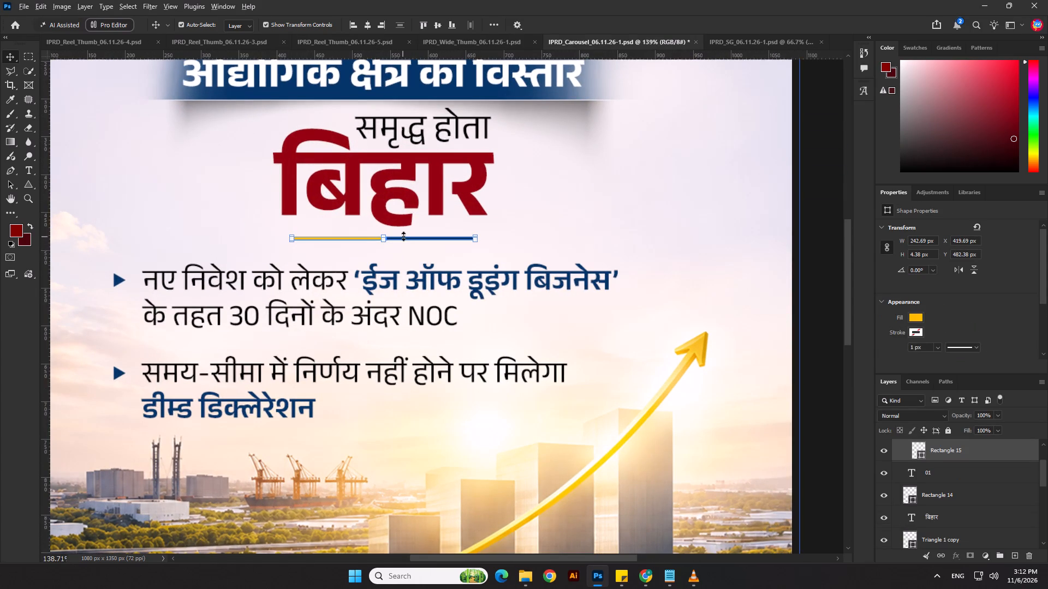
{"action": "left_click_drag", "start_coordinate": [403, 238], "coordinate": [256, 343], "text": "alt"}
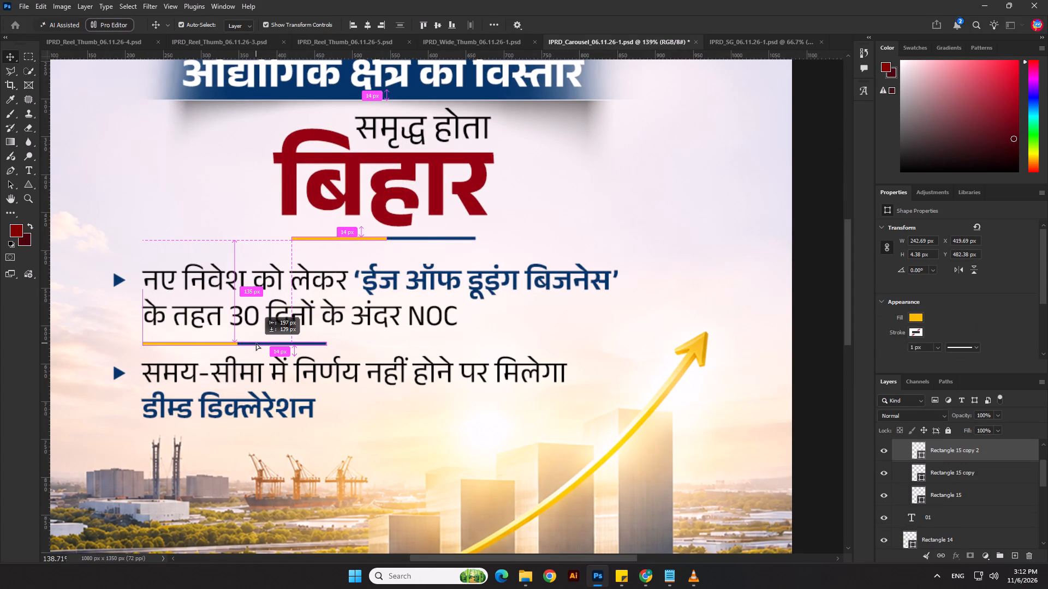
{"action": "left_click_drag", "start_coordinate": [256, 343], "coordinate": [256, 342], "text": "alt"}
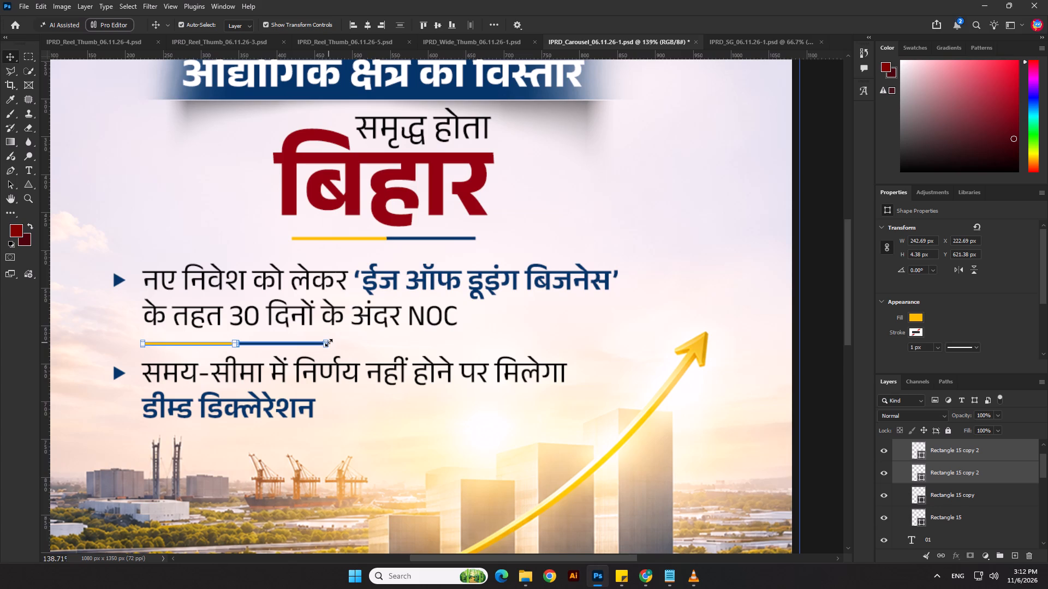
Stretch the duplicated two-colour line to about 622 px wide and thin it to 2 px.
{"action": "left_click_drag", "start_coordinate": [329, 344], "coordinate": [599, 337]}
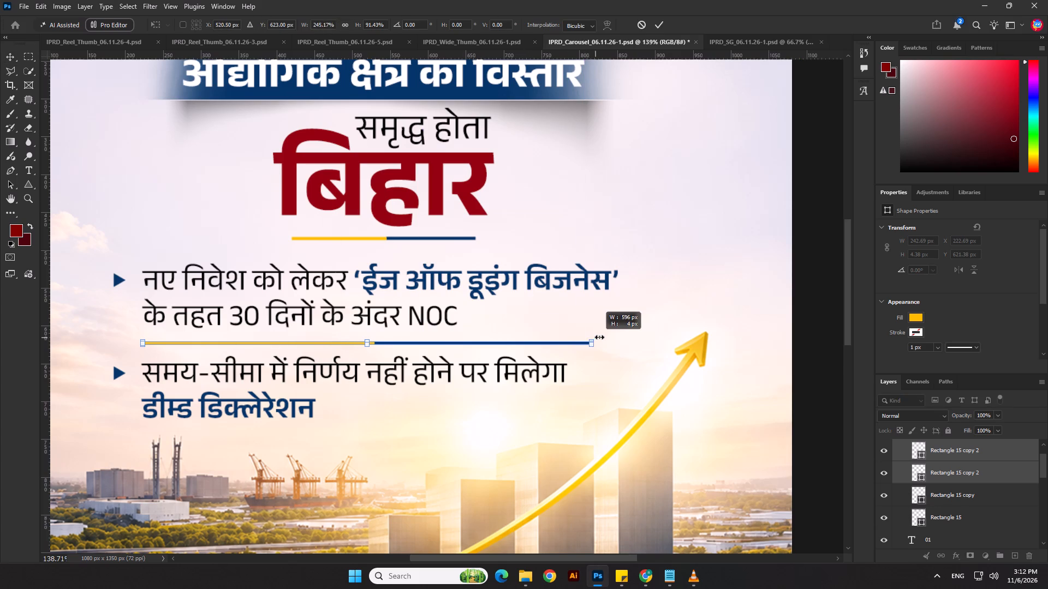
{"action": "left_click_drag", "start_coordinate": [599, 337], "coordinate": [618, 335]}
{"action": "scroll", "coordinate": [348, 345], "scroll_direction": "up", "scroll_amount": 10}
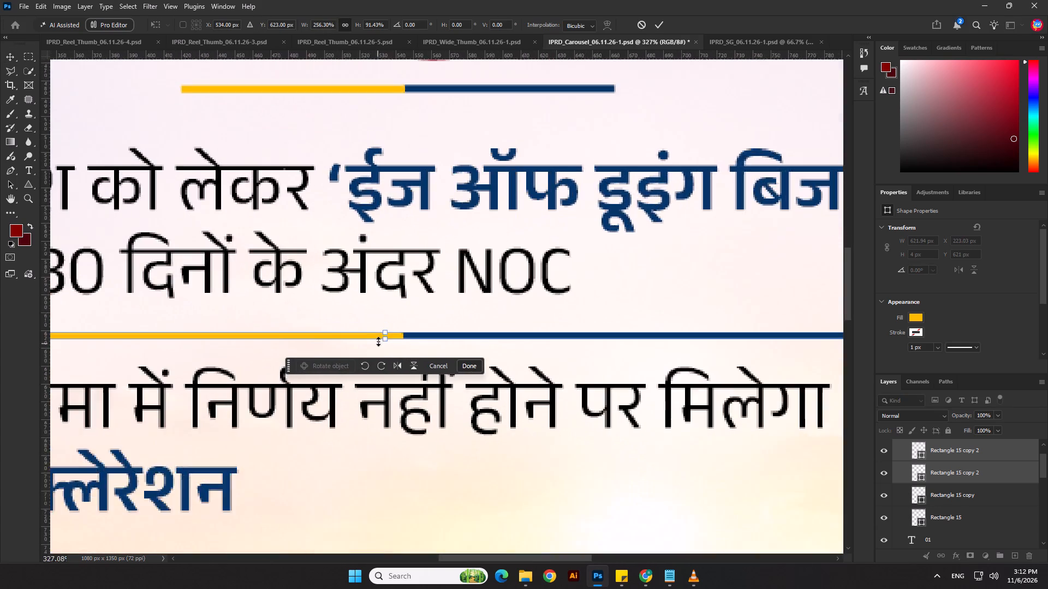
{"action": "scroll", "coordinate": [378, 341], "scroll_direction": "up", "scroll_amount": 2}
{"action": "left_click_drag", "start_coordinate": [386, 340], "coordinate": [391, 335]}
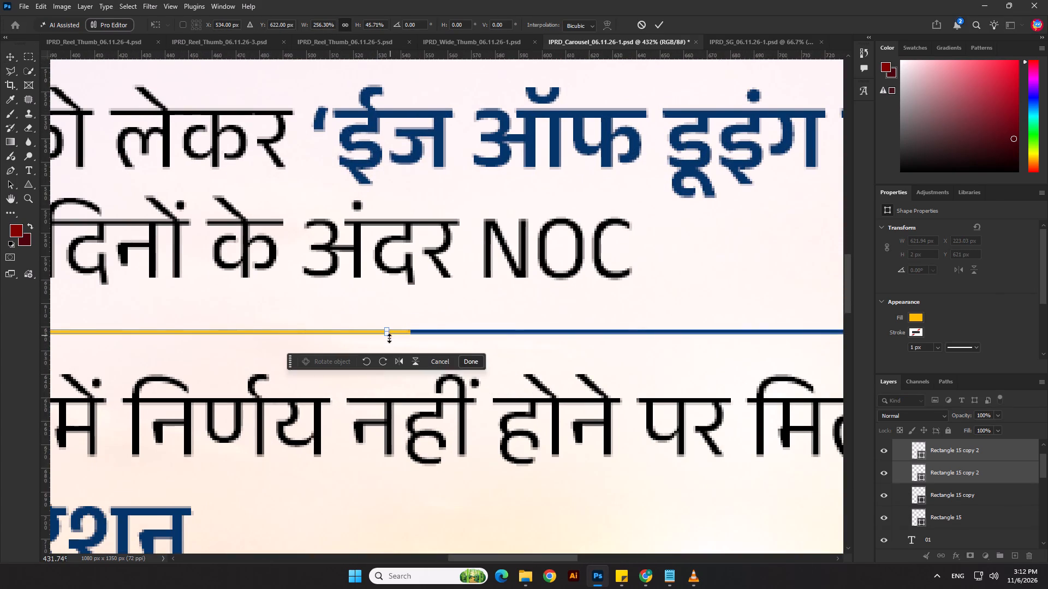
{"action": "scroll", "coordinate": [389, 338], "scroll_direction": "down", "scroll_amount": 20}
{"action": "scroll", "coordinate": [389, 338], "scroll_direction": "down", "scroll_amount": 18}
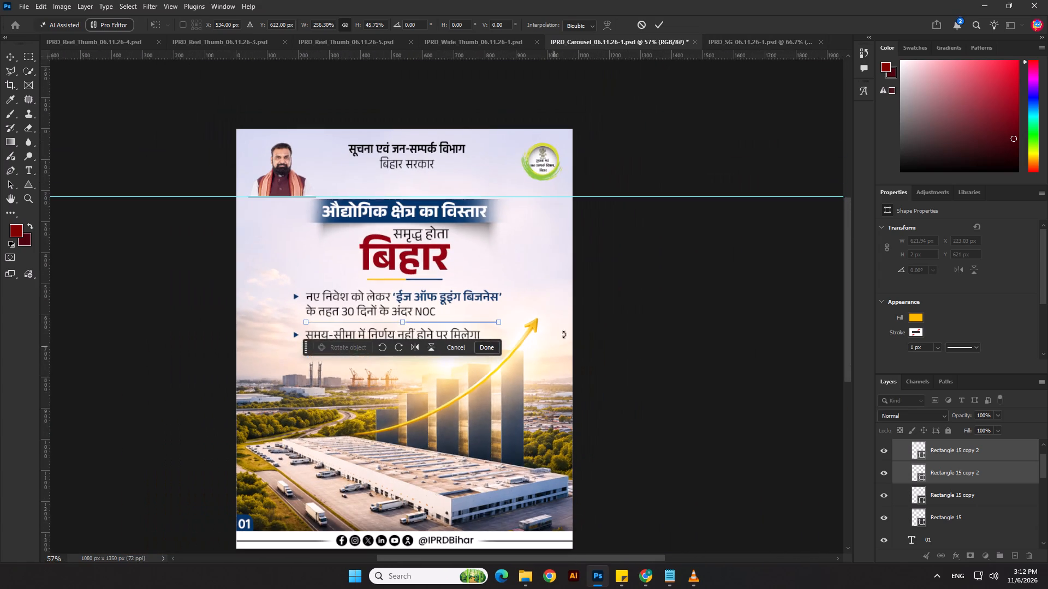
{"action": "key", "text": "Return"}
{"action": "left_click", "coordinate": [645, 328]}
{"action": "scroll", "coordinate": [702, 396], "scroll_direction": "down", "scroll_amount": 4}
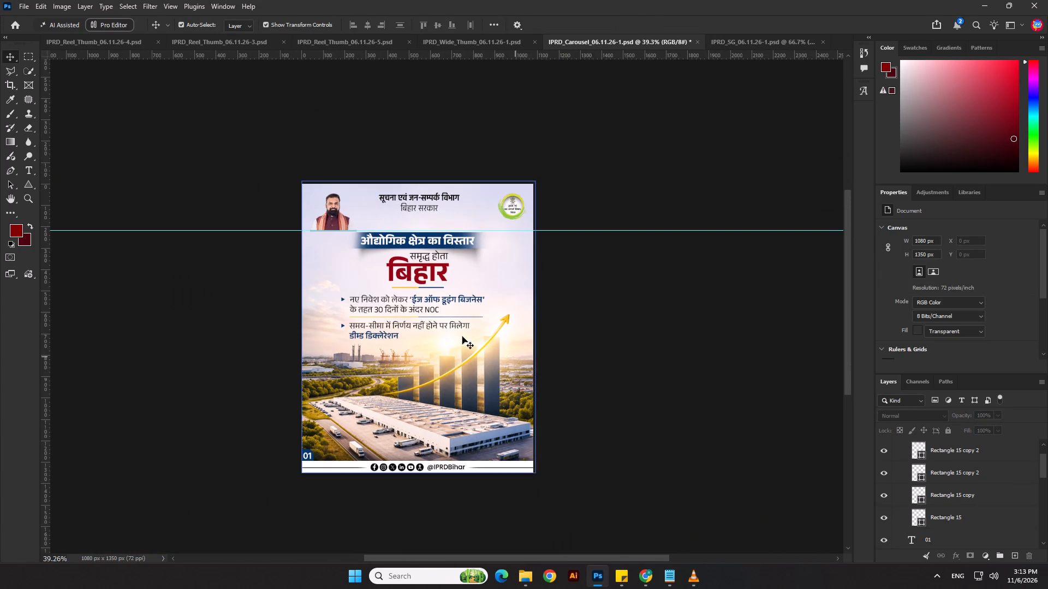
Extend the yellow part of the divider between the text blocks to about 622 px, covering the divider's full width.
{"action": "scroll", "coordinate": [443, 329], "scroll_direction": "up", "scroll_amount": 13}
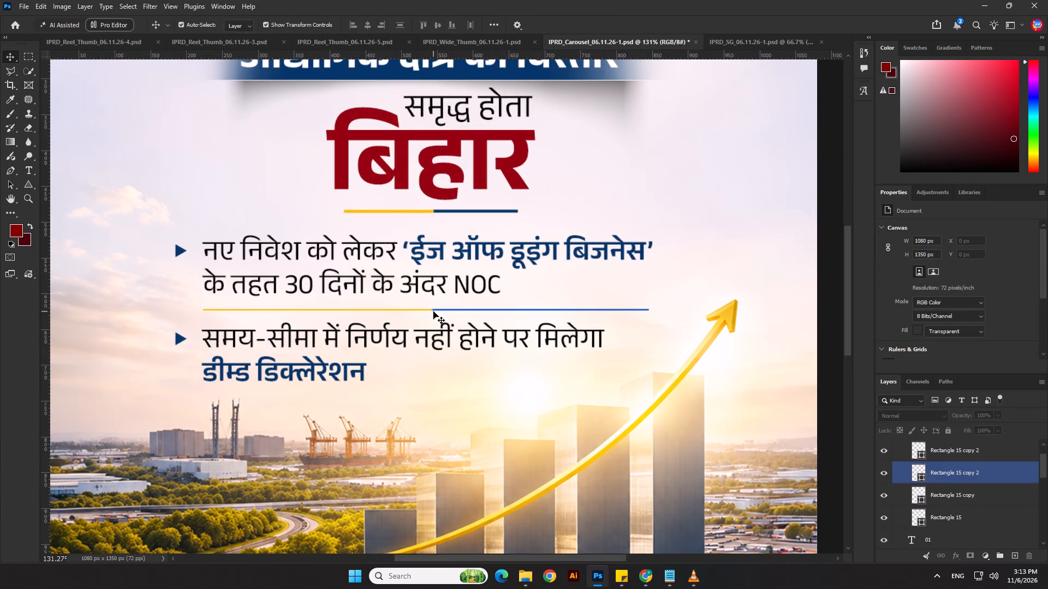
{"action": "left_click", "coordinate": [424, 310]}
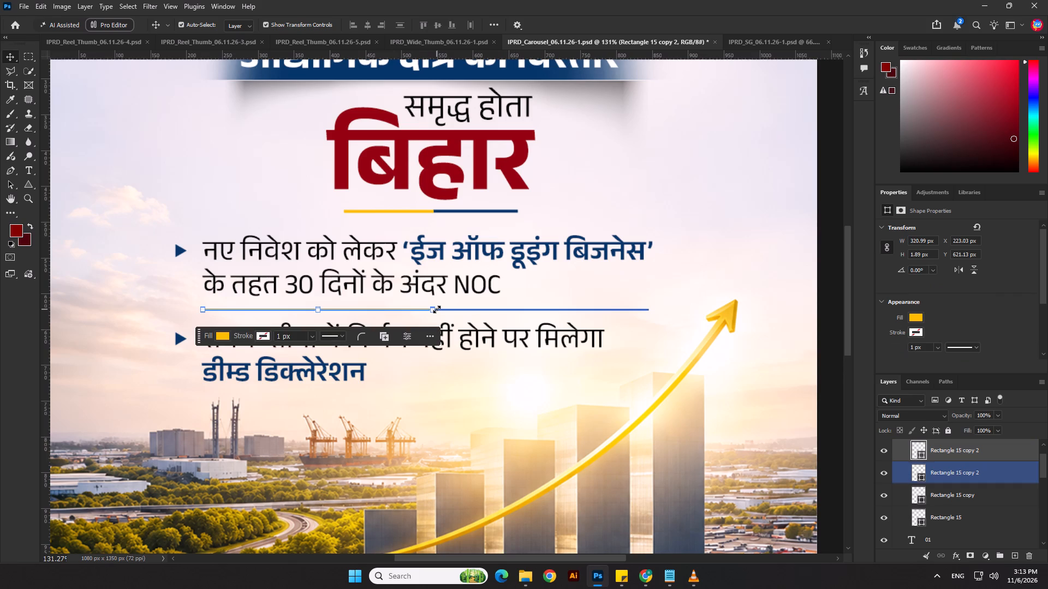
{"action": "left_click_drag", "start_coordinate": [437, 310], "coordinate": [657, 329]}
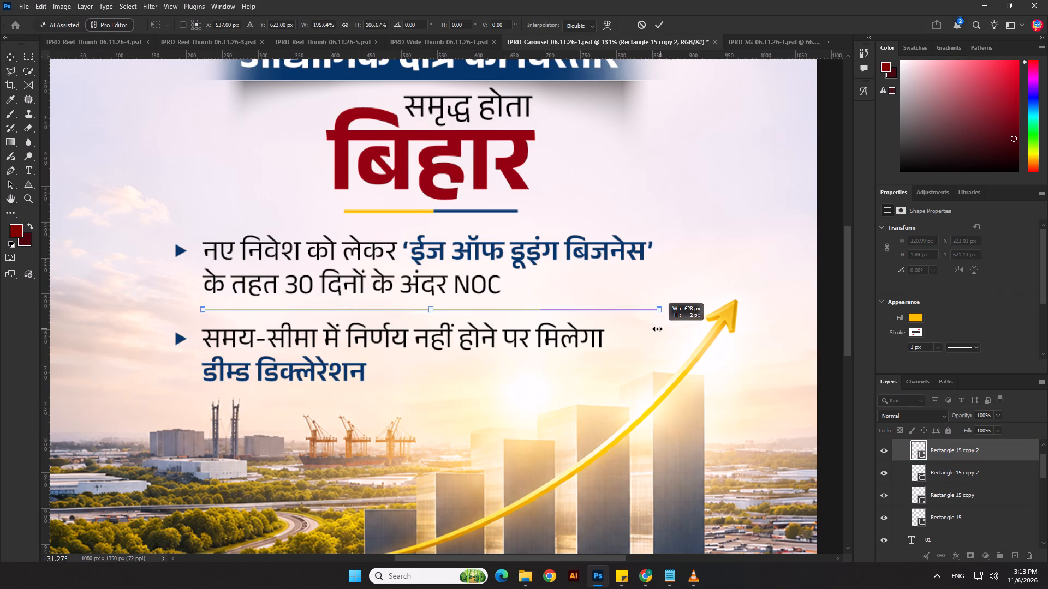
{"action": "left_click_drag", "start_coordinate": [657, 329], "coordinate": [651, 329]}
{"action": "key", "text": "Return"}
Delete the blue part of the divider between the body text blocks.
{"action": "left_click", "coordinate": [926, 475]}
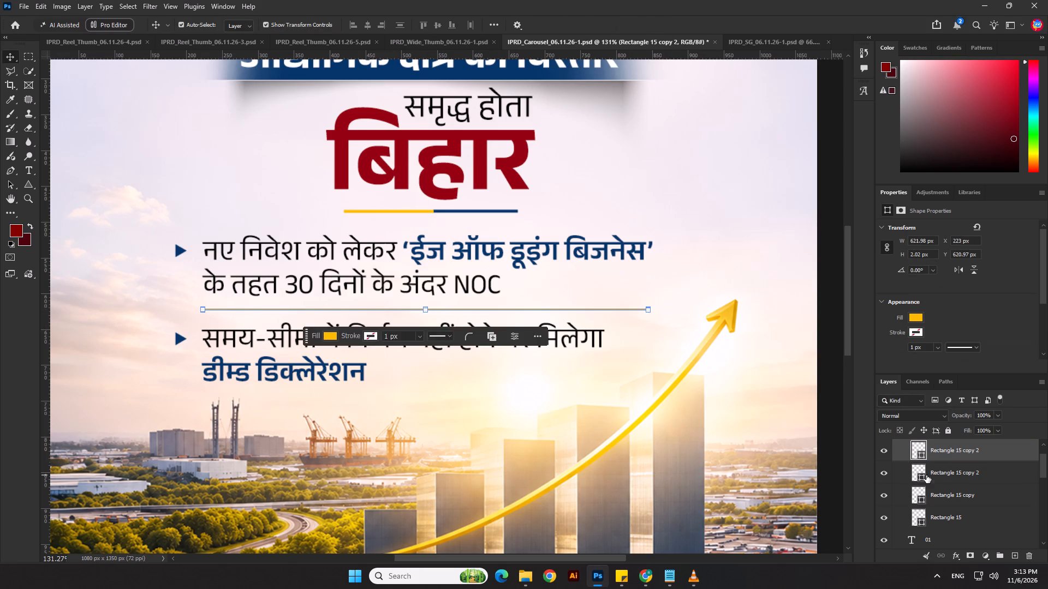
{"action": "key", "text": "Delete"}
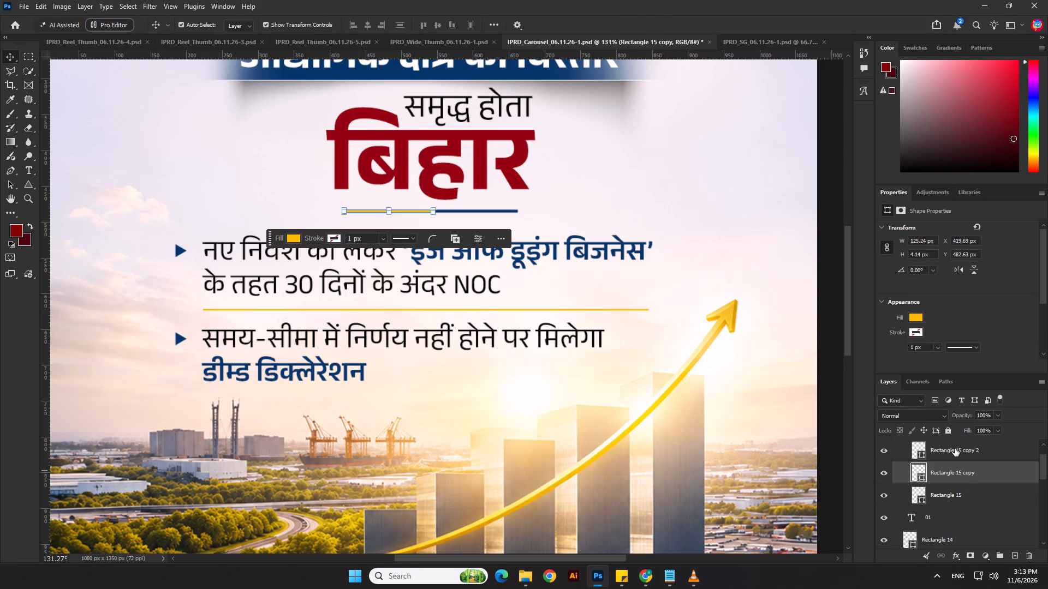
Change the fill of the divider between the body text blocks to the recently used dark maroon.
{"action": "left_click", "coordinate": [955, 448]}
{"action": "left_click", "coordinate": [914, 319]}
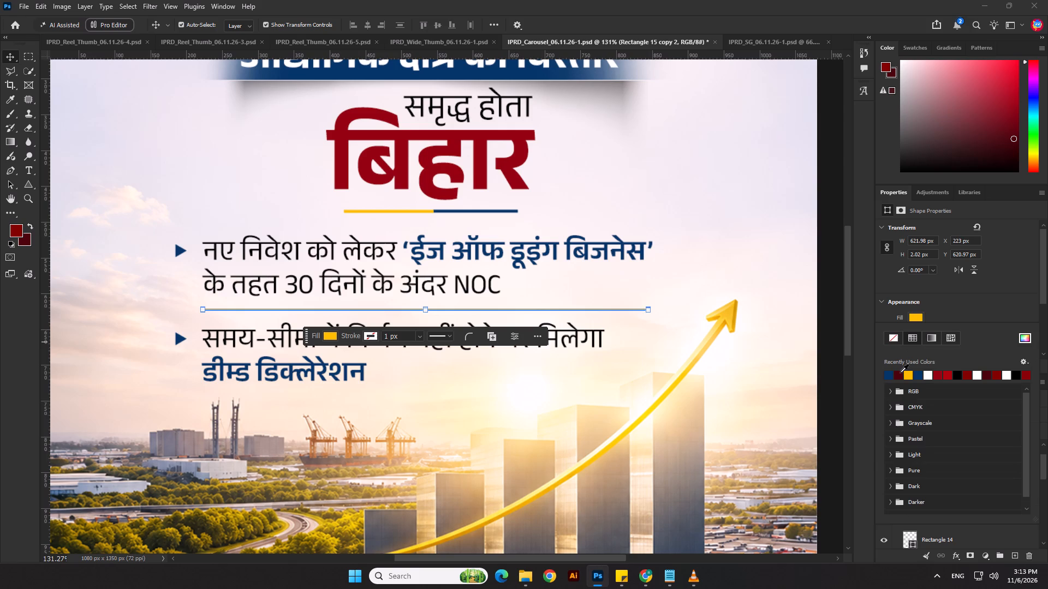
{"action": "left_click", "coordinate": [900, 372]}
{"action": "left_click", "coordinate": [744, 269]}
{"action": "scroll", "coordinate": [672, 268], "scroll_direction": "down", "scroll_amount": 12}
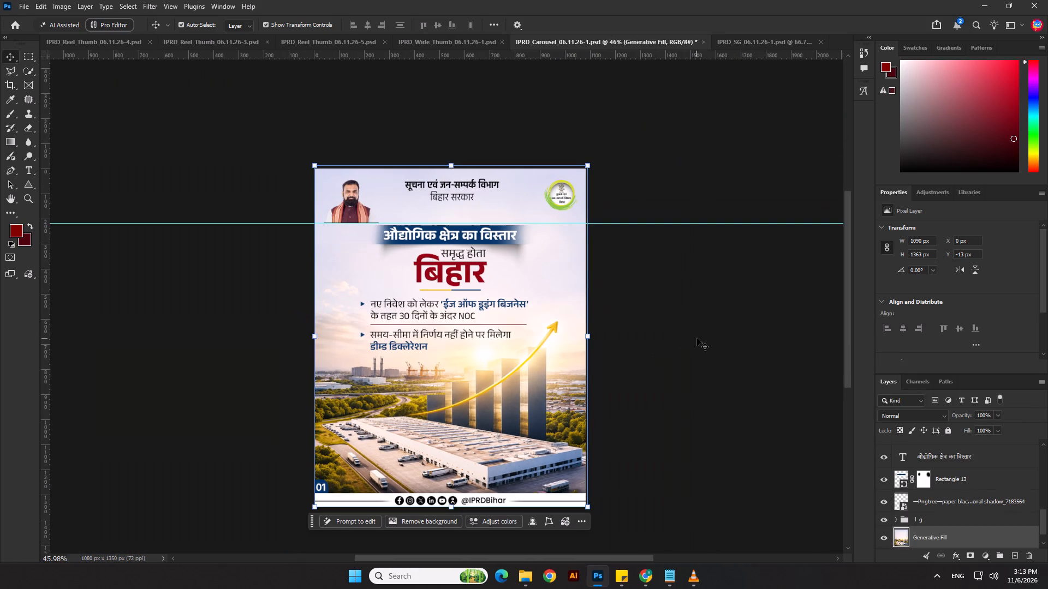
{"action": "scroll", "coordinate": [524, 316], "scroll_direction": "up", "scroll_amount": 16}
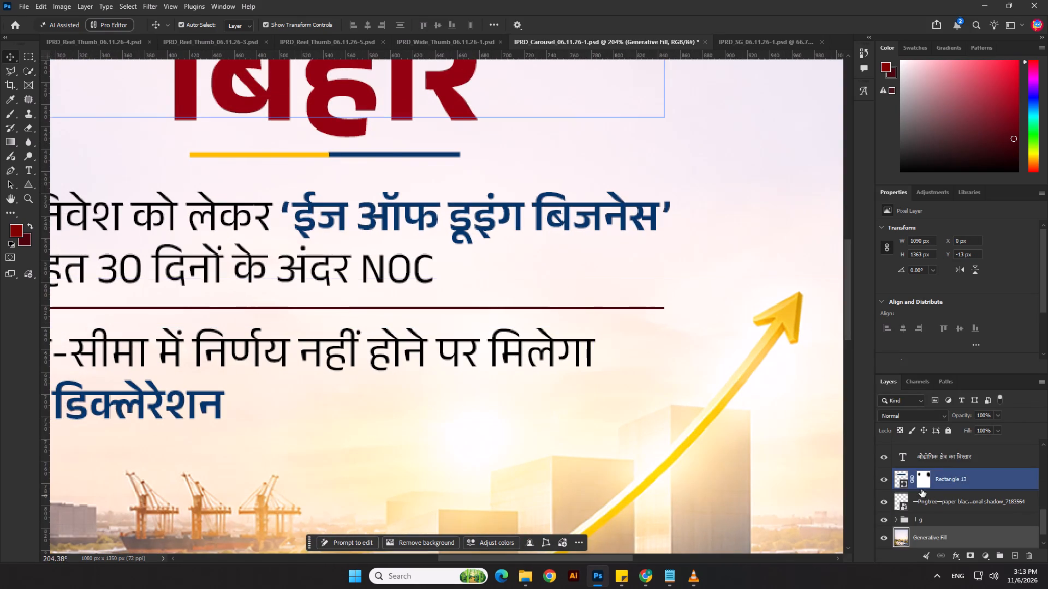
Add a layer mask to the divider and fade its right half out with a linear black-to-white gradient.
{"action": "left_click", "coordinate": [546, 308]}
{"action": "scroll", "coordinate": [344, 301], "scroll_direction": "up", "scroll_amount": 10}
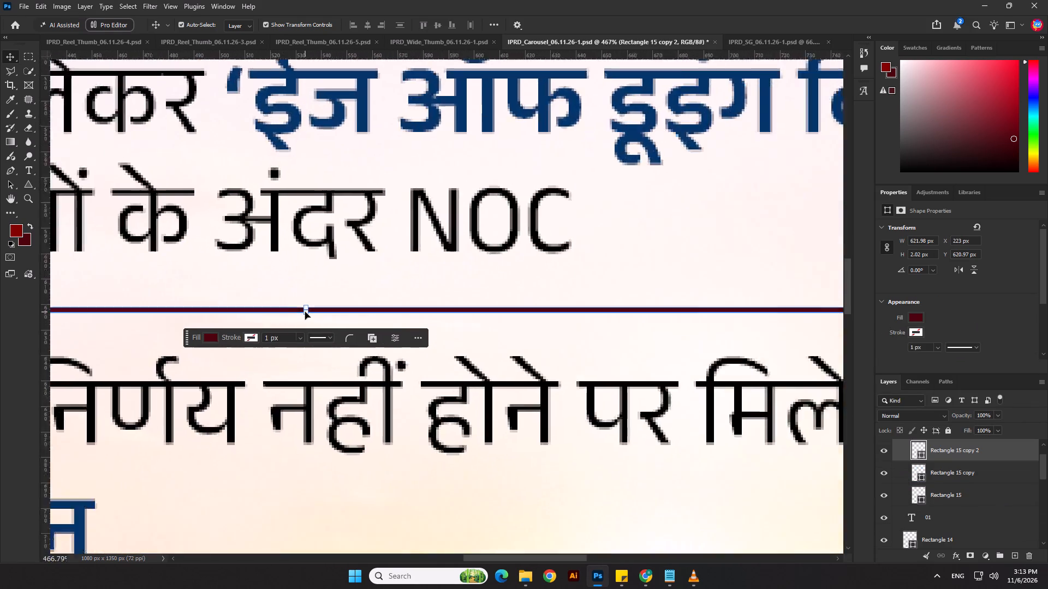
{"action": "scroll", "coordinate": [305, 312], "scroll_direction": "up", "scroll_amount": 5}
{"action": "left_click", "coordinate": [966, 557]}
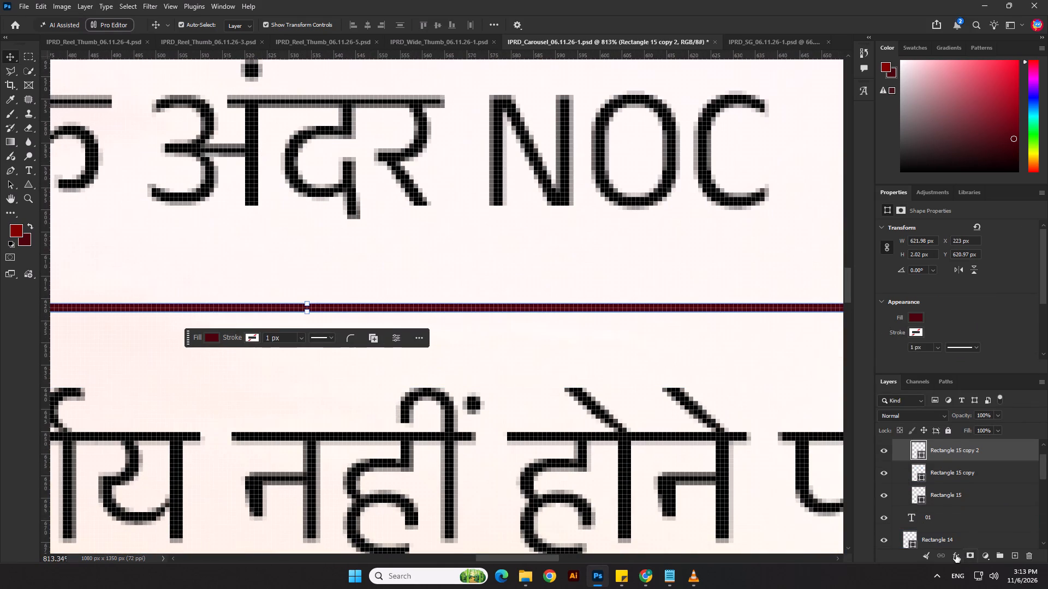
{"action": "left_click", "coordinate": [7, 144]}
{"action": "scroll", "coordinate": [259, 252], "scroll_direction": "down", "scroll_amount": 13}
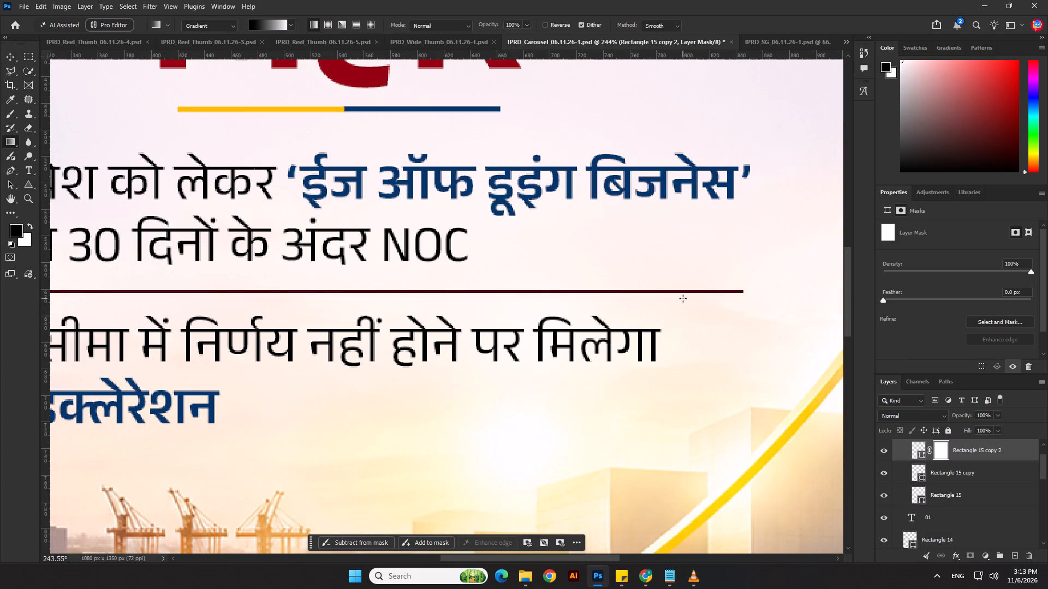
{"action": "left_click_drag", "start_coordinate": [759, 290], "coordinate": [369, 282]}
{"action": "scroll", "coordinate": [720, 369], "scroll_direction": "down", "scroll_amount": 10}
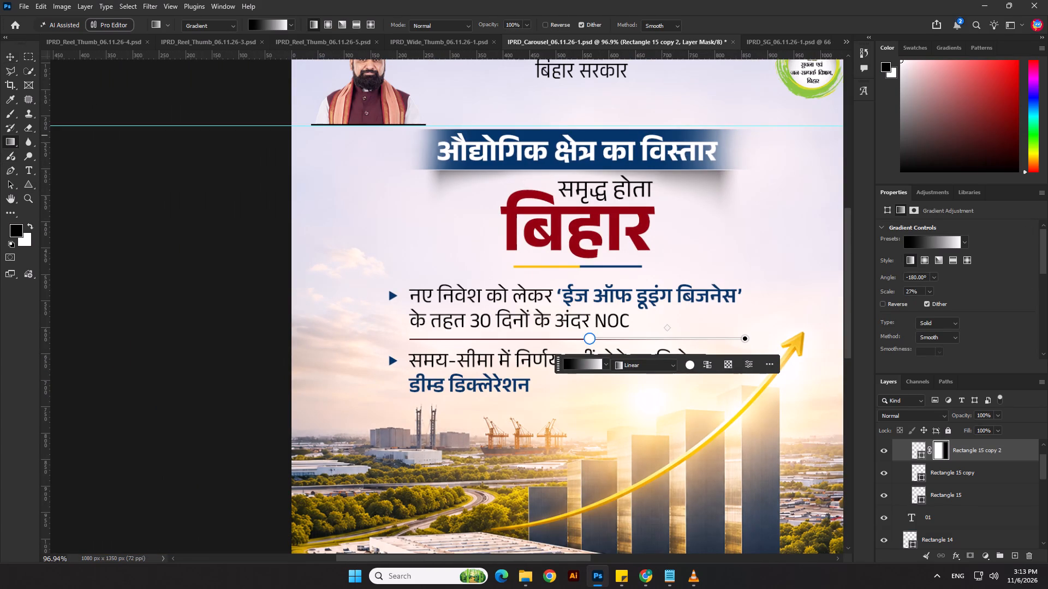
{"action": "left_click", "coordinate": [9, 59]}
{"action": "left_click", "coordinate": [200, 240]}
Save the finished slide 01 document.
{"action": "scroll", "coordinate": [183, 250], "scroll_direction": "down", "scroll_amount": 5}
{"action": "scroll", "coordinate": [320, 315], "scroll_direction": "up", "scroll_amount": 1}
{"action": "scroll", "coordinate": [490, 333], "scroll_direction": "down", "scroll_amount": 4}
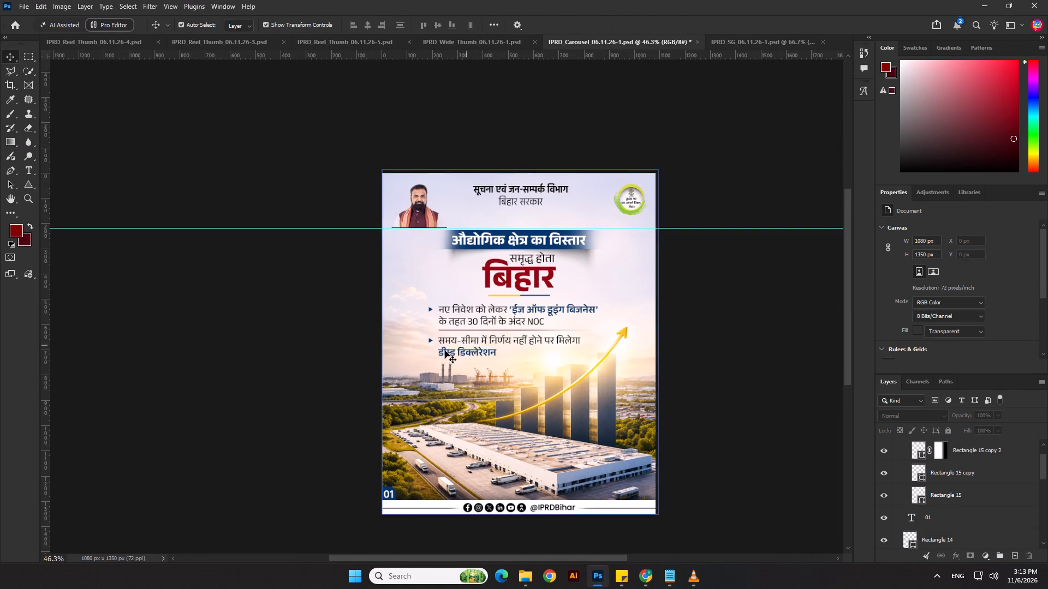
{"action": "left_click", "coordinate": [284, 363]}
{"action": "scroll", "coordinate": [426, 385], "scroll_direction": "down", "scroll_amount": 2}
{"action": "left_click", "coordinate": [691, 380]}
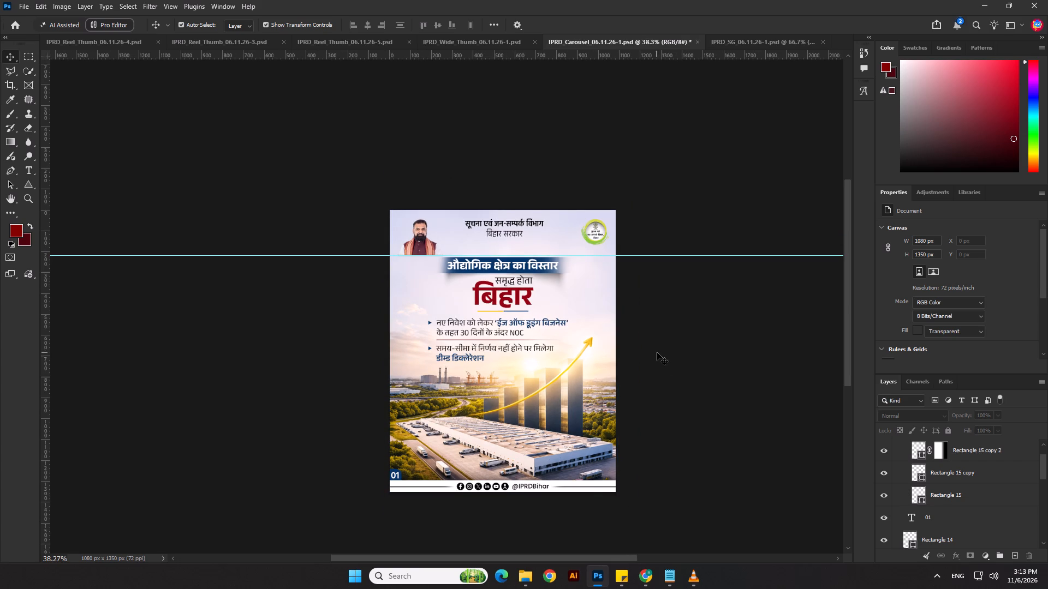
{"action": "scroll", "coordinate": [657, 351], "scroll_direction": "up", "scroll_amount": 1}
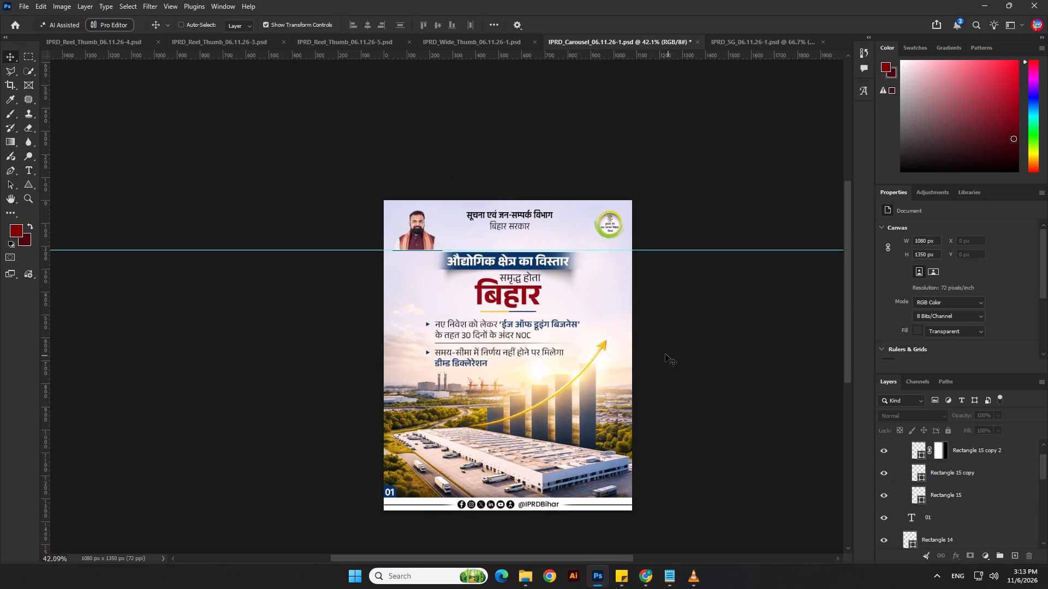
{"action": "key", "text": "ctrl+s"}
Save a PSD copy of the slide as IPRD_Carousel_06.11.26-2 in the 06.11.26 folder.
{"action": "left_click", "coordinate": [26, 8]}
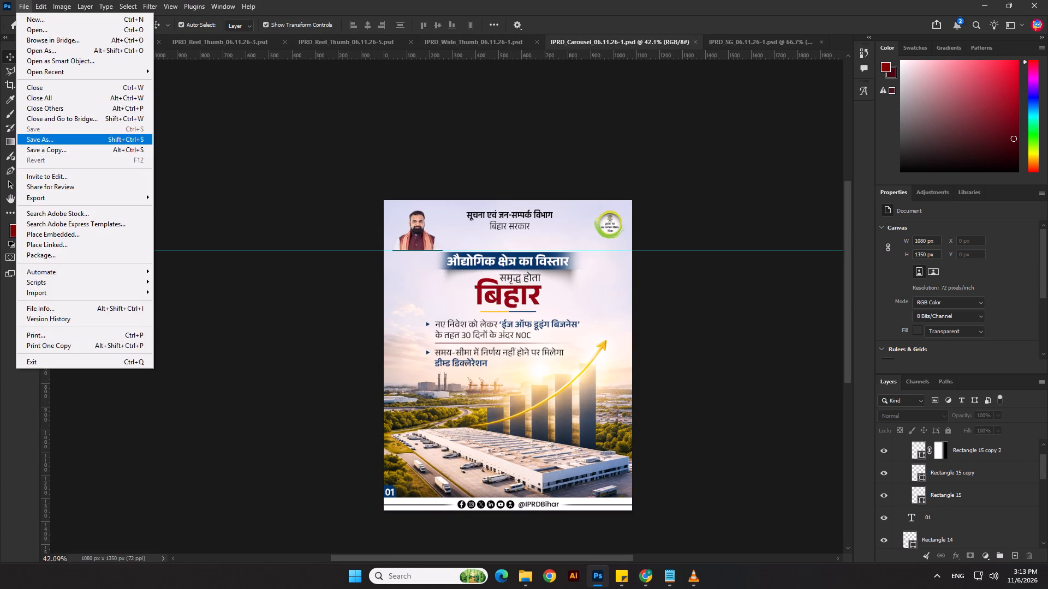
{"action": "left_click", "coordinate": [44, 147]}
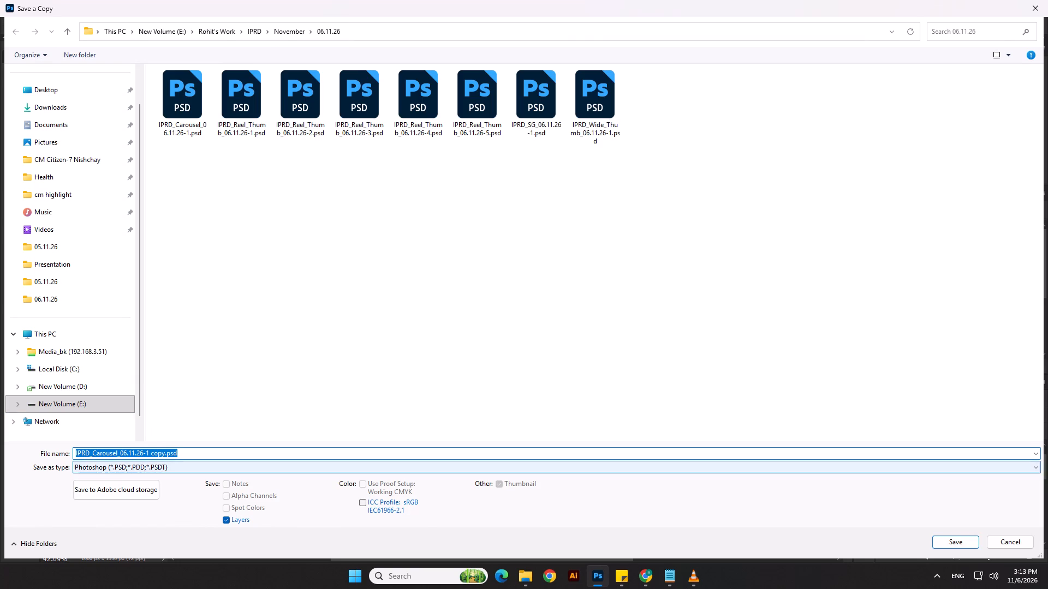
{"action": "left_click_drag", "start_coordinate": [192, 454], "coordinate": [147, 449]}
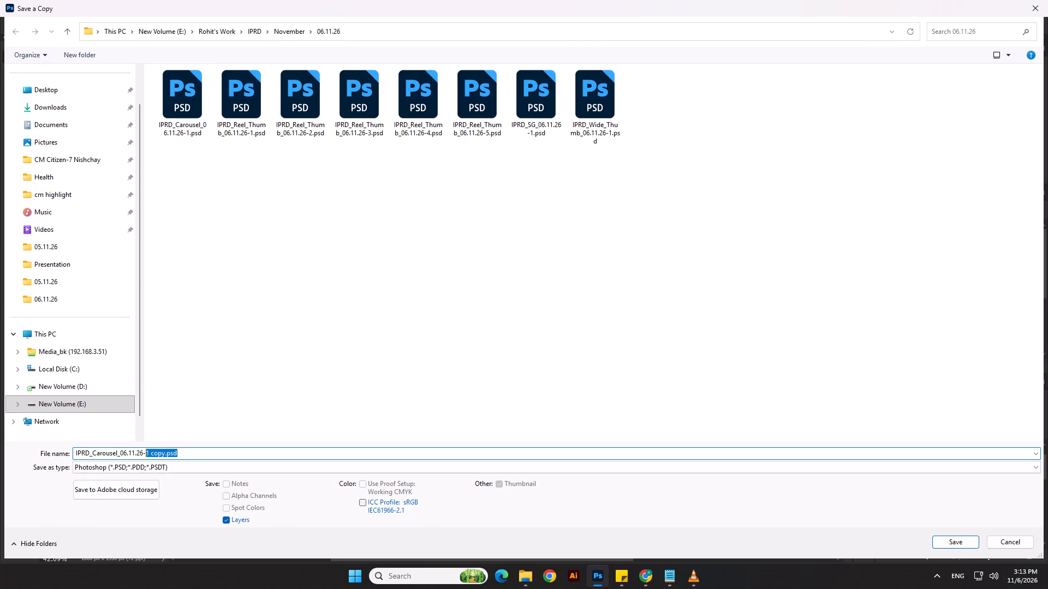
{"action": "left_click_drag", "start_coordinate": [147, 449], "coordinate": [146, 449]}
{"action": "key", "text": "2"}
{"action": "key", "text": "Return"}
{"action": "key", "text": "Return"}
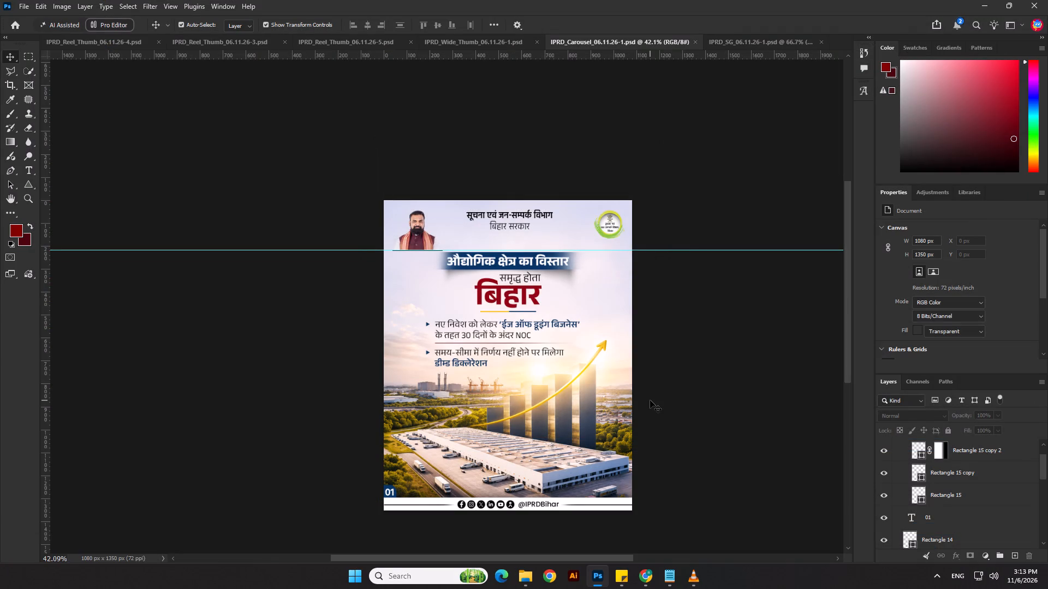
Switch to Notepad to check the क्राउजल-2 text, and return to the slide in Photoshop.
{"action": "left_click", "coordinate": [683, 580]}
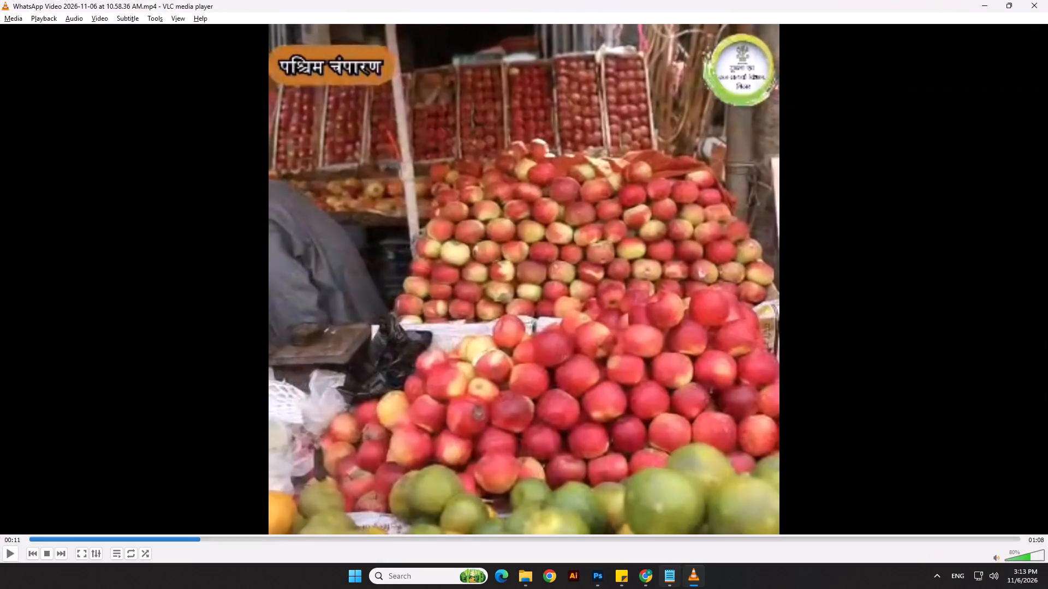
{"action": "left_click", "coordinate": [672, 582]}
{"action": "left_click", "coordinate": [254, 278]}
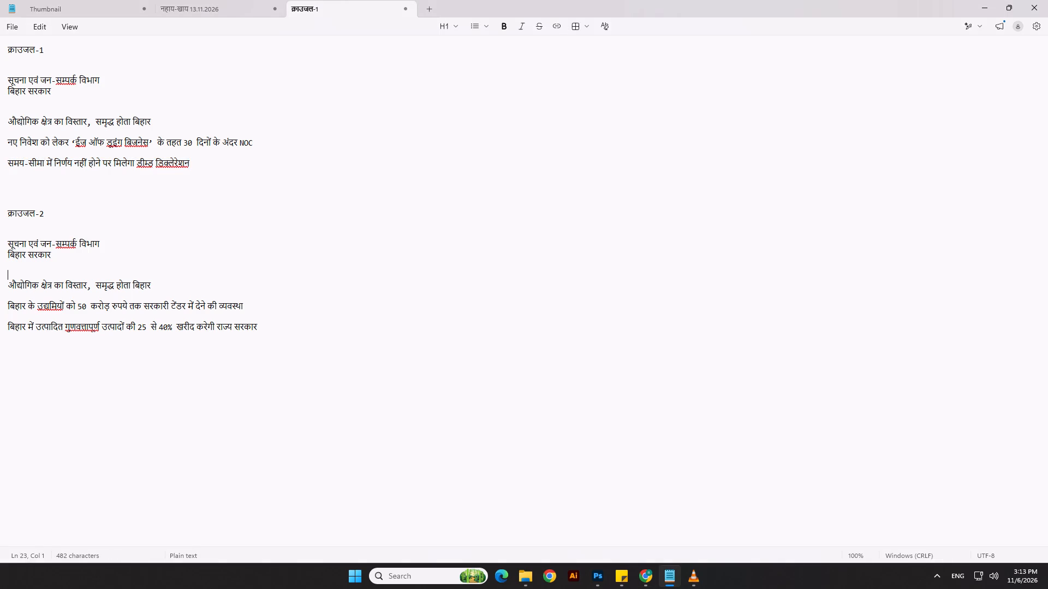
{"action": "key", "text": "alt+Tab"}
{"action": "key", "text": "alt+Tab"}
{"action": "key", "text": "alt+Tab"}
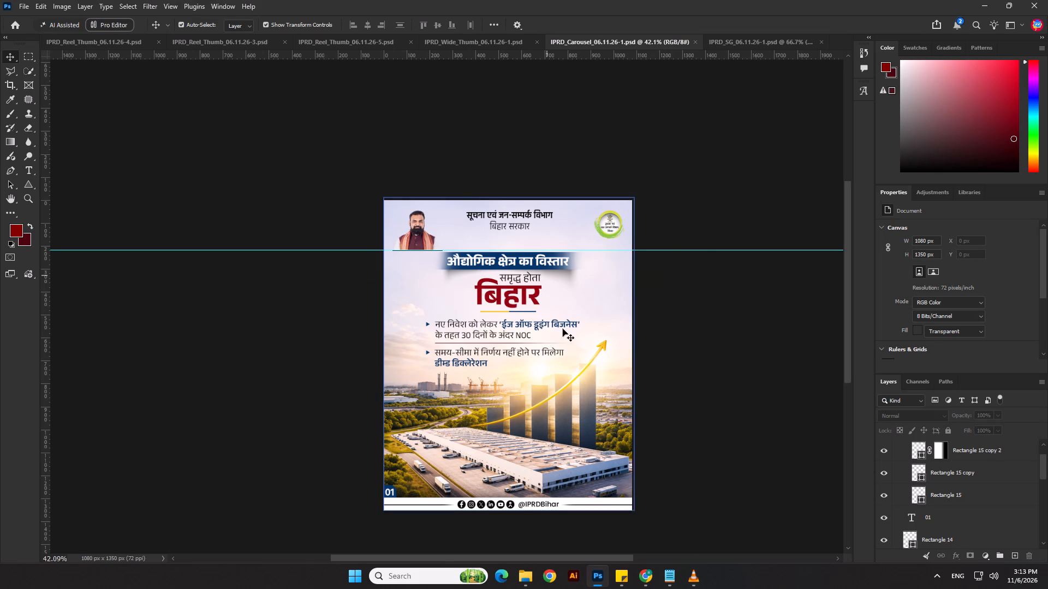
{"action": "key", "text": "ctrl+s"}
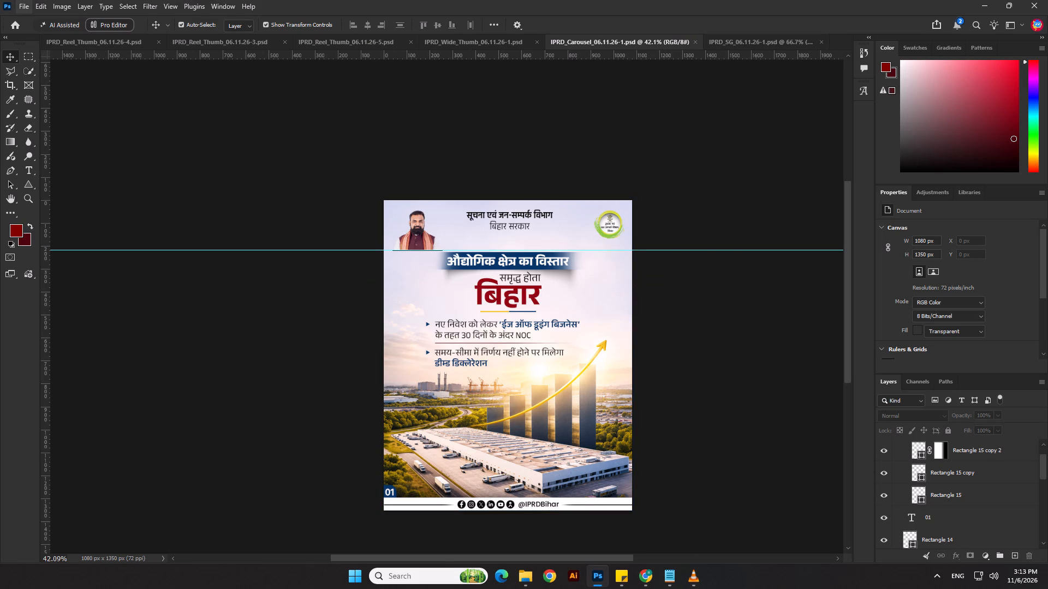
Open IPRD_Carousel_06.11.26-2.psd from the 06.11.26 folder in File Explorer.
{"action": "left_click", "coordinate": [520, 579]}
{"action": "left_click", "coordinate": [498, 514]}
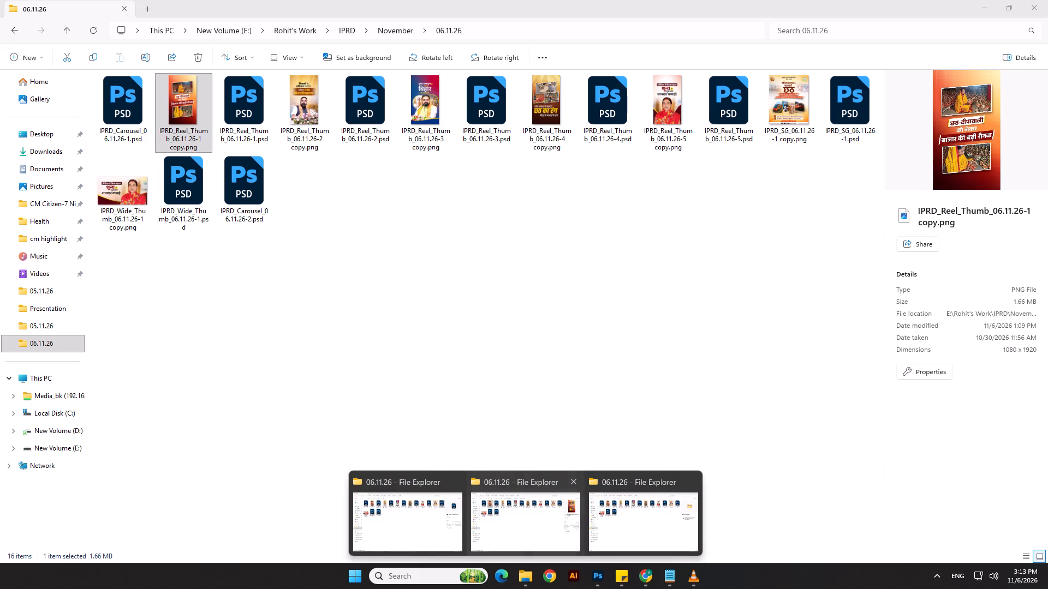
{"action": "left_click", "coordinate": [478, 444]}
{"action": "double_click", "coordinate": [252, 190]}
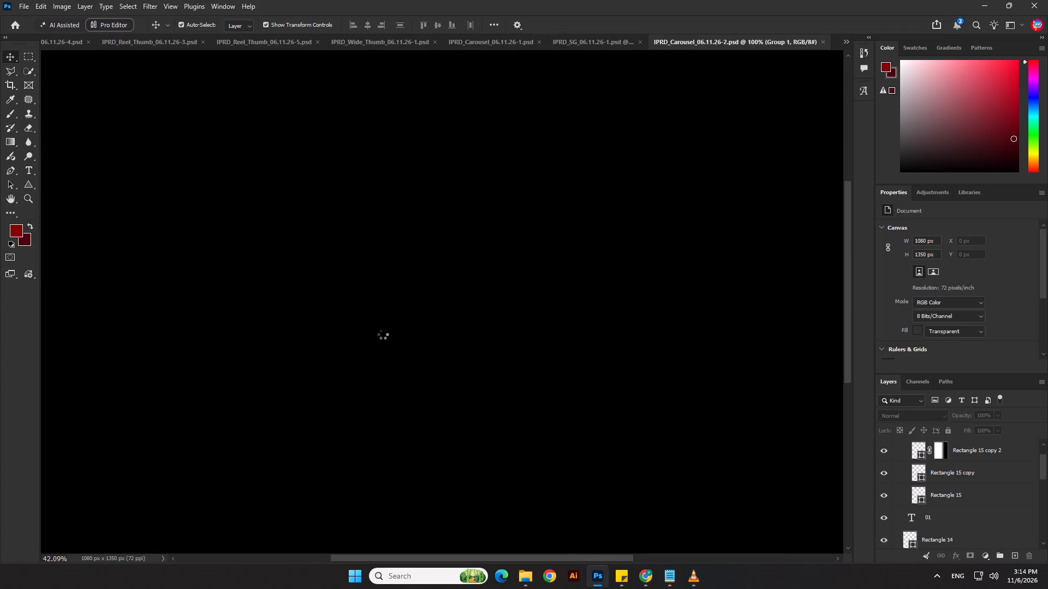
Change the slide number on the blue corner tab to 02.
{"action": "scroll", "coordinate": [442, 317], "scroll_direction": "down", "scroll_amount": 4}
{"action": "left_click", "coordinate": [694, 368]}
{"action": "scroll", "coordinate": [296, 483], "scroll_direction": "up", "scroll_amount": 3}
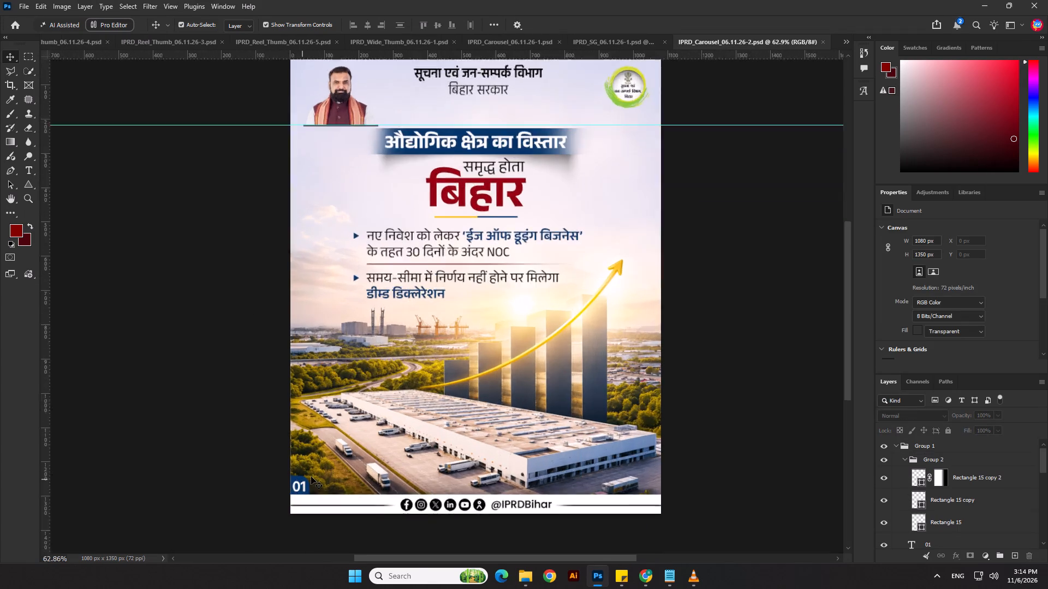
{"action": "scroll", "coordinate": [311, 477], "scroll_direction": "up", "scroll_amount": 7}
{"action": "double_click", "coordinate": [299, 488]}
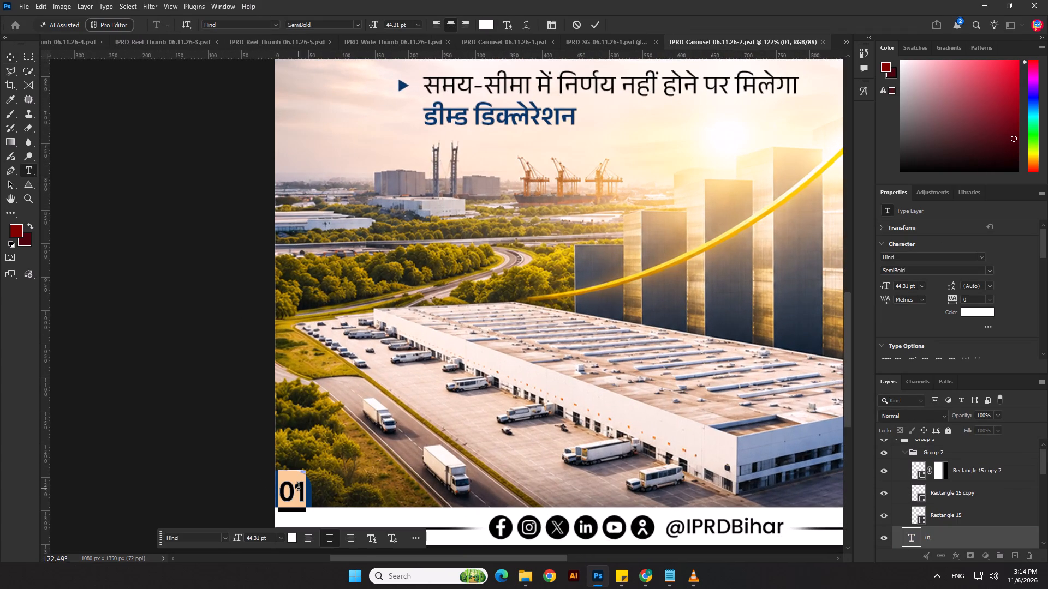
{"action": "left_click_drag", "start_coordinate": [299, 488], "coordinate": [305, 487]}
{"action": "key", "text": "2"}
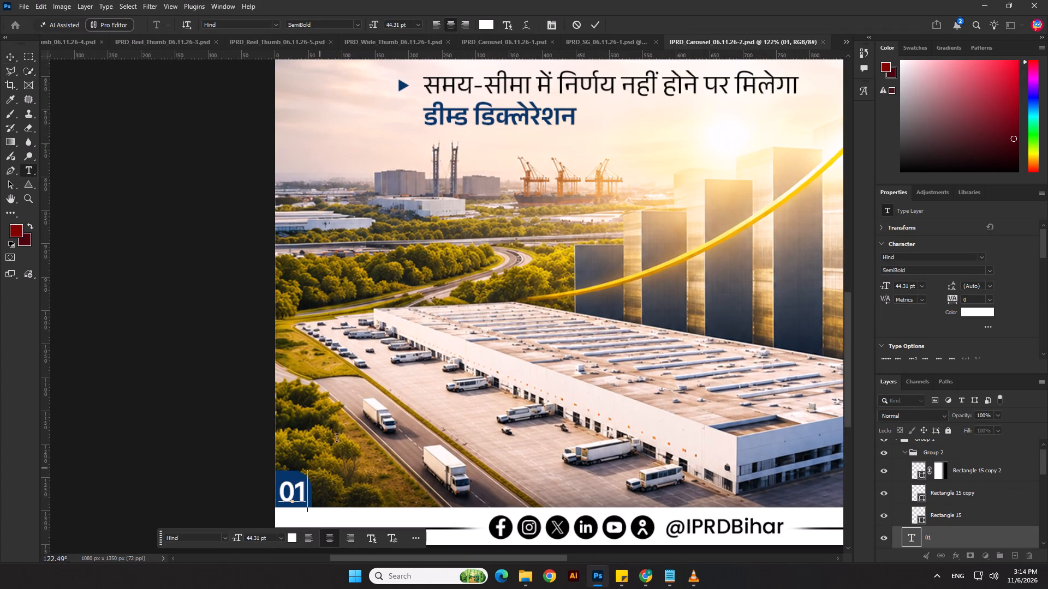
{"action": "left_click", "coordinate": [594, 25]}
{"action": "left_click", "coordinate": [128, 314]}
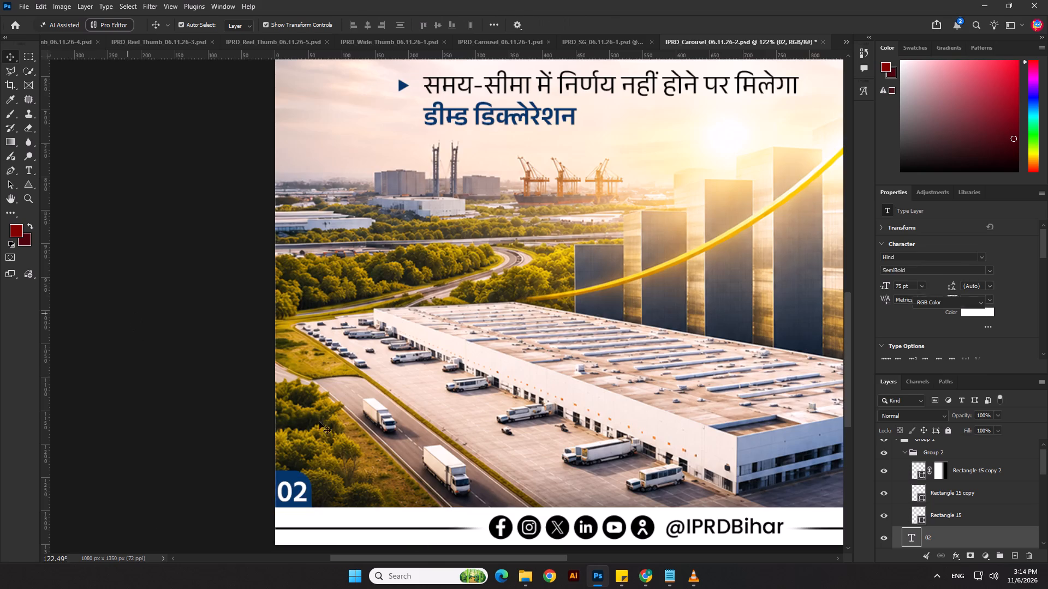
Copy the क्राउजल-2 line 'बिहार के उद्यमियों को 50 करोड़ रुपये तक सरकारी टेंडर में देने की व्यवस्था' from Notepad.
{"action": "scroll", "coordinate": [346, 432], "scroll_direction": "down", "scroll_amount": 12}
{"action": "scroll", "coordinate": [491, 324], "scroll_direction": "up", "scroll_amount": 4}
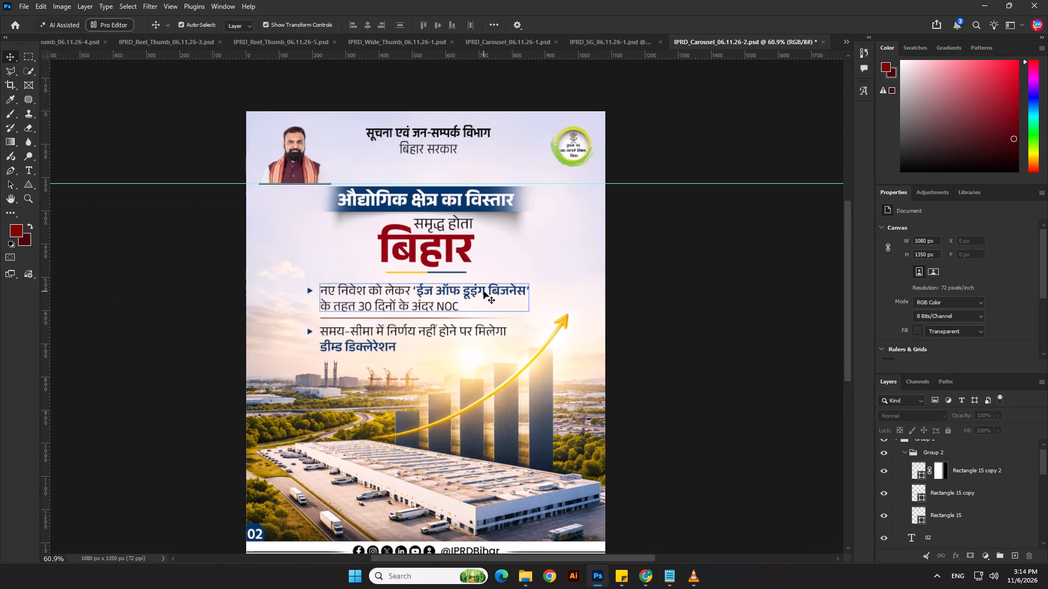
{"action": "key", "text": "alt+Tab"}
{"action": "key", "text": "alt+Tab"}
{"action": "key", "text": "alt+Tab"}
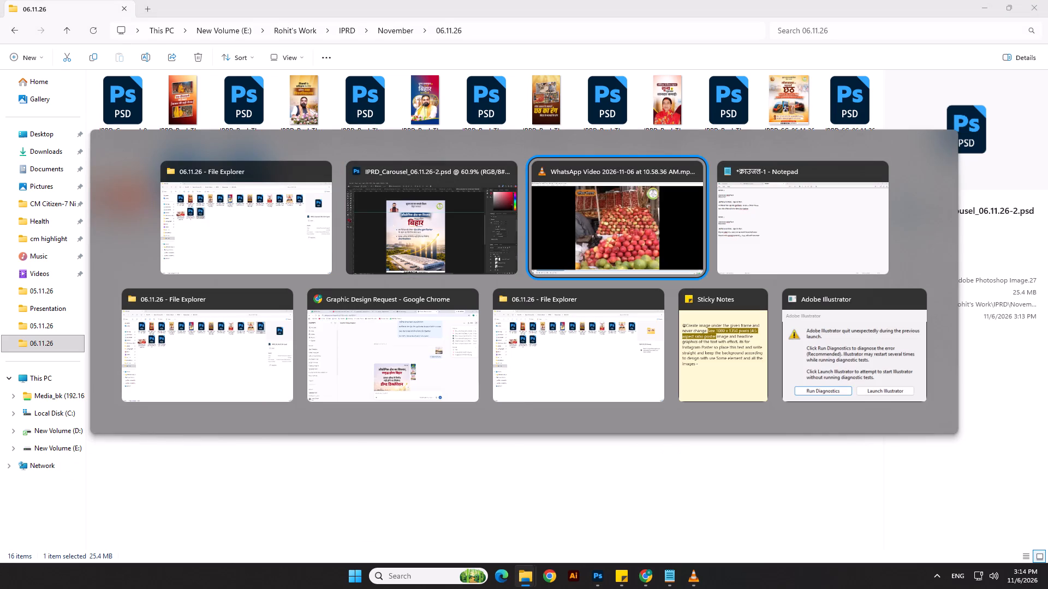
{"action": "key", "text": "alt+Tab"}
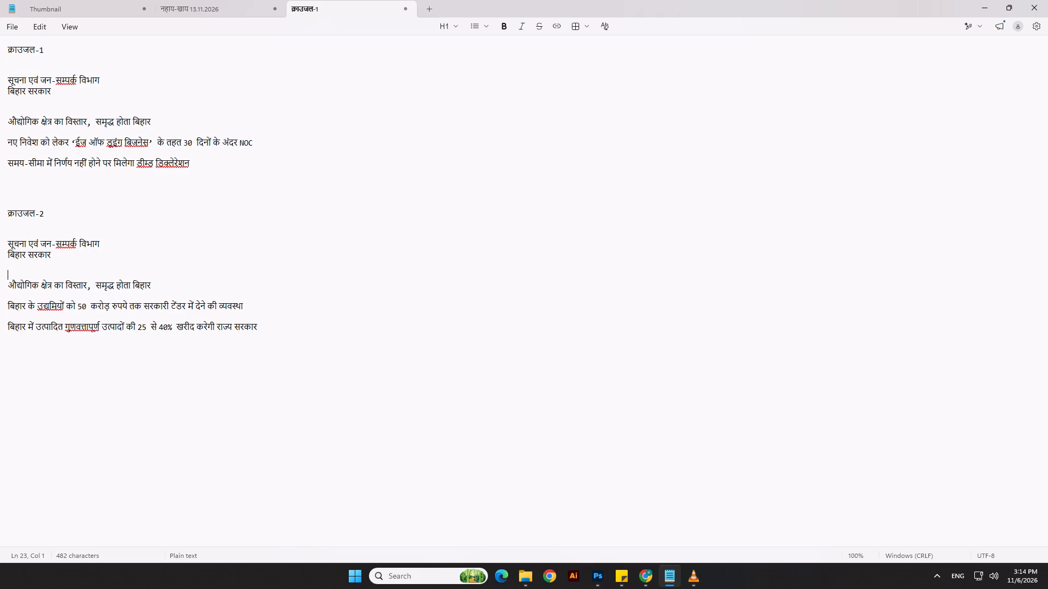
{"action": "left_click_drag", "start_coordinate": [9, 305], "coordinate": [245, 304]}
{"action": "key", "text": "ctrl+c"}
{"action": "key", "text": "ctrl+c"}
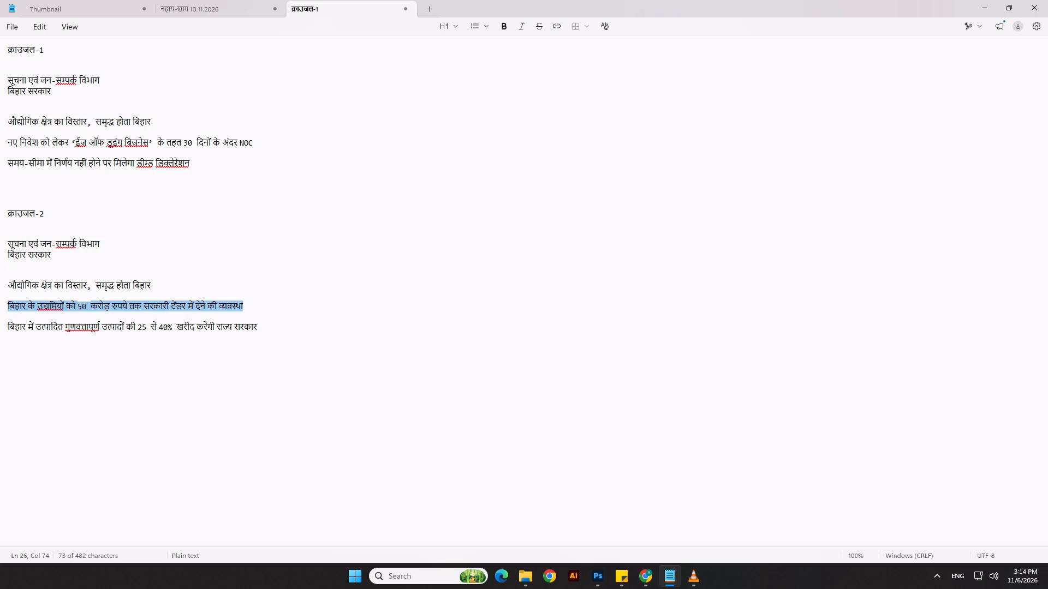
Replace the first body text block in Photoshop with the copied line, breaking it onto a second line before तक.
{"action": "key", "text": "alt+Tab"}
{"action": "key", "text": "alt+Tab"}
{"action": "scroll", "coordinate": [444, 292], "scroll_direction": "up", "scroll_amount": 3}
{"action": "double_click", "coordinate": [416, 300]}
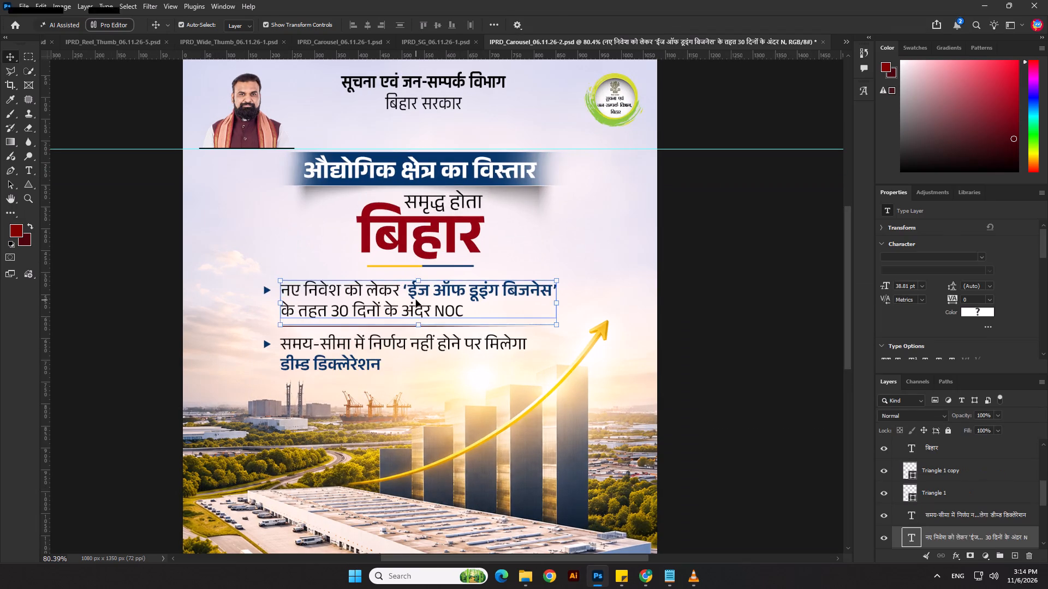
{"action": "key", "text": "ctrl+v"}
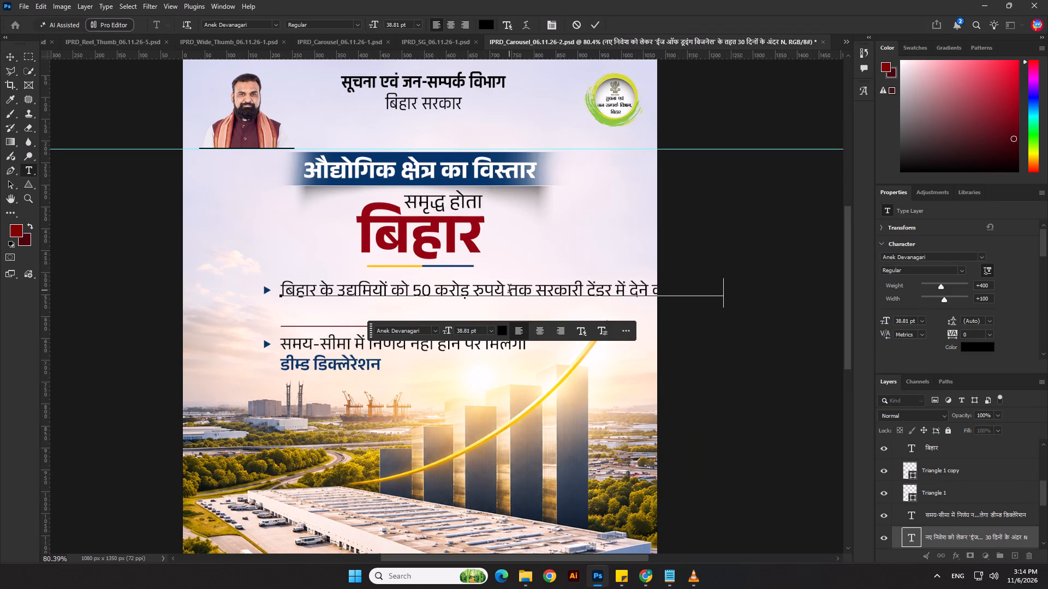
{"action": "left_click", "coordinate": [511, 289]}
{"action": "key", "text": "BackSpace"}
{"action": "key", "text": "Return"}
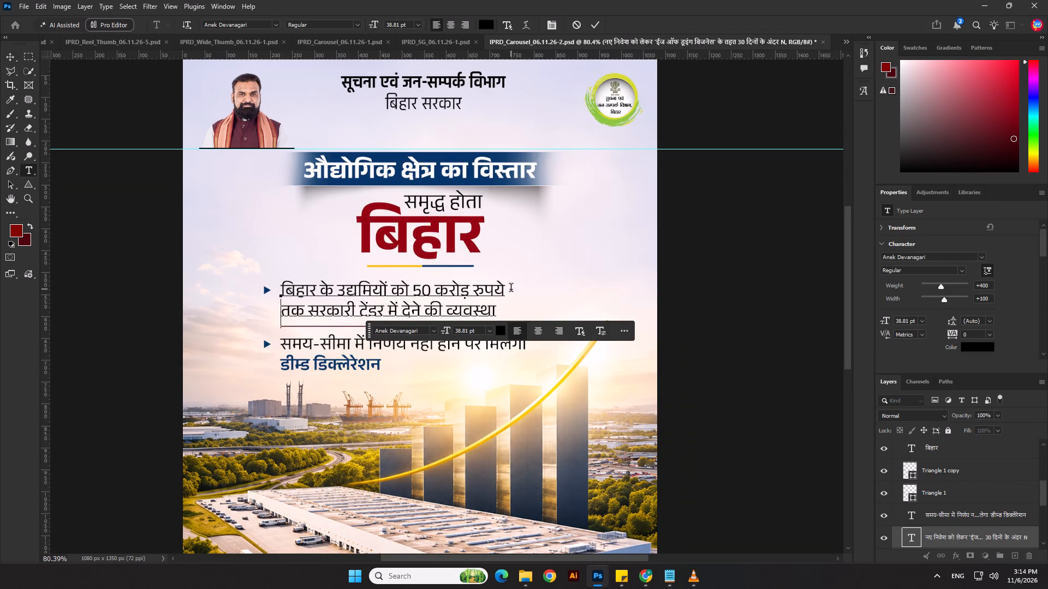
{"action": "left_click", "coordinate": [597, 26]}
Highlight 50 करोड़ रुपये in the first body text as SemiBold in the dark red (950210) sampled from the बिहार title.
{"action": "double_click", "coordinate": [368, 297]}
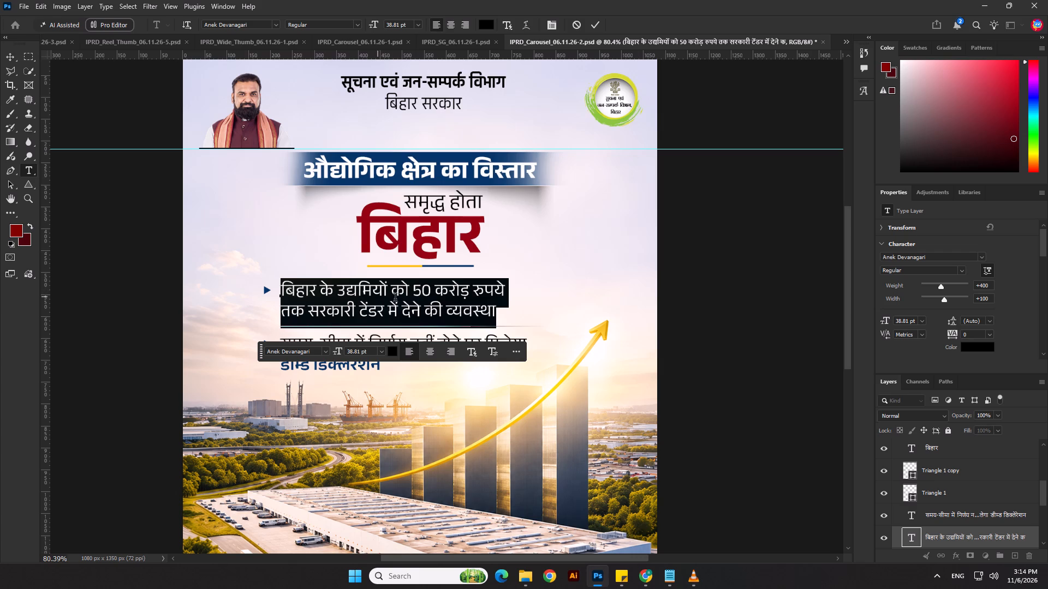
{"action": "left_click_drag", "start_coordinate": [414, 292], "coordinate": [501, 302]}
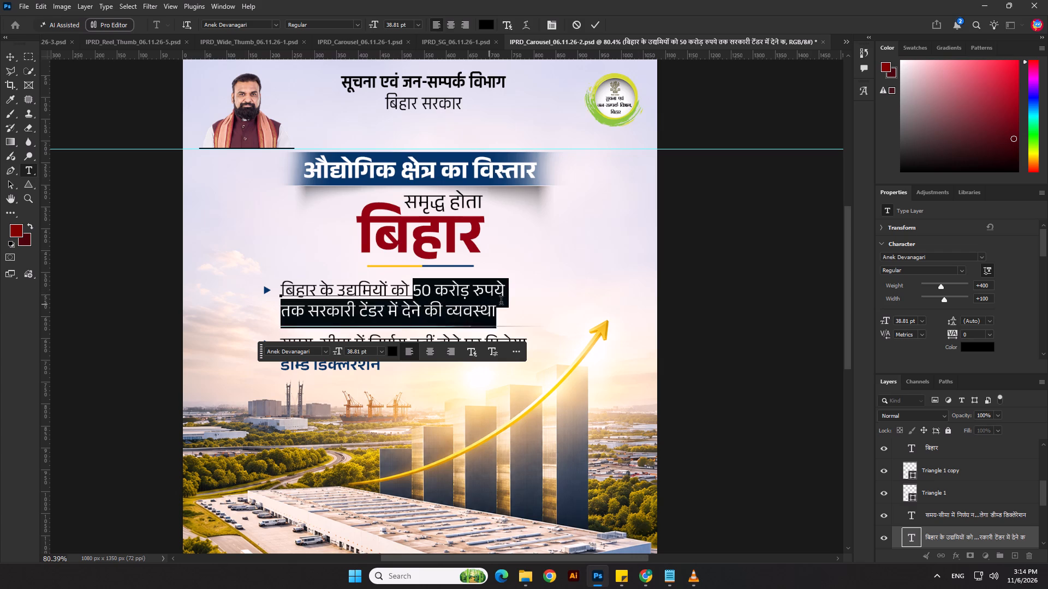
{"action": "left_click_drag", "start_coordinate": [501, 302], "coordinate": [518, 288]}
{"action": "left_click", "coordinate": [963, 267]}
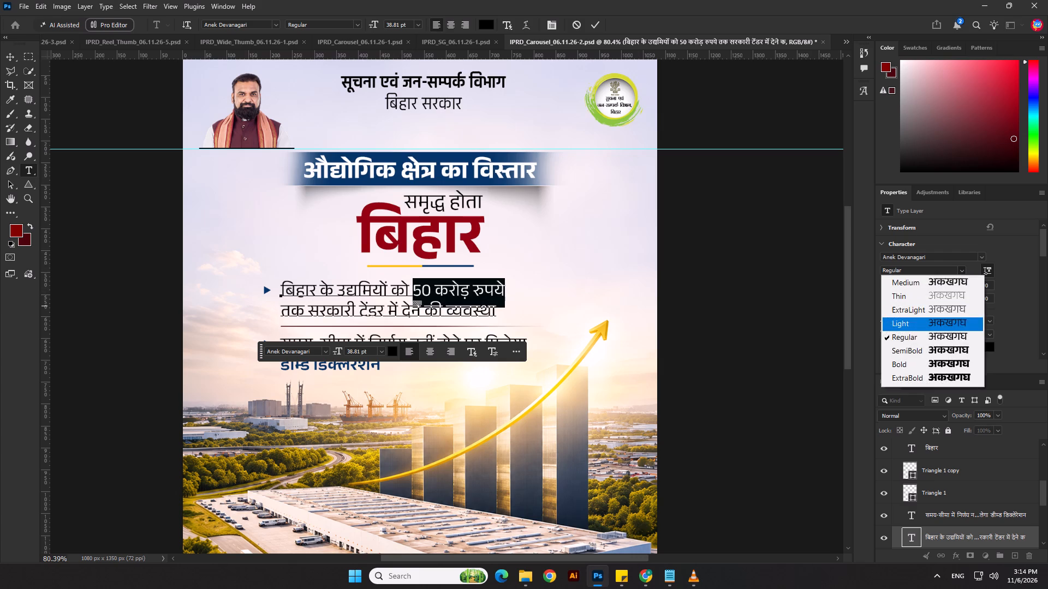
{"action": "left_click", "coordinate": [917, 353]}
{"action": "left_click", "coordinate": [972, 351]}
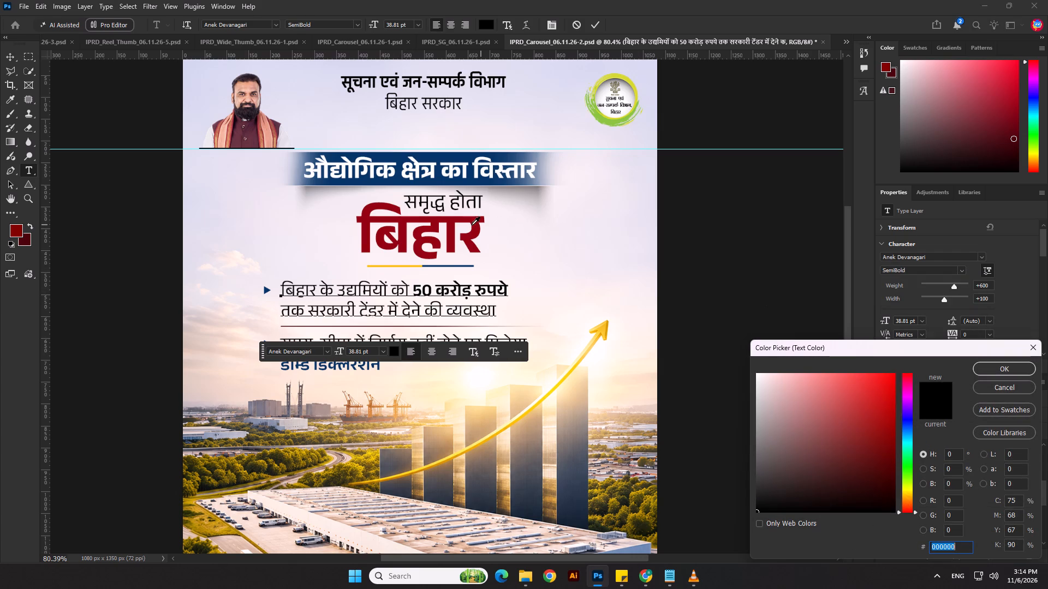
{"action": "left_click", "coordinate": [475, 228]}
{"action": "left_click", "coordinate": [1011, 371]}
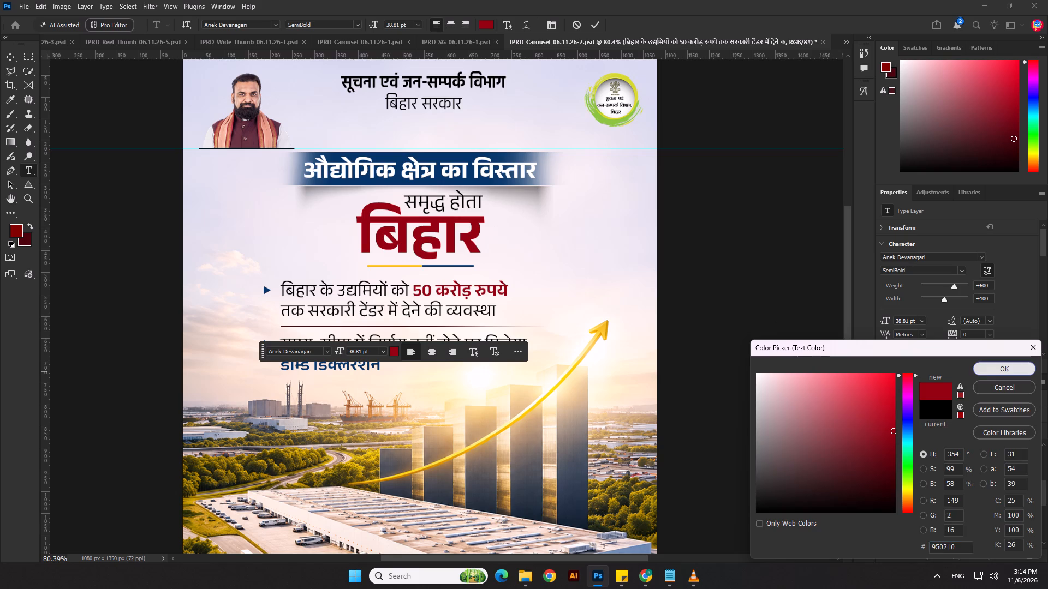
Highlight सरकारी टेंडर in the first body text as SemiBold in the dark red of the बिहार title.
{"action": "left_click", "coordinate": [360, 319]}
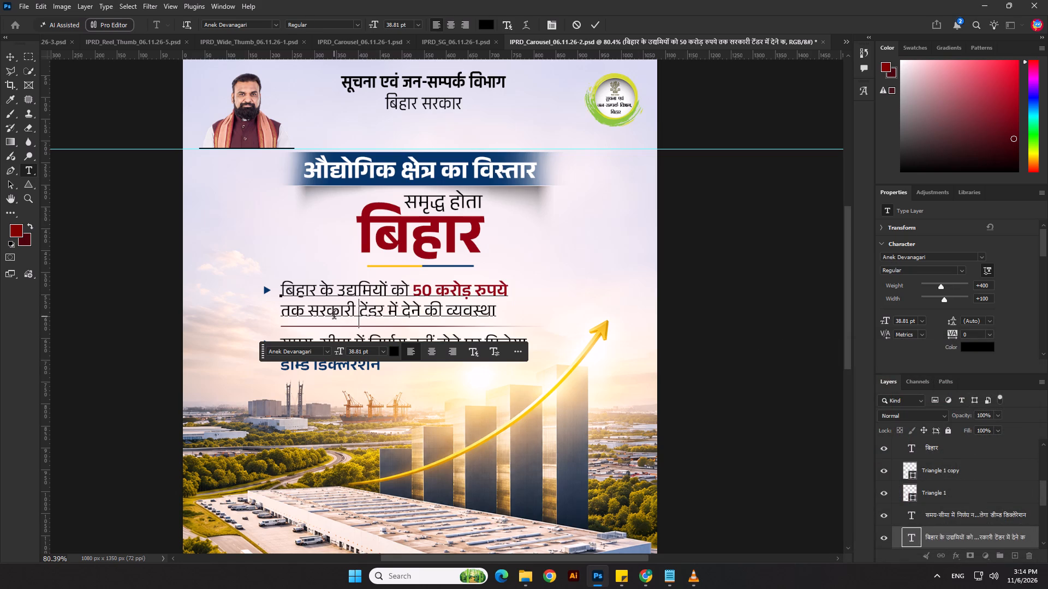
{"action": "left_click_drag", "start_coordinate": [309, 312], "coordinate": [384, 308]}
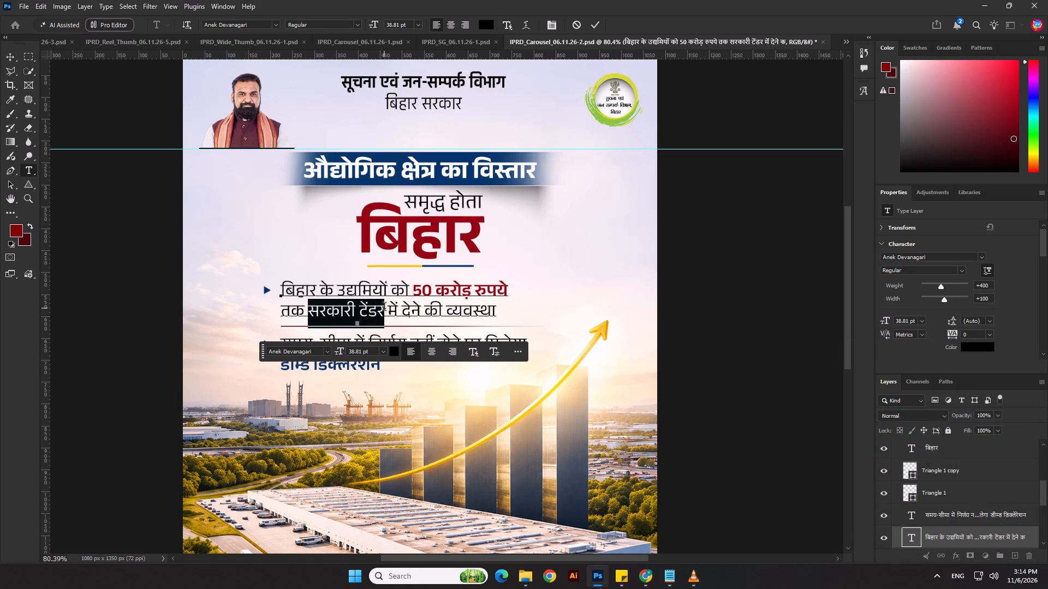
{"action": "left_click", "coordinate": [964, 269]}
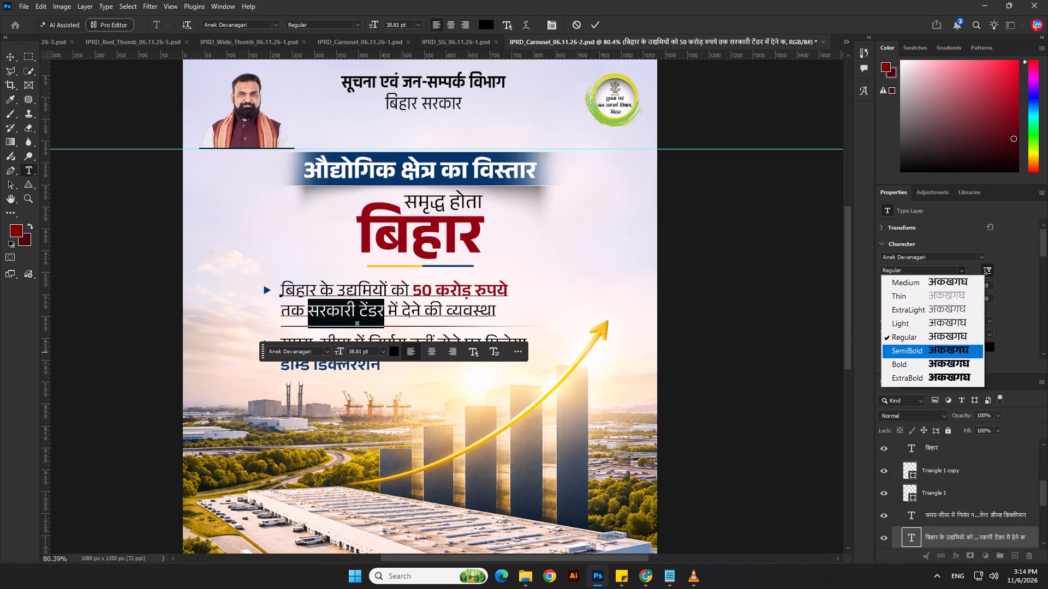
{"action": "left_click", "coordinate": [918, 352]}
{"action": "left_click", "coordinate": [986, 346]}
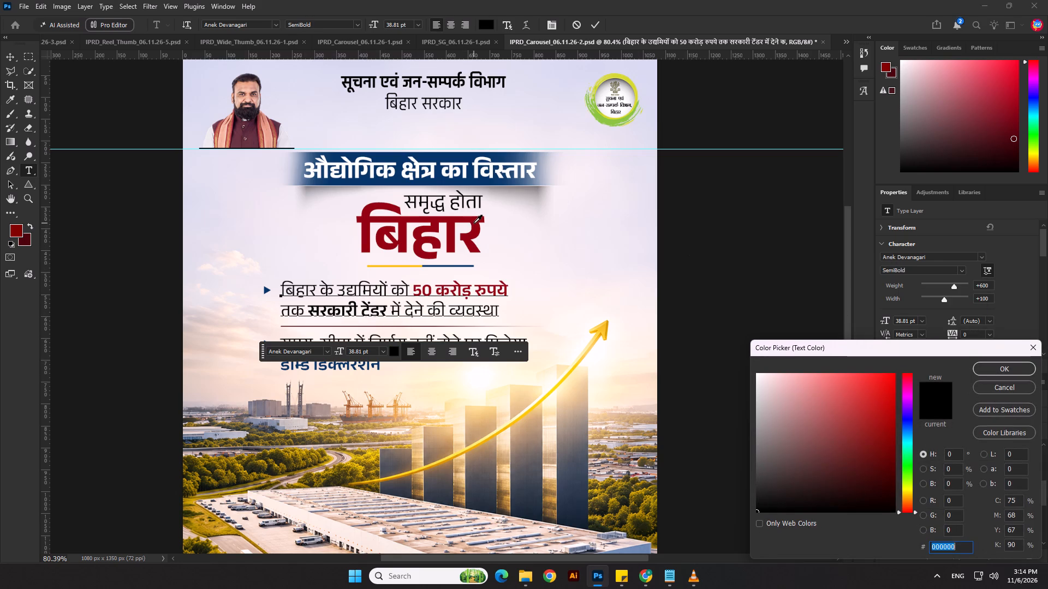
{"action": "left_click", "coordinate": [474, 223]}
{"action": "left_click", "coordinate": [990, 364]}
{"action": "left_click", "coordinate": [693, 283]}
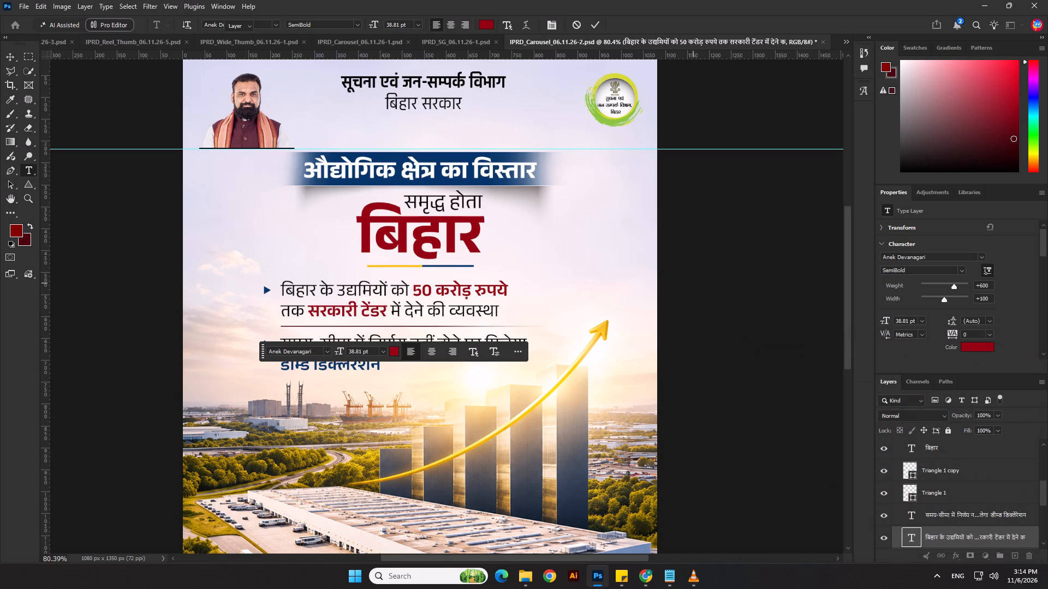
Recolour the thin divider line between the two body text blocks to dark blue.
{"action": "scroll", "coordinate": [484, 336], "scroll_direction": "up", "scroll_amount": 4}
{"action": "left_click", "coordinate": [134, 314]}
{"action": "scroll", "coordinate": [181, 325], "scroll_direction": "up", "scroll_amount": 3}
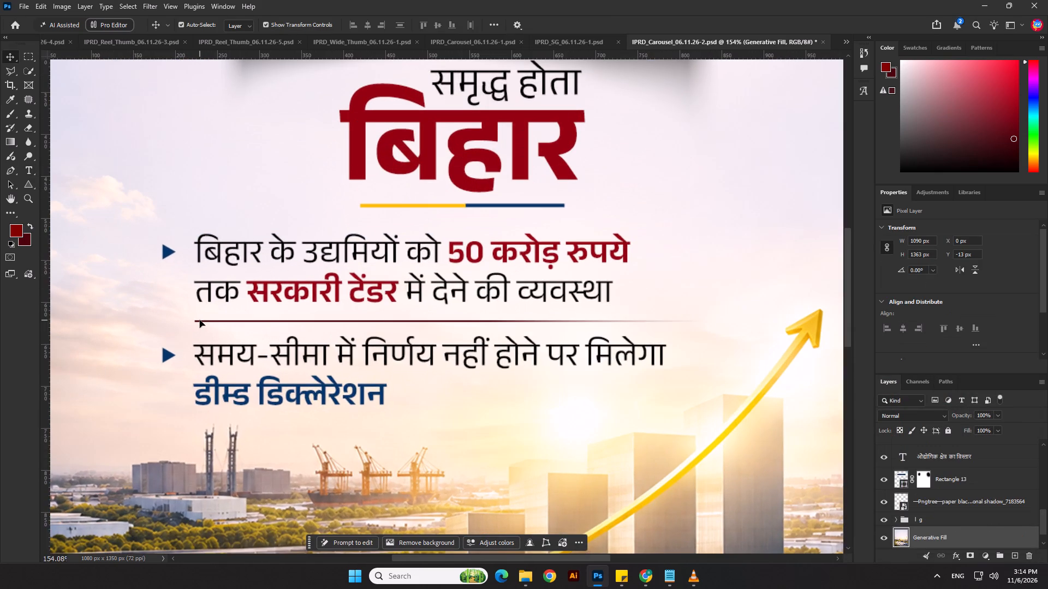
{"action": "left_click", "coordinate": [199, 322]}
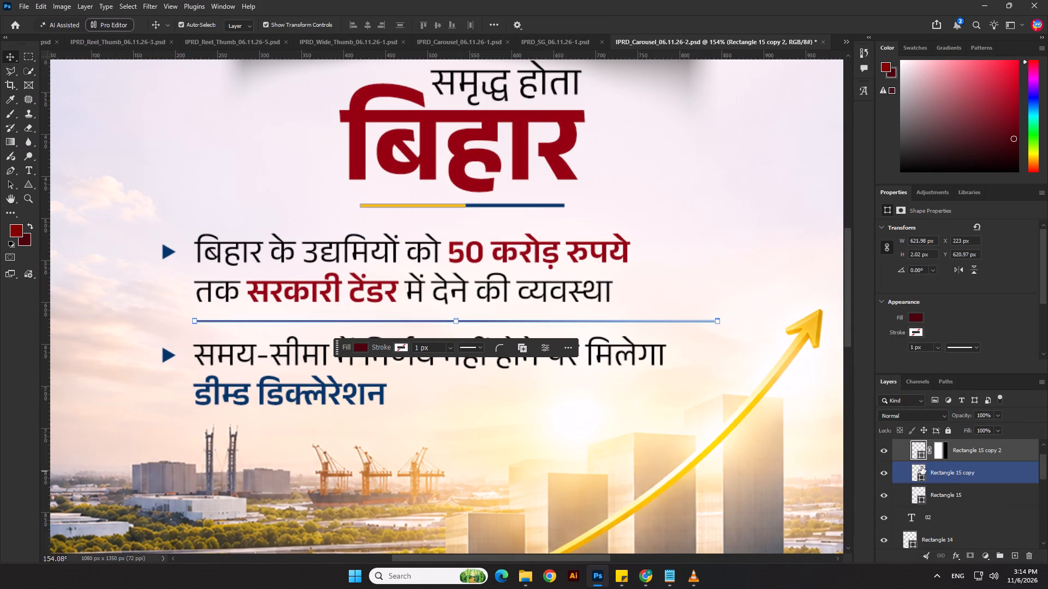
{"action": "double_click", "coordinate": [922, 454]}
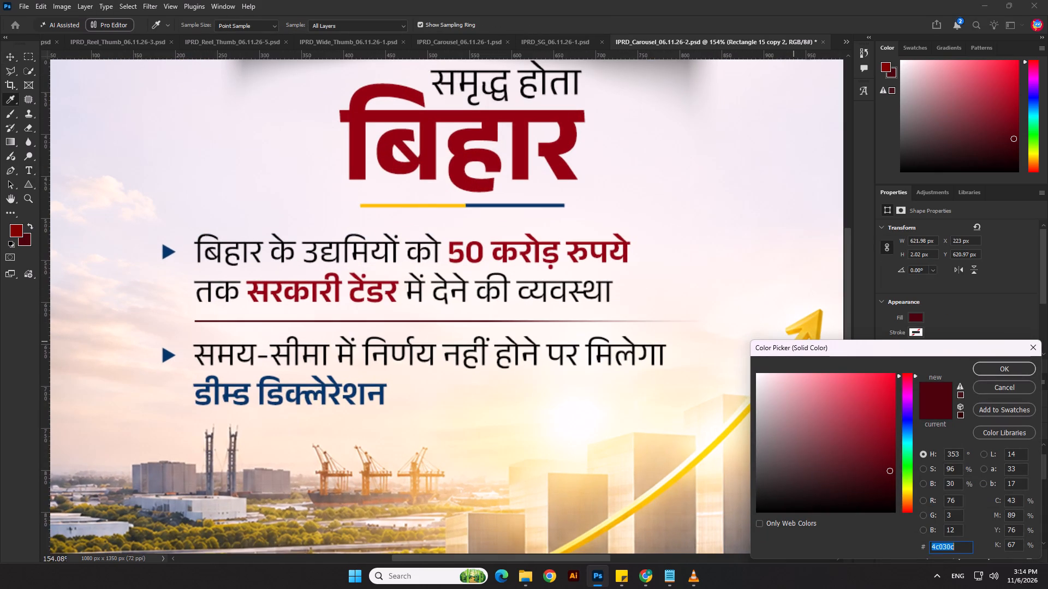
{"action": "left_click", "coordinate": [979, 386]}
{"action": "left_click", "coordinate": [918, 320]}
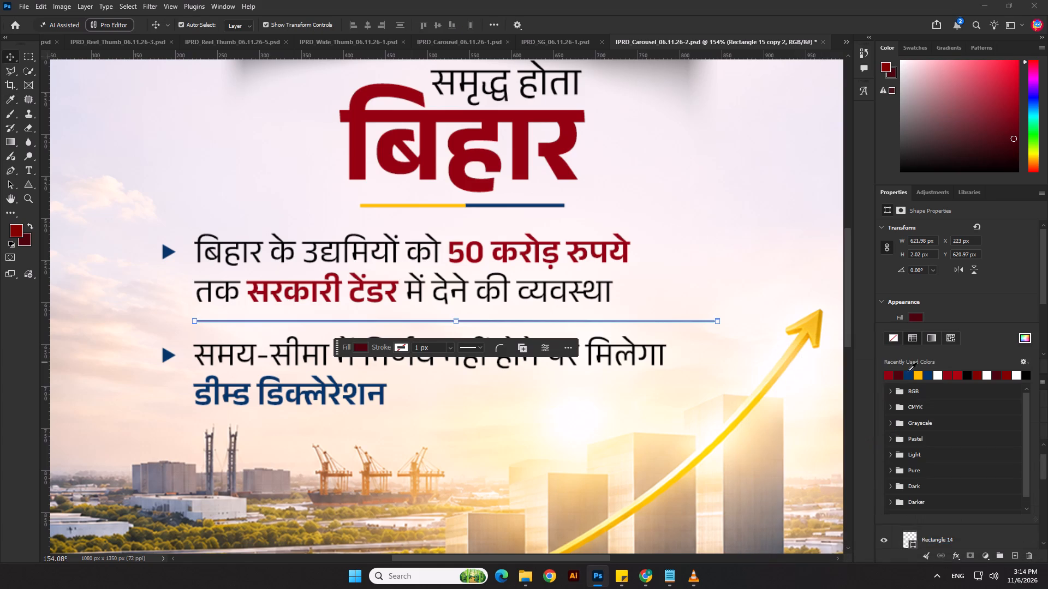
{"action": "left_click", "coordinate": [907, 374]}
{"action": "left_click", "coordinate": [808, 256]}
Save the slide 02 document.
{"action": "scroll", "coordinate": [710, 262], "scroll_direction": "down", "scroll_amount": 9}
{"action": "scroll", "coordinate": [502, 285], "scroll_direction": "down", "scroll_amount": 2}
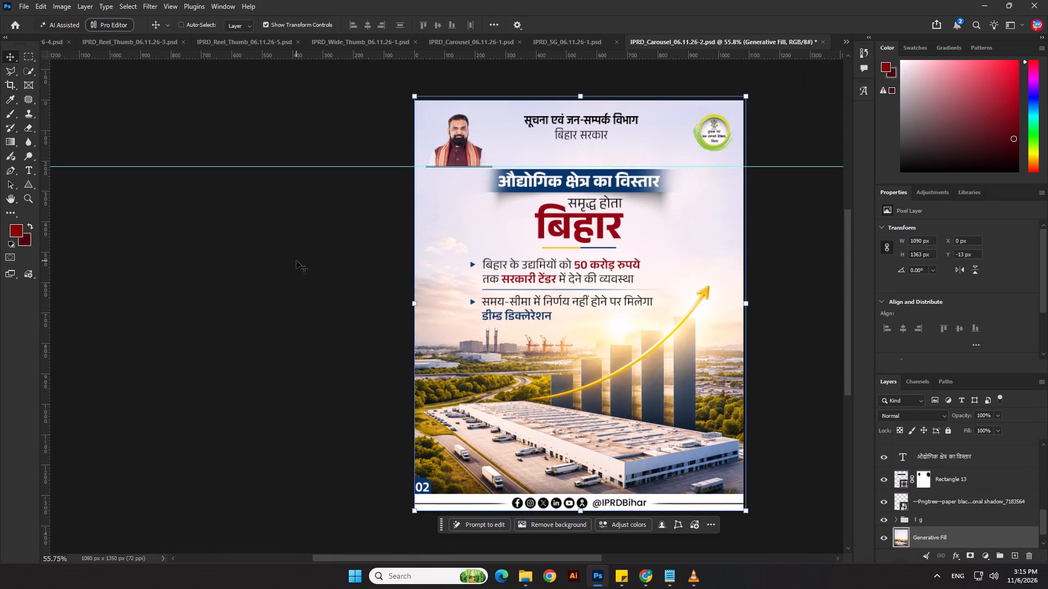
{"action": "key", "text": "ctrl+s"}
Close IPRD_Carousel_06.11.26-1.psd, and save and close IPRD_Wide_Thumb_06.11.26-1.psd and IPRD_Reel_Thumb_06.11.26-5.psd.
{"action": "left_click", "coordinate": [561, 38]}
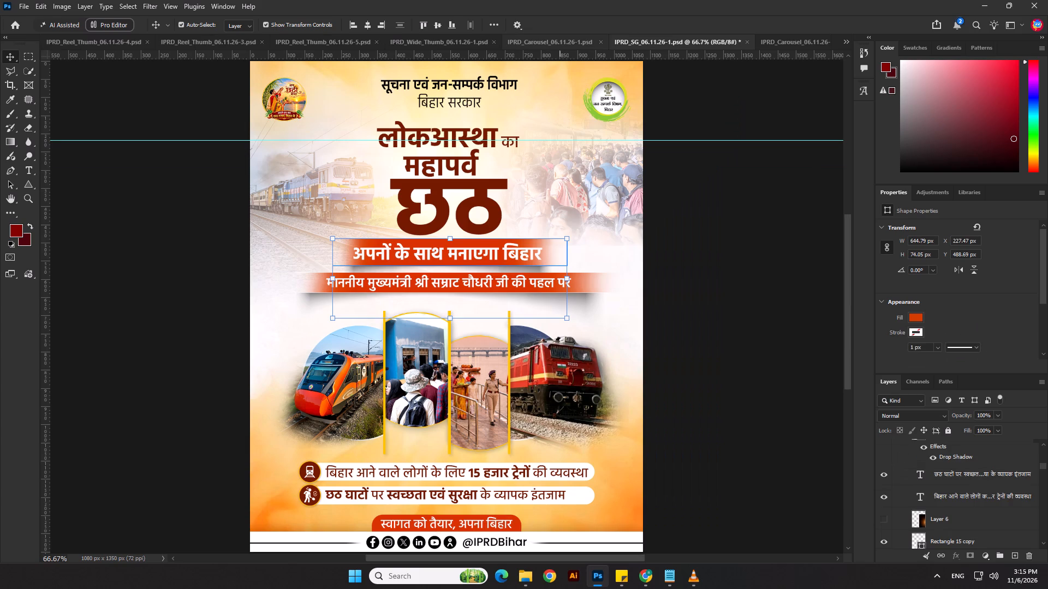
{"action": "left_click", "coordinate": [602, 41]}
{"action": "left_click", "coordinate": [499, 43]}
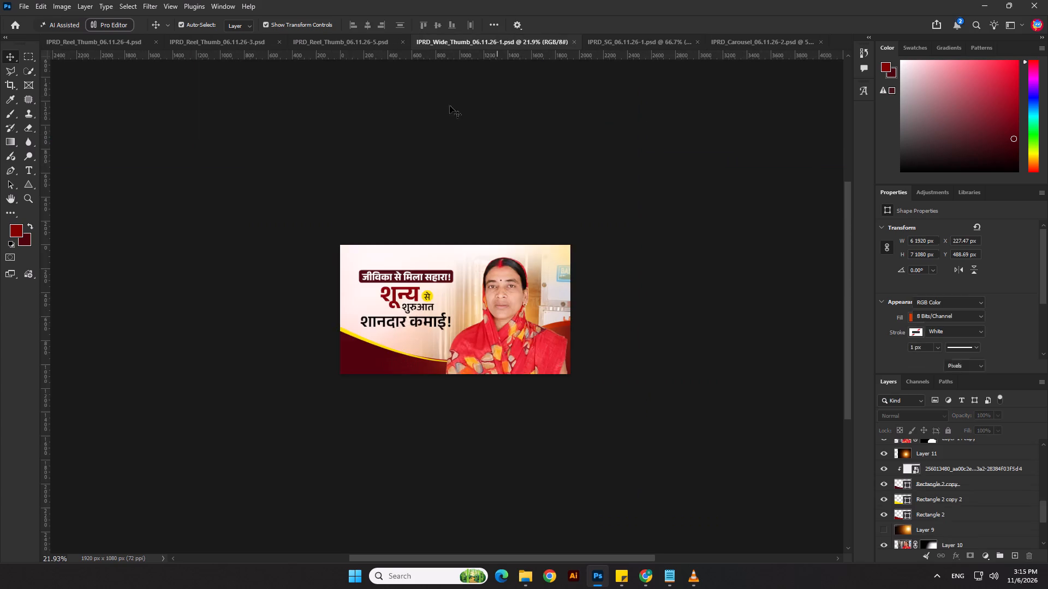
{"action": "scroll", "coordinate": [430, 127], "scroll_direction": "down", "scroll_amount": 4}
{"action": "key", "text": "ctrl+s"}
{"action": "left_click", "coordinate": [573, 43]}
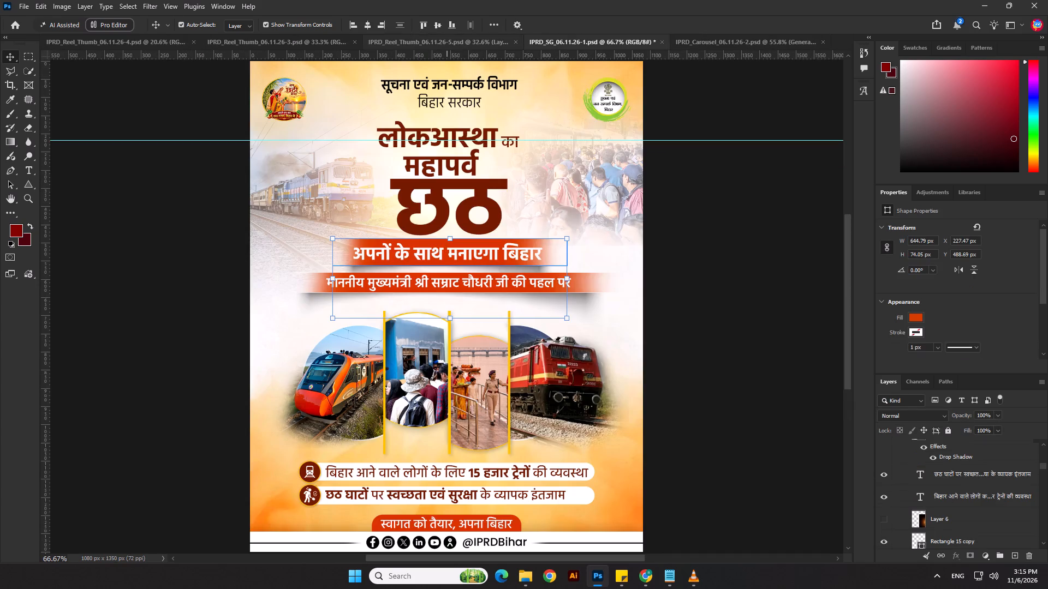
{"action": "left_click", "coordinate": [375, 45]}
{"action": "key", "text": "ctrl+s"}
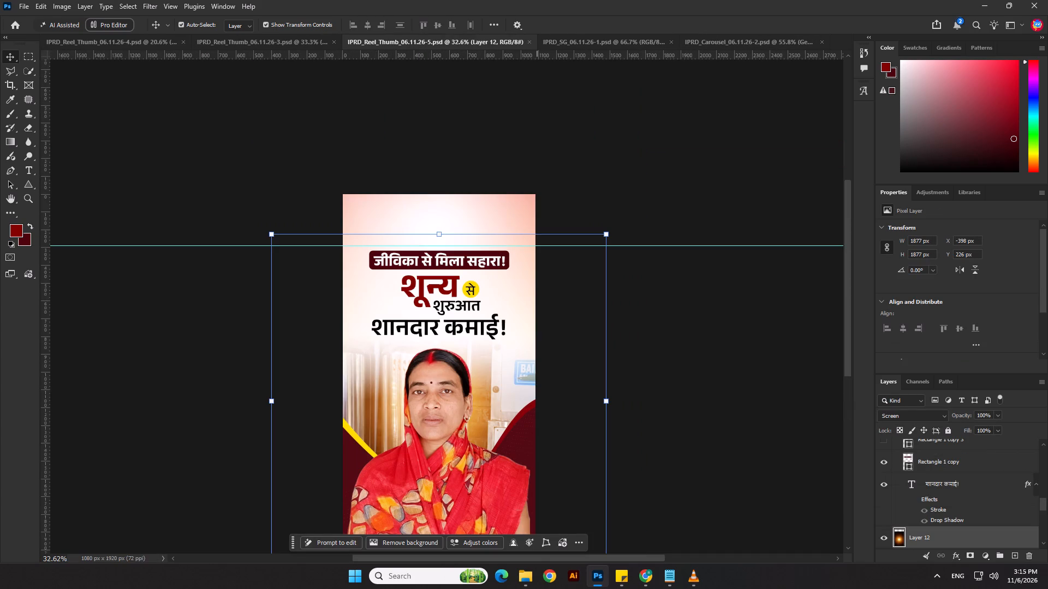
{"action": "left_click", "coordinate": [529, 39]}
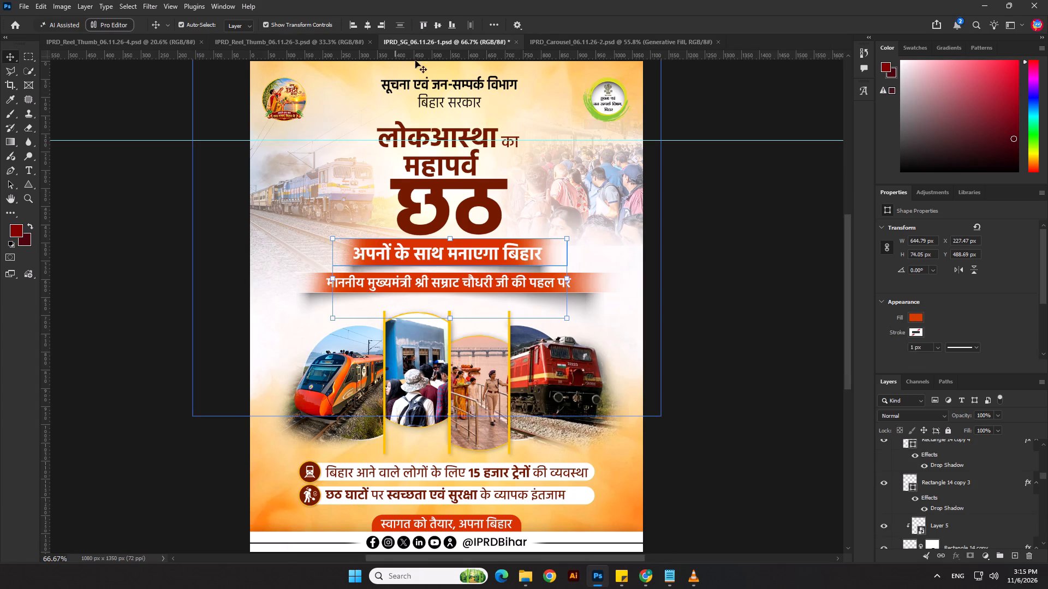
Close IPRD_SG_06.11.26-1.psd without saving, save and close IPRD_Reel_Thumb_06.11.26-3.psd, and close IPRD_Reel_Thumb_06.11.26-4.psd.
{"action": "left_click", "coordinate": [515, 43]}
{"action": "left_click", "coordinate": [525, 214]}
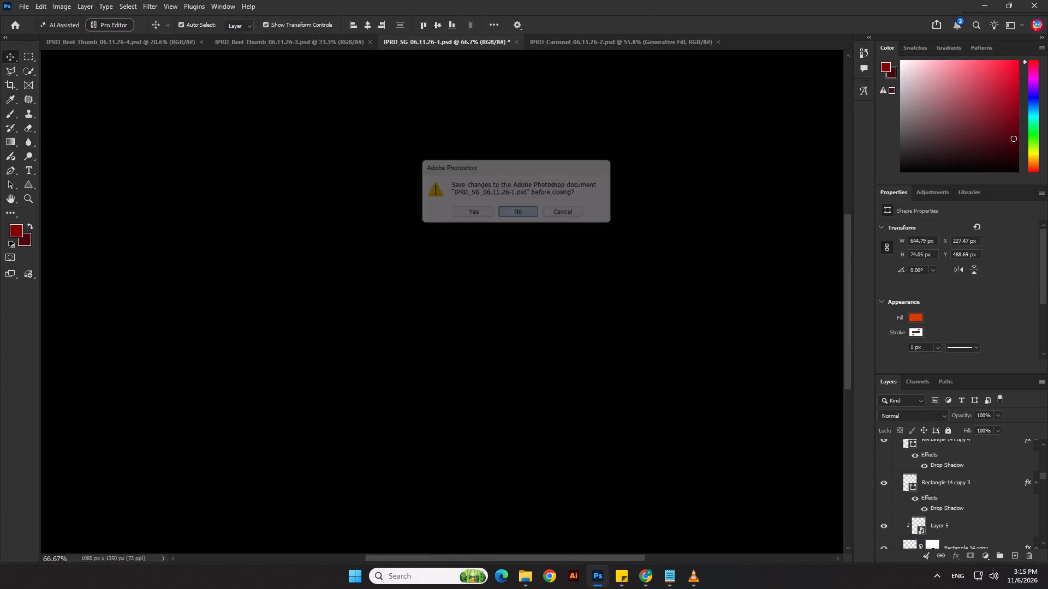
{"action": "left_click", "coordinate": [321, 37]}
{"action": "key", "text": "ctrl+s"}
{"action": "left_click", "coordinate": [370, 43]}
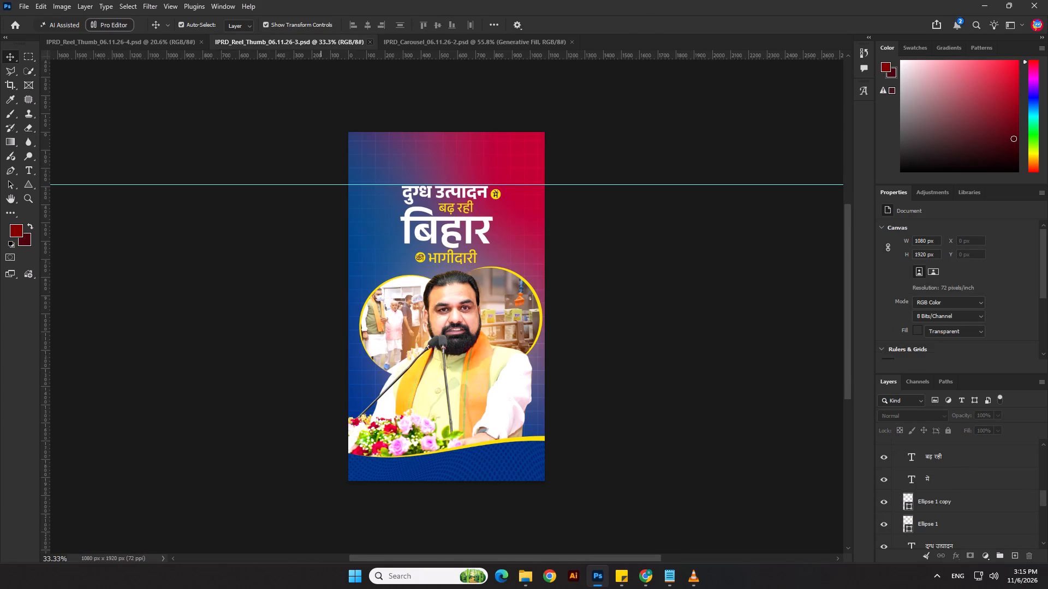
{"action": "left_click", "coordinate": [166, 43]}
{"action": "left_click", "coordinate": [201, 43]}
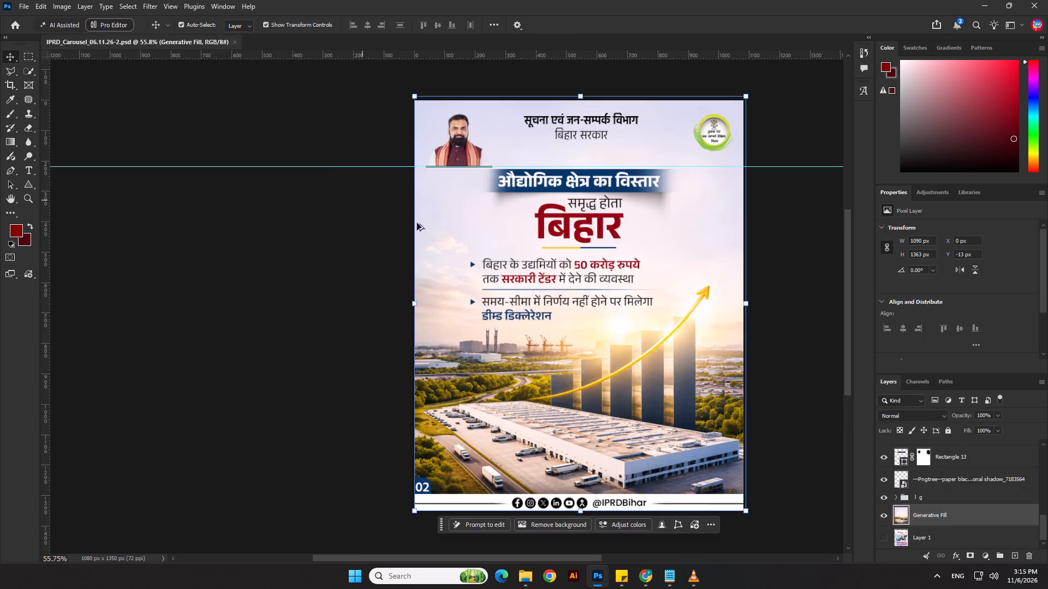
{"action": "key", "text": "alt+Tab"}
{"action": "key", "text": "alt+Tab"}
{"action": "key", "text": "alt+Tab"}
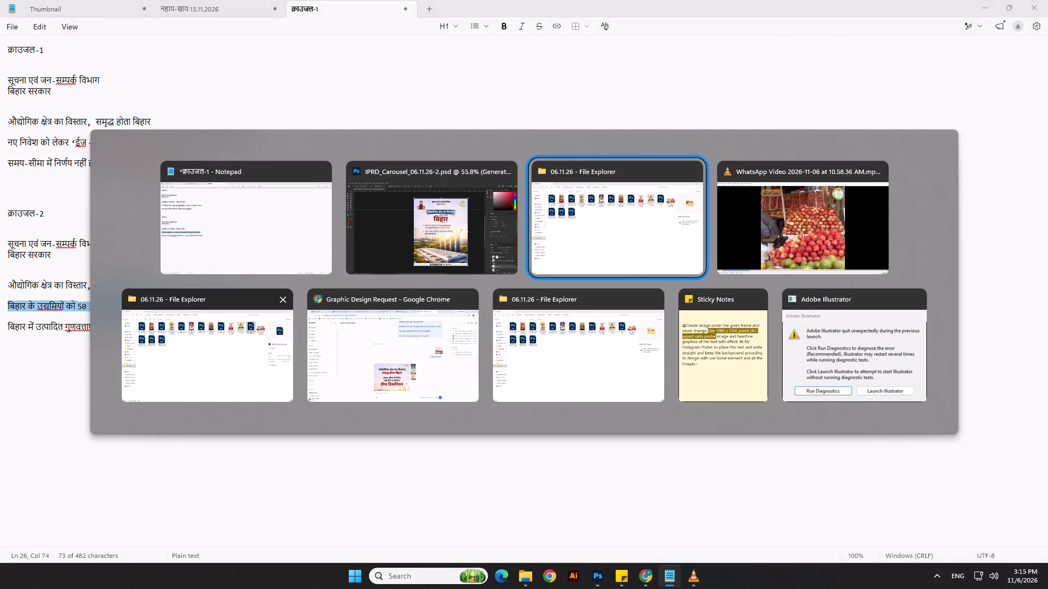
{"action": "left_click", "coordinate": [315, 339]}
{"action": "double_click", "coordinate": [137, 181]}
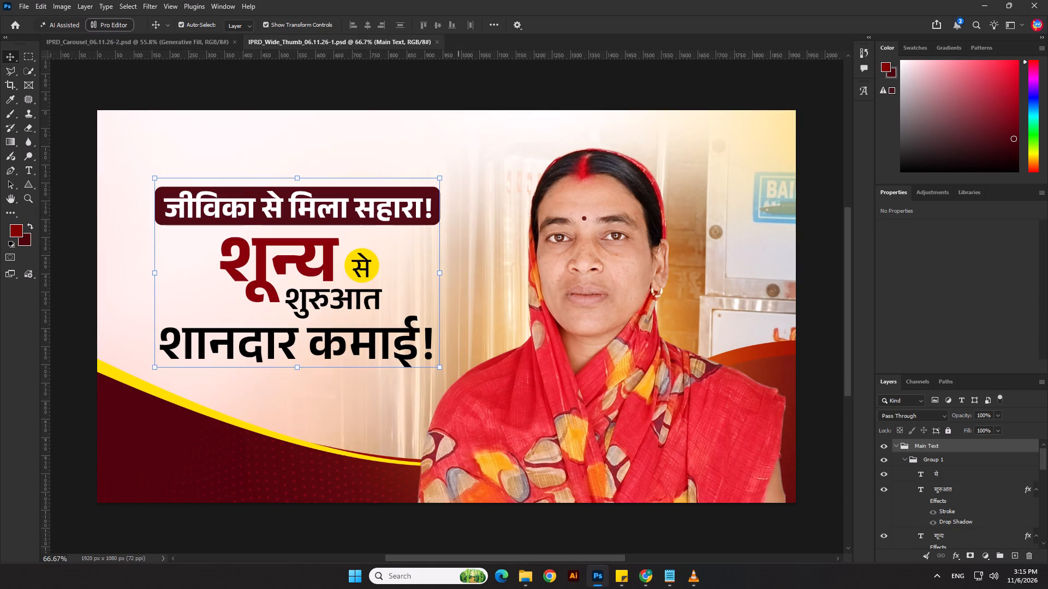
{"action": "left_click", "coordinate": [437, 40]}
Reopen IPRD_Carousel_06.11.26-1.psd from the 06.11.26 folder in File Explorer, and return to the slide 02 document.
{"action": "key", "text": "alt+Tab"}
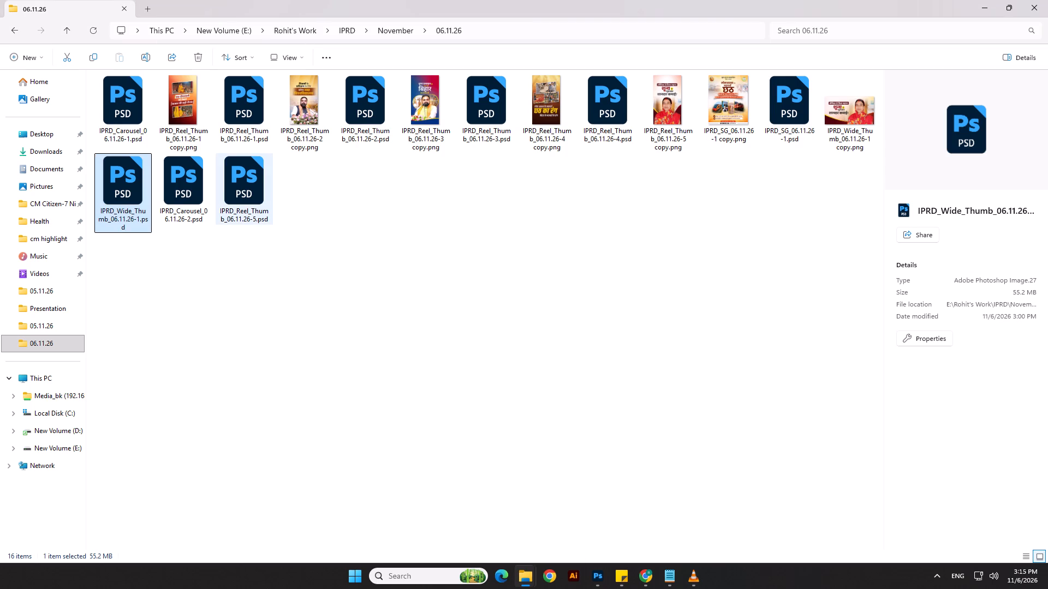
{"action": "double_click", "coordinate": [135, 121]}
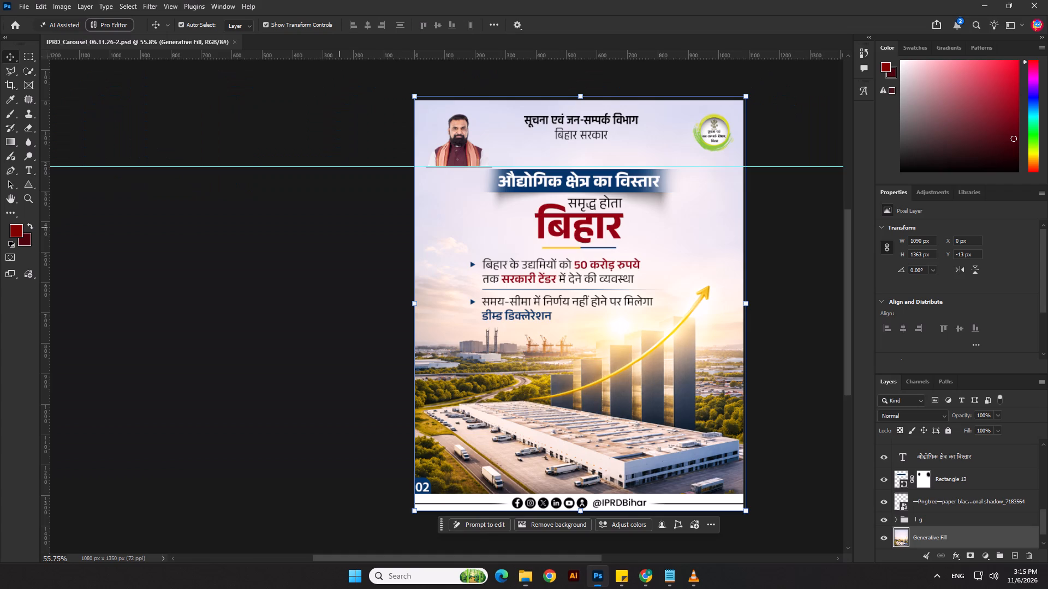
{"action": "scroll", "coordinate": [537, 278], "scroll_direction": "down", "scroll_amount": 3}
{"action": "left_click", "coordinate": [706, 295]}
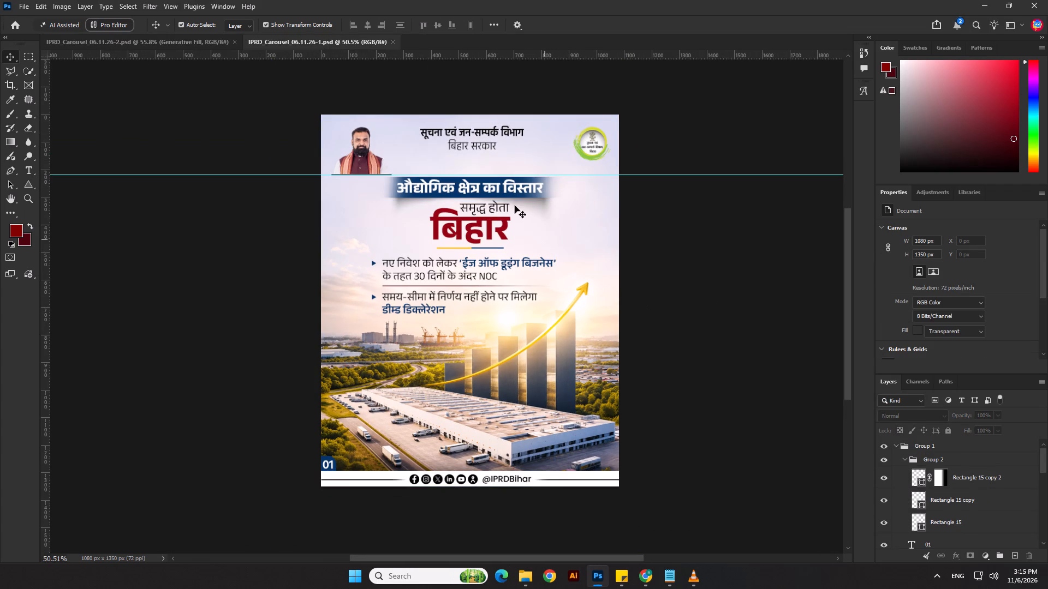
{"action": "left_click", "coordinate": [329, 45]}
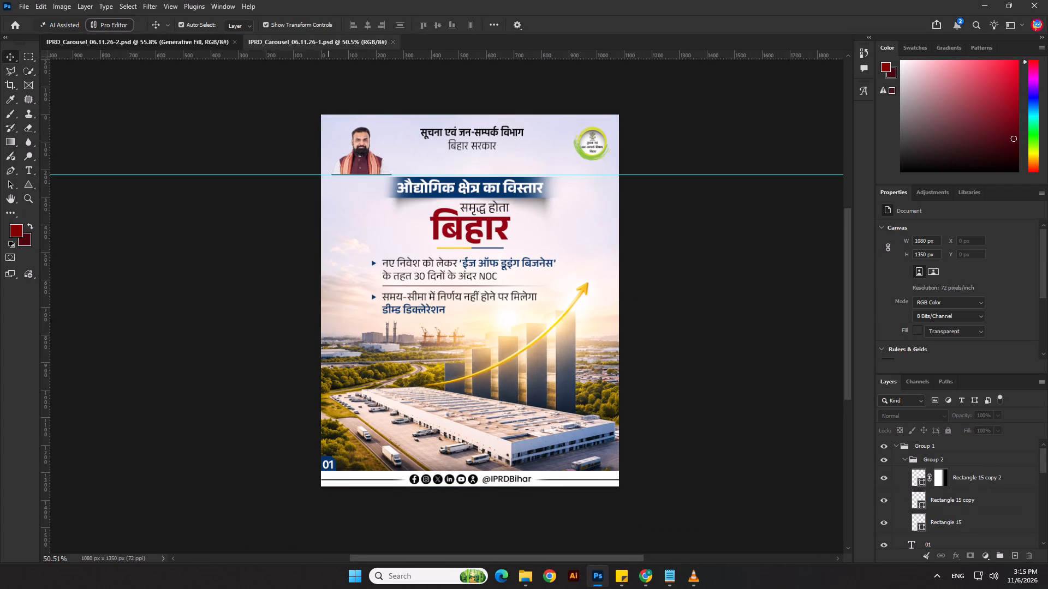
{"action": "left_click", "coordinate": [211, 37]}
Copy the क्राउजल-2 line 'बिहार में उत्पादित गुणवत्तापूर्ण उत्पादों की 25 से 40% खरीद करेगी राज्य सरकार' from Notepad.
{"action": "left_click", "coordinate": [674, 572]}
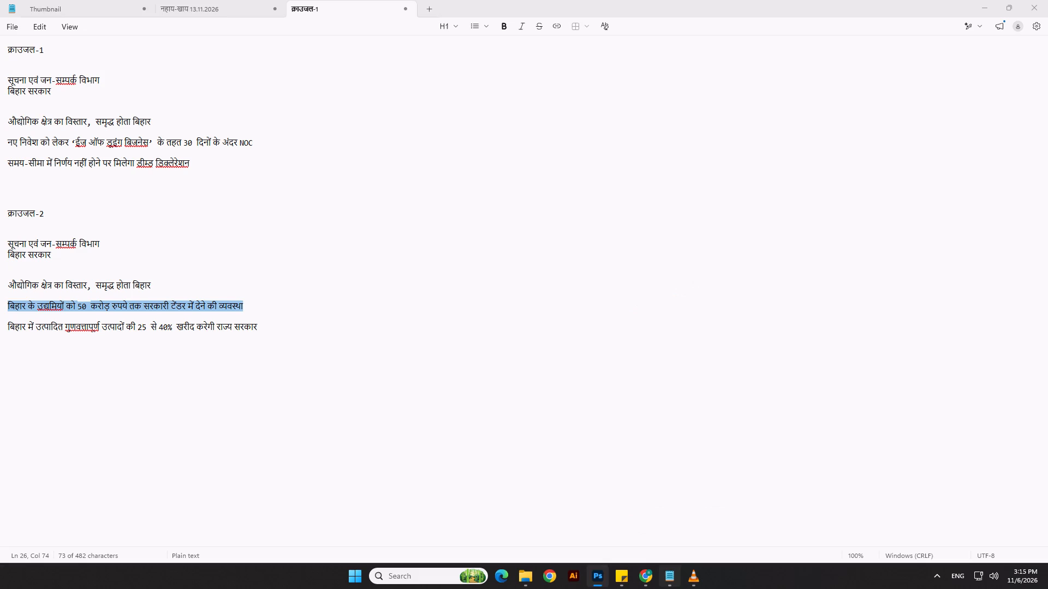
{"action": "left_click_drag", "start_coordinate": [10, 328], "coordinate": [255, 330]}
{"action": "left_click_drag", "start_coordinate": [257, 326], "coordinate": [0, 335]}
{"action": "key", "text": "ctrl+c"}
Replace the second body text block on slide 02 in Photoshop with the copied line.
{"action": "key", "text": "alt+Tab"}
{"action": "scroll", "coordinate": [579, 326], "scroll_direction": "up", "scroll_amount": 3}
{"action": "double_click", "coordinate": [566, 297]}
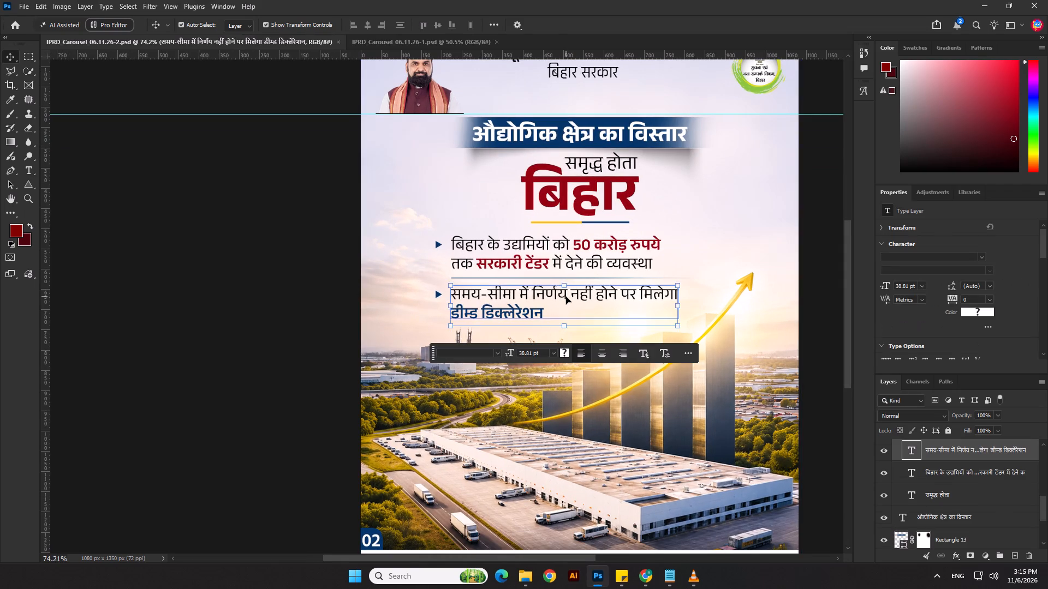
{"action": "key", "text": "ctrl+v"}
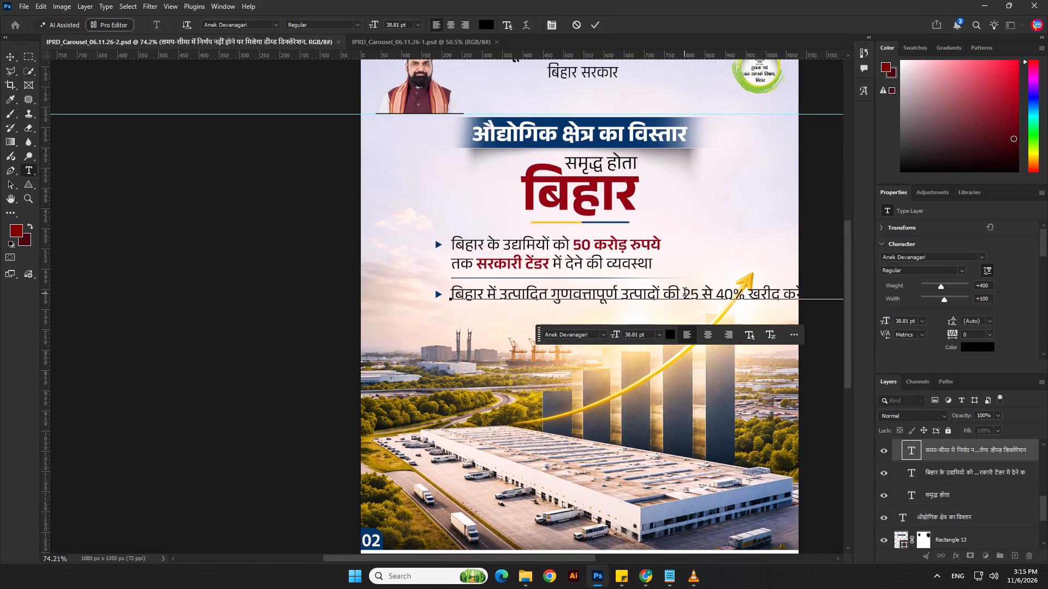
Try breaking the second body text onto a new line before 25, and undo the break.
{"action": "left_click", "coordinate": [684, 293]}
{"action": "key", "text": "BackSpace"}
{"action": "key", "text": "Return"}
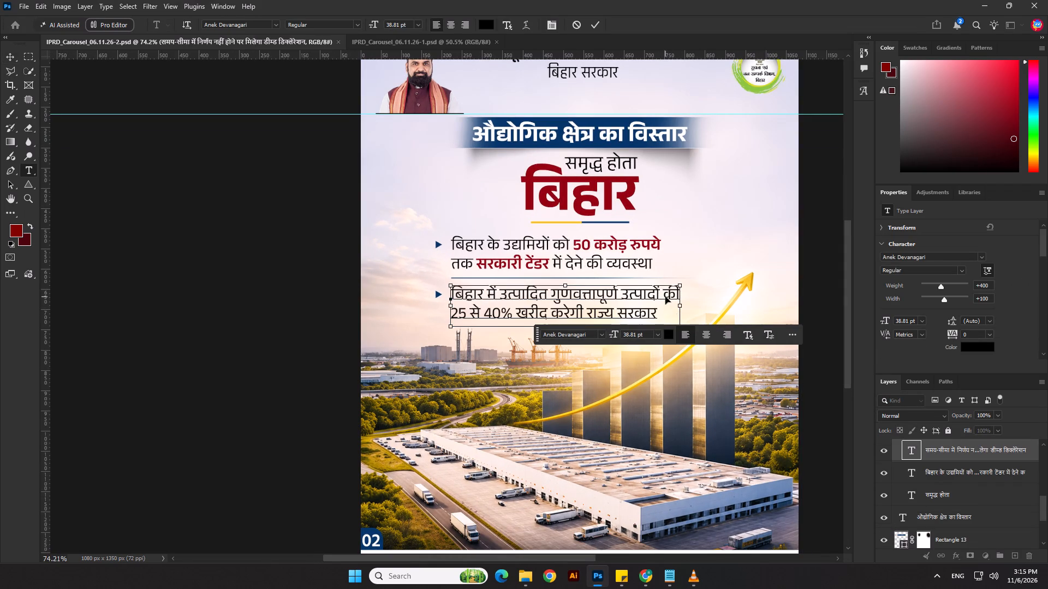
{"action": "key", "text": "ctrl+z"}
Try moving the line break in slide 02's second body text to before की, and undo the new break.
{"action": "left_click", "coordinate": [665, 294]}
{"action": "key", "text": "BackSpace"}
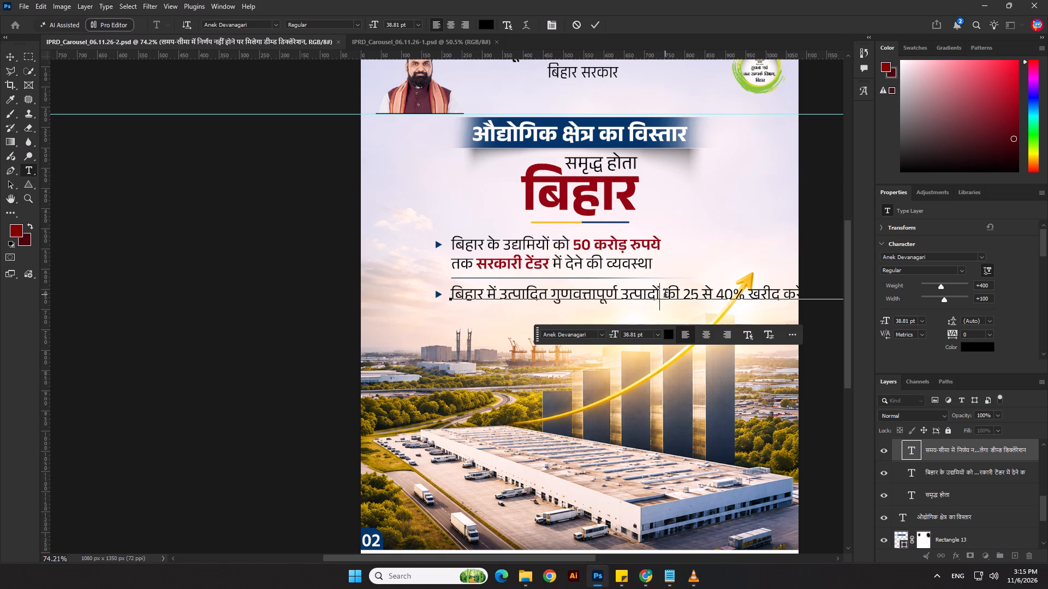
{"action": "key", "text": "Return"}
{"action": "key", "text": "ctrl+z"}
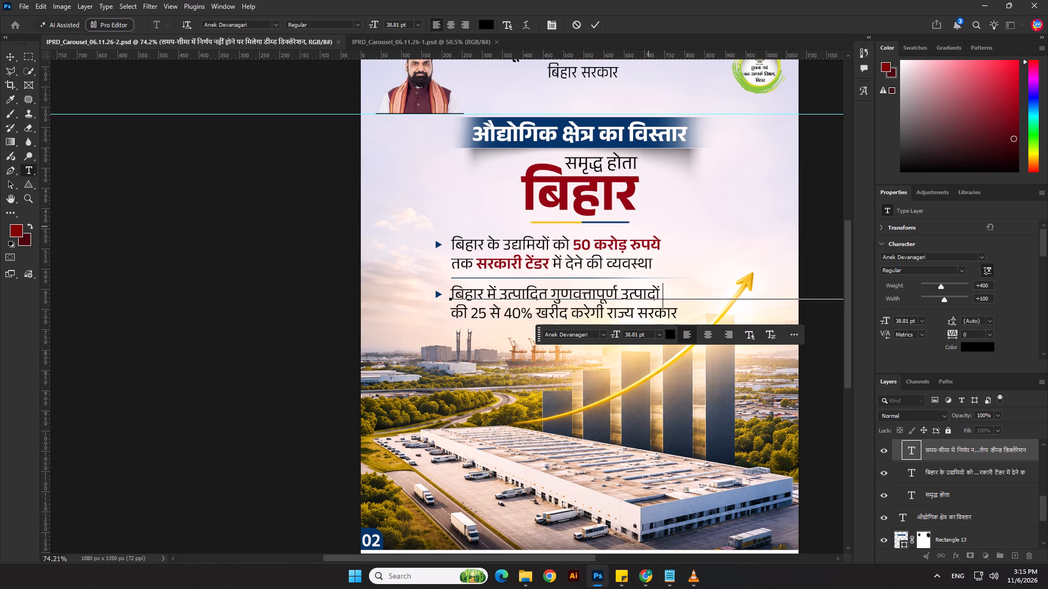
Break the second body text onto a new line after की, so the second line starts with 25.
{"action": "left_click", "coordinate": [683, 296]}
{"action": "key", "text": "BackSpace"}
{"action": "key", "text": "Return"}
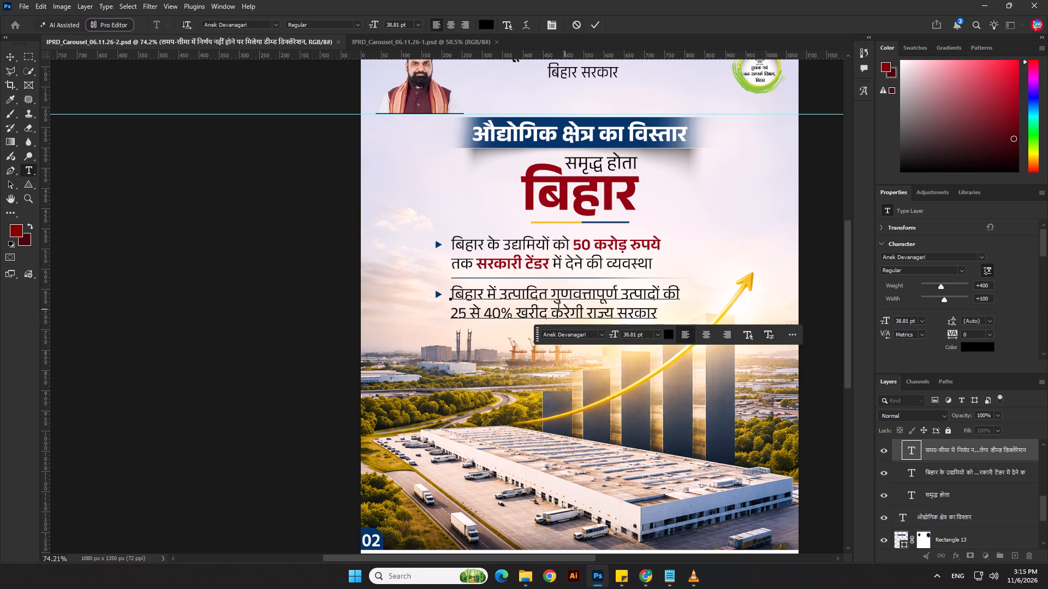
Highlight गुणवत्तापूर्ण उत्पादों in the second body text with SemiBold weight and the dark red sampled from the बिहार title.
{"action": "left_click_drag", "start_coordinate": [551, 294], "coordinate": [658, 290]}
{"action": "left_click", "coordinate": [960, 273]}
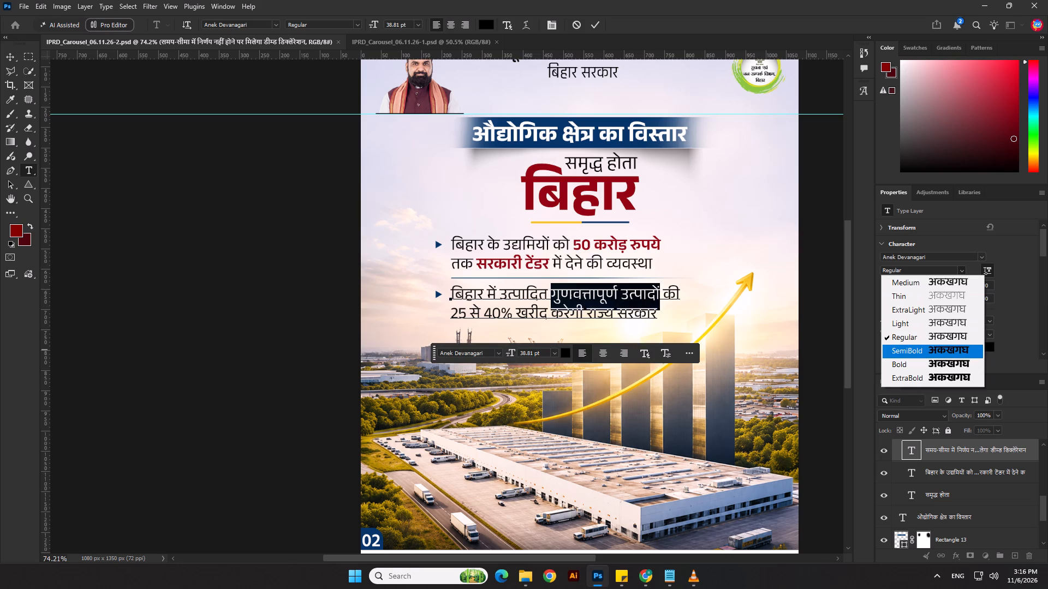
{"action": "left_click", "coordinate": [943, 350]}
{"action": "left_click", "coordinate": [972, 351]}
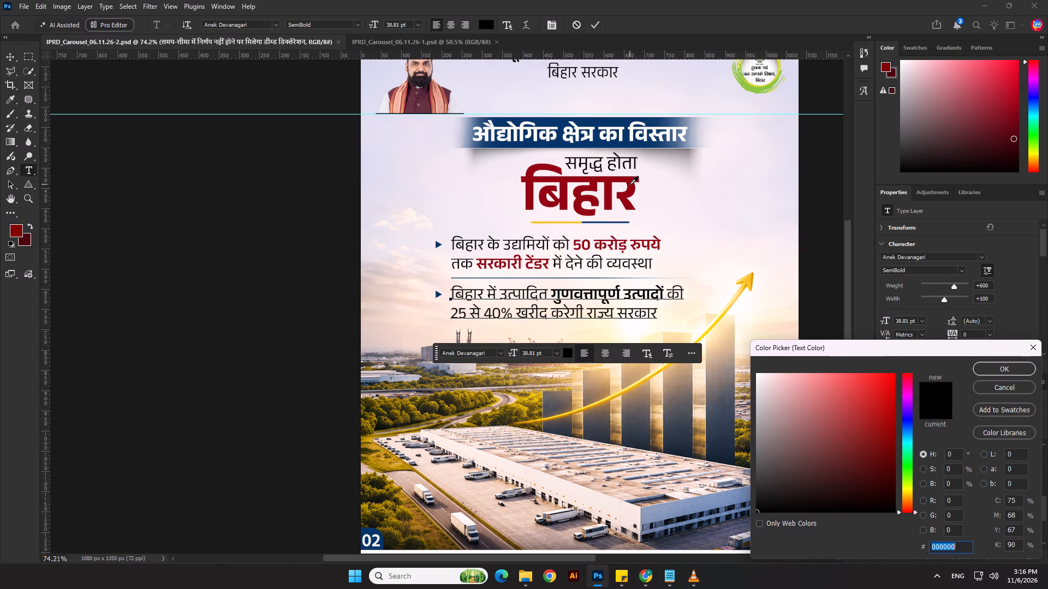
{"action": "left_click", "coordinate": [630, 184]}
{"action": "left_click", "coordinate": [981, 371]}
Highlight 25 से 40% in SemiBold with the बिहार title's dark red 950210, and finish editing the second body text.
{"action": "left_click", "coordinate": [521, 317]}
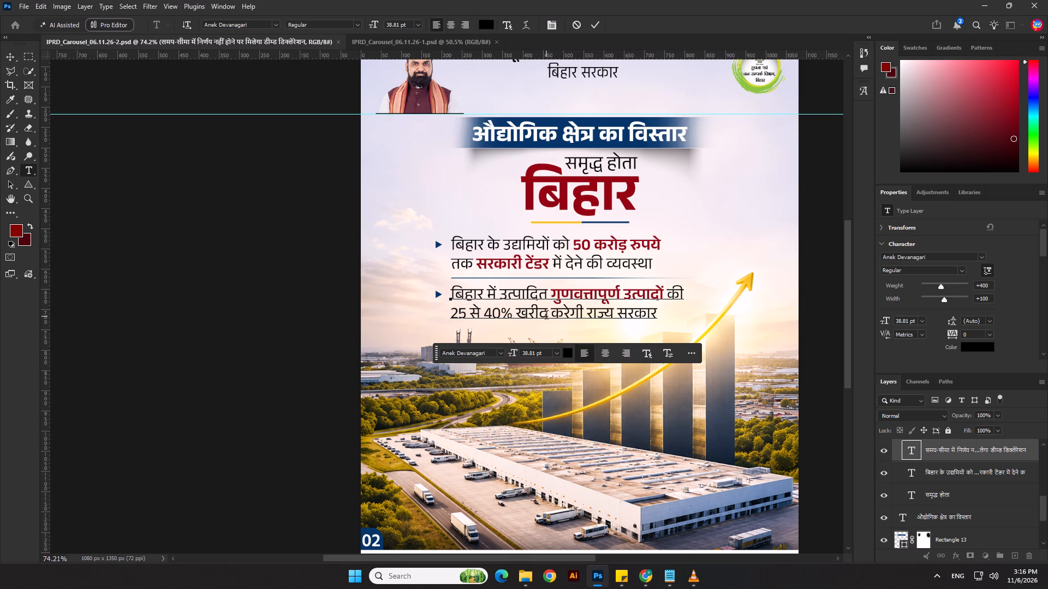
{"action": "left_click_drag", "start_coordinate": [511, 318], "coordinate": [445, 320]}
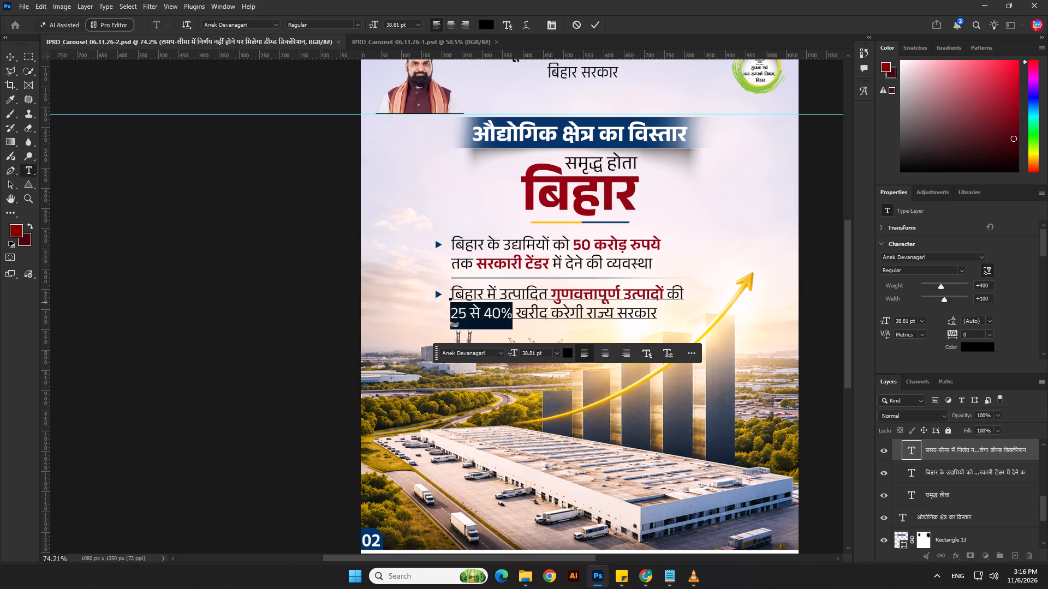
{"action": "left_click", "coordinate": [960, 270]}
{"action": "left_click", "coordinate": [927, 352]}
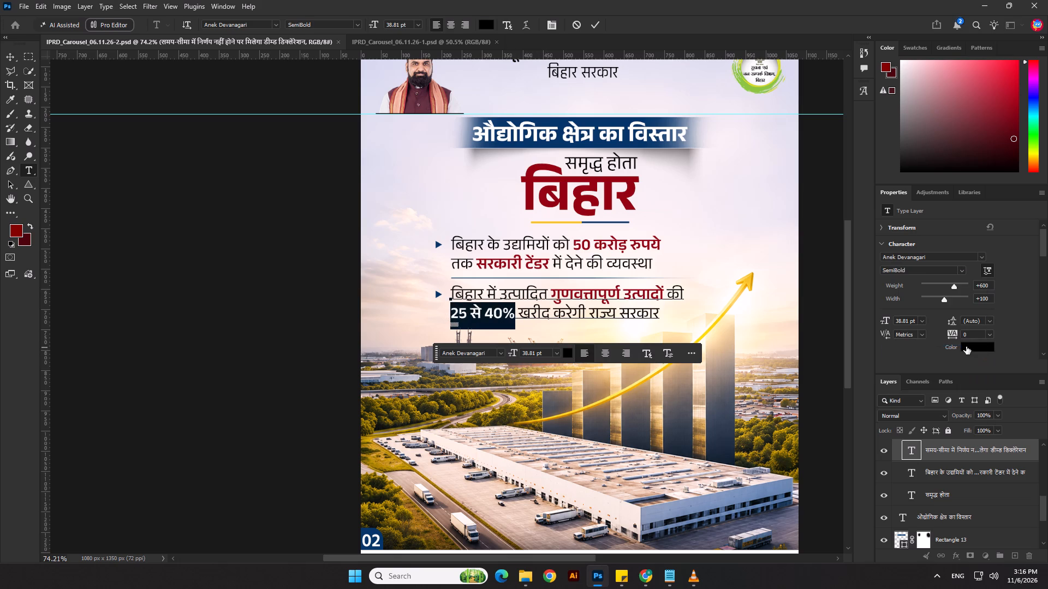
{"action": "left_click", "coordinate": [966, 346]}
{"action": "left_click", "coordinate": [630, 189]}
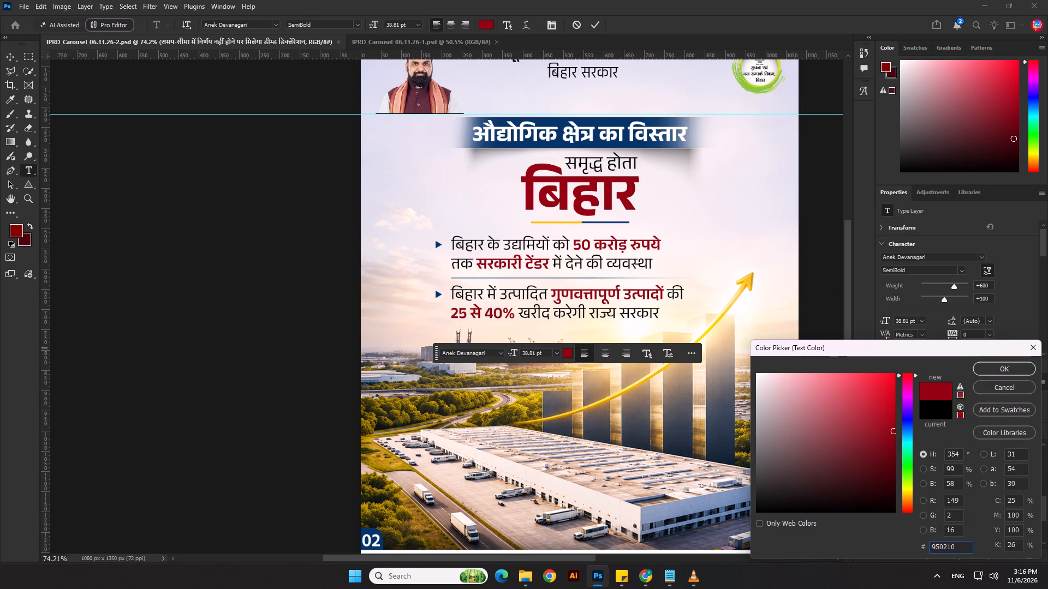
{"action": "left_click", "coordinate": [980, 370]}
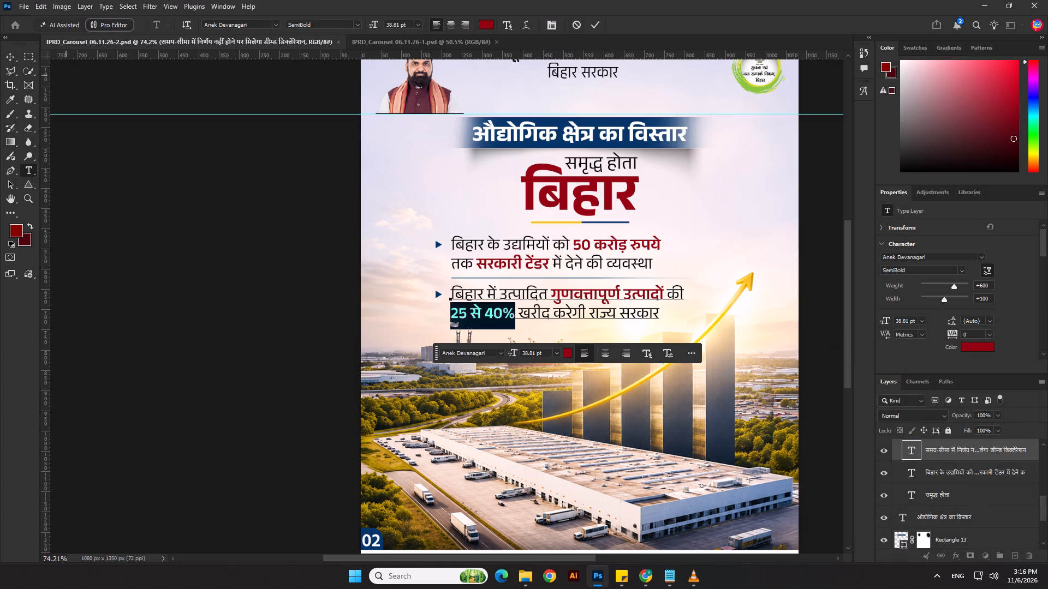
{"action": "left_click", "coordinate": [3, 58]}
{"action": "left_click", "coordinate": [171, 260]}
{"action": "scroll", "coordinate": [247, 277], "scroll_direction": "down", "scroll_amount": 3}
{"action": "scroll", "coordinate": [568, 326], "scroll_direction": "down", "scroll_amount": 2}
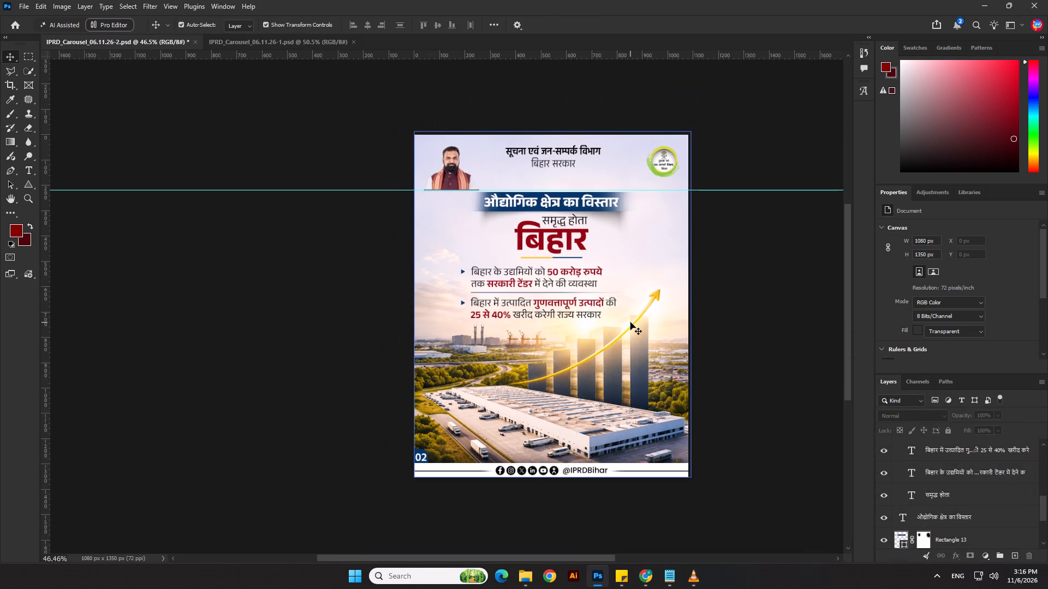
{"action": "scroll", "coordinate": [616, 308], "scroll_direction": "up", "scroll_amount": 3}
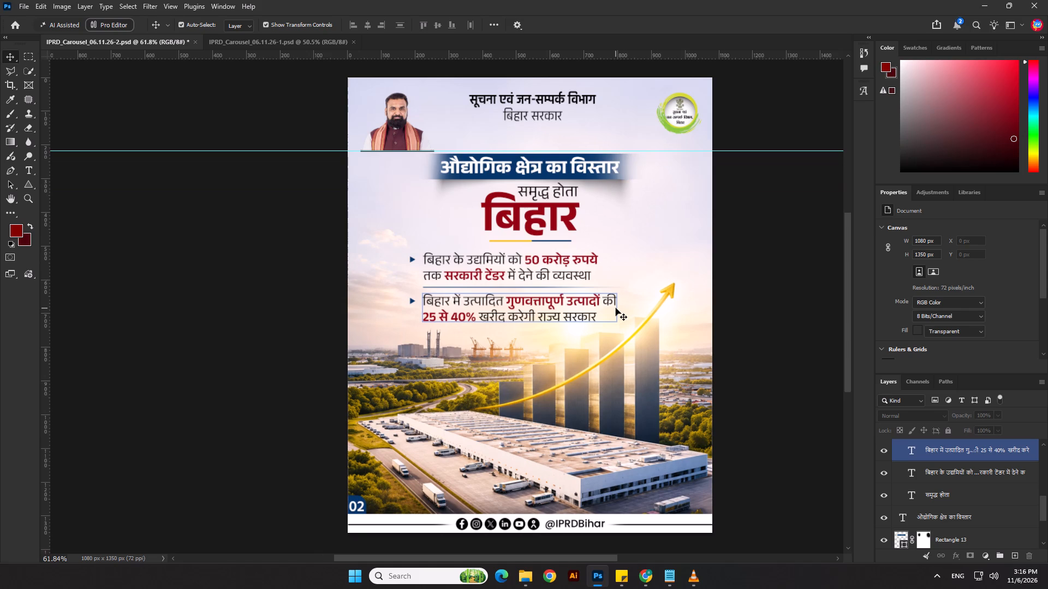
Switch to Notepad and copy the क्राउजल-2 text from the औद्योगिक क्षेत्र का विस्तार heading through both body lines.
{"action": "left_click", "coordinate": [647, 572]}
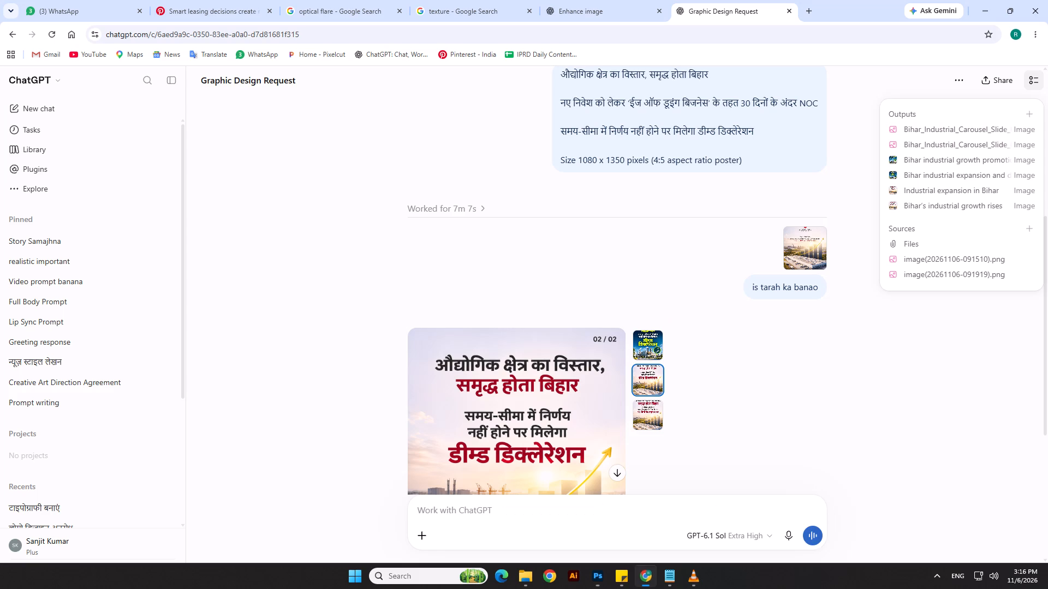
{"action": "left_click", "coordinate": [674, 568]}
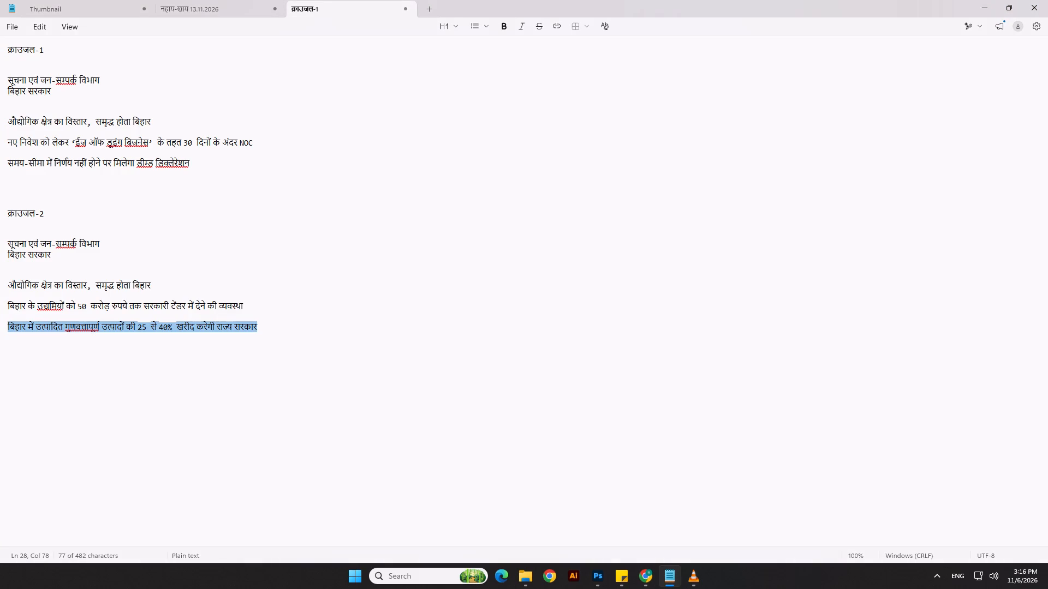
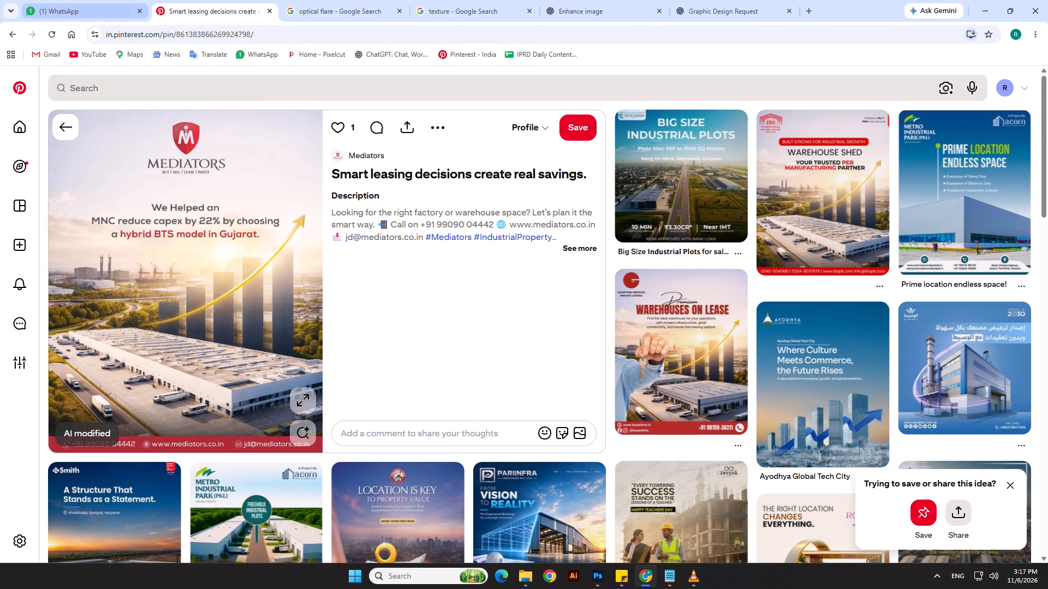
In Chrome, close the Pinterest pin page, leave a blank new tab open, and return to the Graphic Design Request chat.
{"action": "left_click", "coordinate": [270, 12]}
{"action": "left_click", "coordinate": [674, 0]}
{"action": "left_click", "coordinate": [628, 0]}
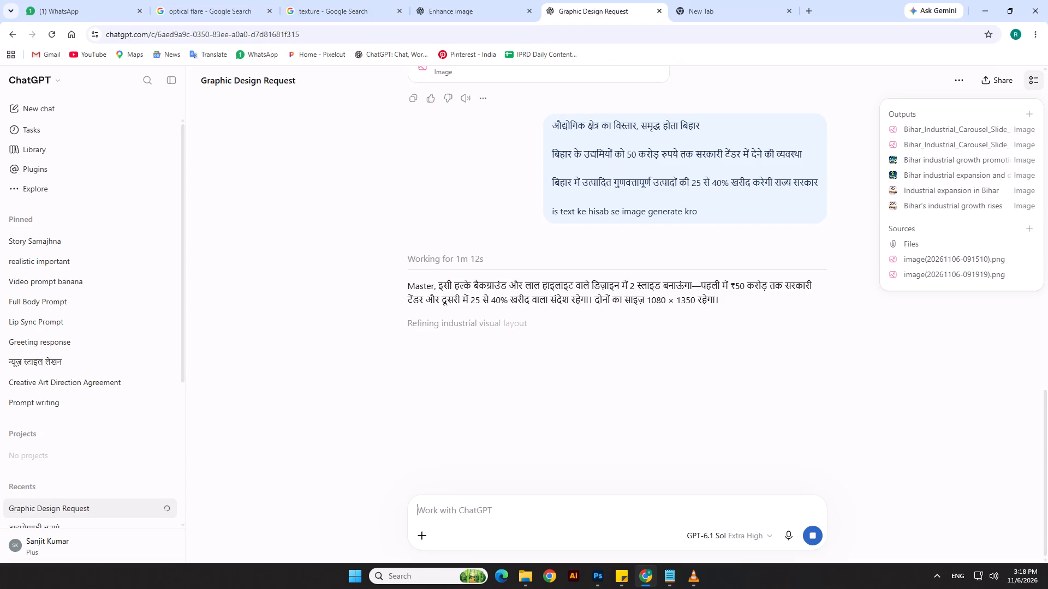
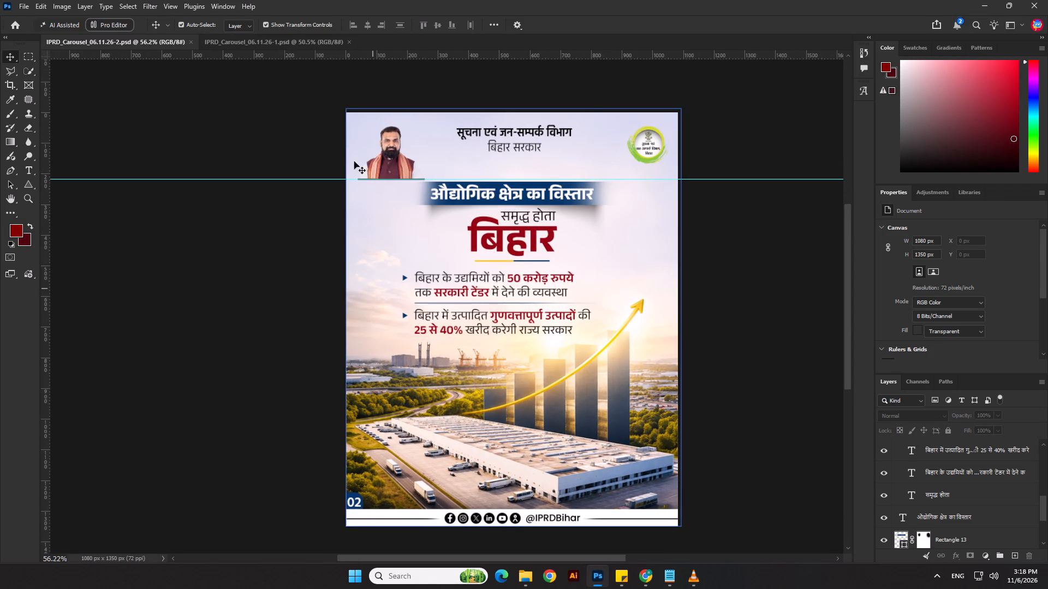
In the IPRD_Carousel_06.11.26-1 document, group the two bullet triangles, both body texts and the divider line between them.
{"action": "left_click", "coordinate": [224, 39]}
{"action": "scroll", "coordinate": [420, 285], "scroll_direction": "up", "scroll_amount": 3}
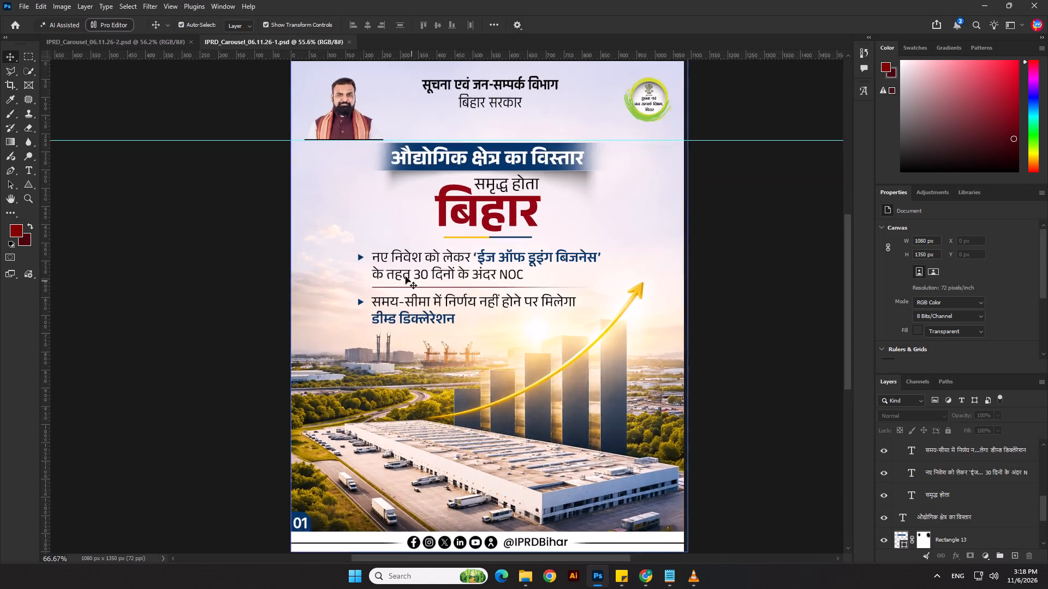
{"action": "scroll", "coordinate": [406, 277], "scroll_direction": "up", "scroll_amount": 9}
{"action": "left_click", "coordinate": [362, 243]}
{"action": "left_click", "coordinate": [366, 346], "text": "shift"}
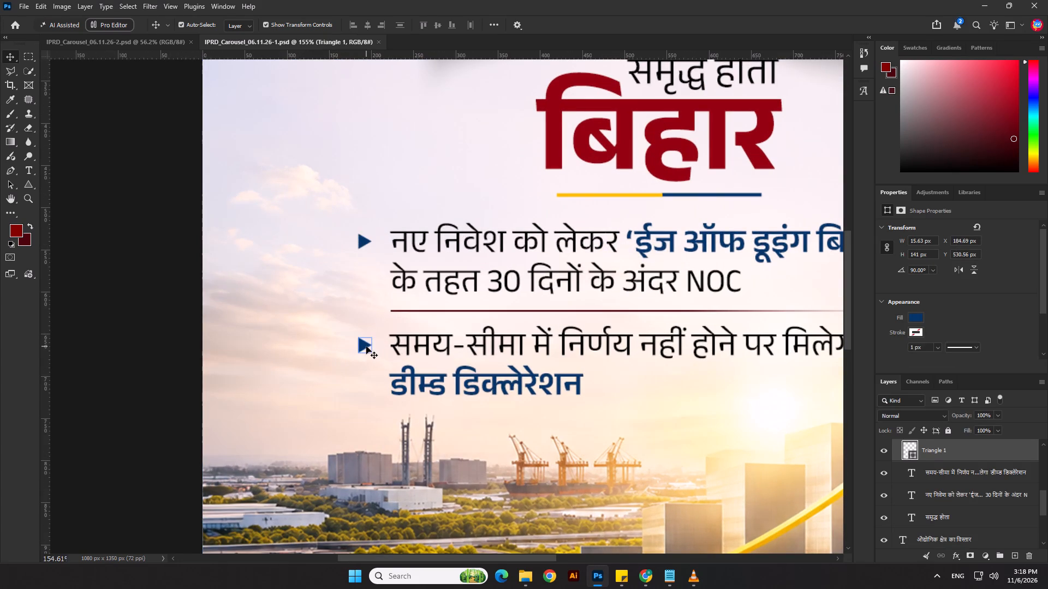
{"action": "left_click", "coordinate": [414, 345], "text": "shift"}
{"action": "left_click", "coordinate": [427, 277], "text": "shift"}
{"action": "scroll", "coordinate": [431, 307], "scroll_direction": "up", "scroll_amount": 5}
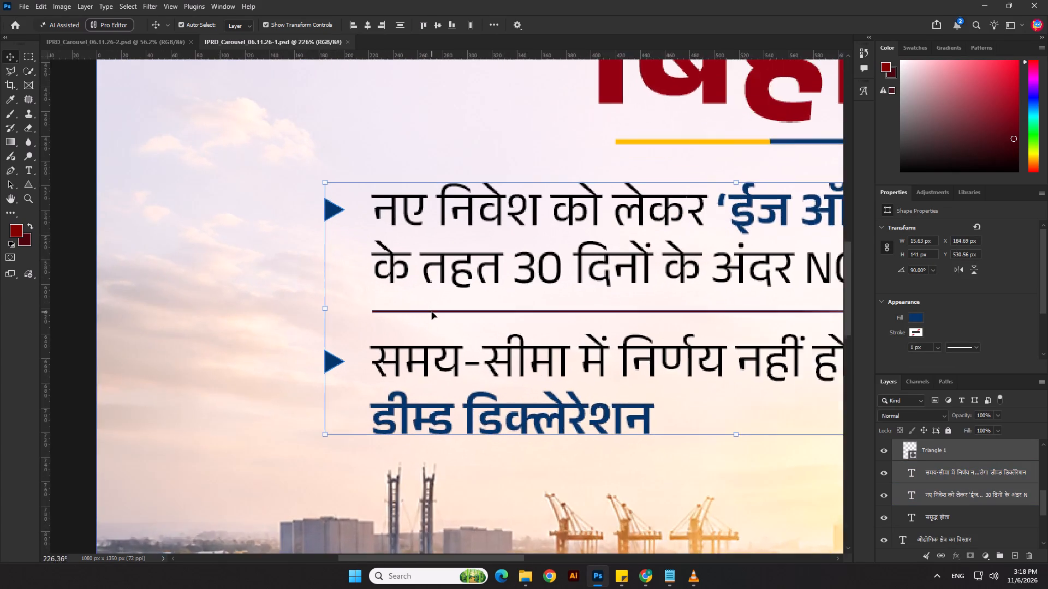
{"action": "left_click", "coordinate": [432, 312], "text": "shift"}
{"action": "scroll", "coordinate": [430, 313], "scroll_direction": "up", "scroll_amount": 1}
{"action": "scroll", "coordinate": [428, 320], "scroll_direction": "down", "scroll_amount": 10}
{"action": "key", "text": "ctrl+g"}
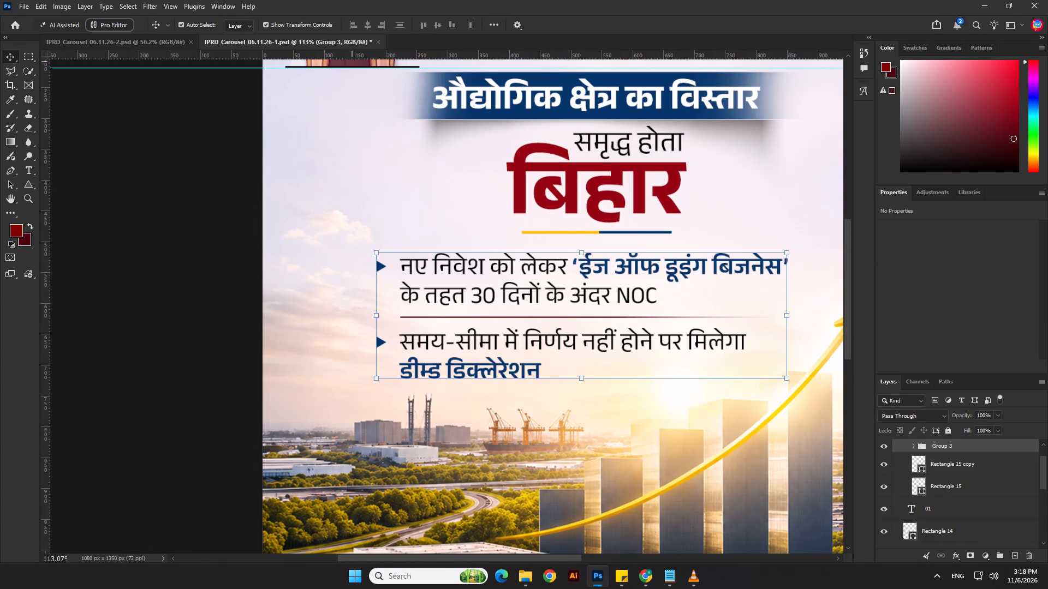
Open the Align To choices for aligning the grouped body text block.
{"action": "left_click", "coordinate": [491, 25]}
{"action": "left_click", "coordinate": [514, 126]}
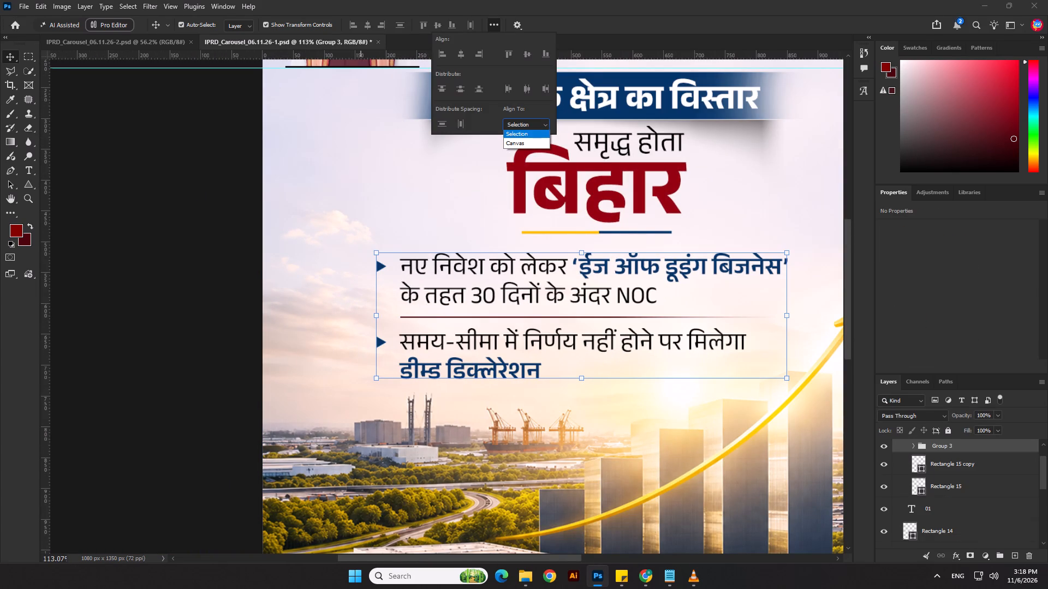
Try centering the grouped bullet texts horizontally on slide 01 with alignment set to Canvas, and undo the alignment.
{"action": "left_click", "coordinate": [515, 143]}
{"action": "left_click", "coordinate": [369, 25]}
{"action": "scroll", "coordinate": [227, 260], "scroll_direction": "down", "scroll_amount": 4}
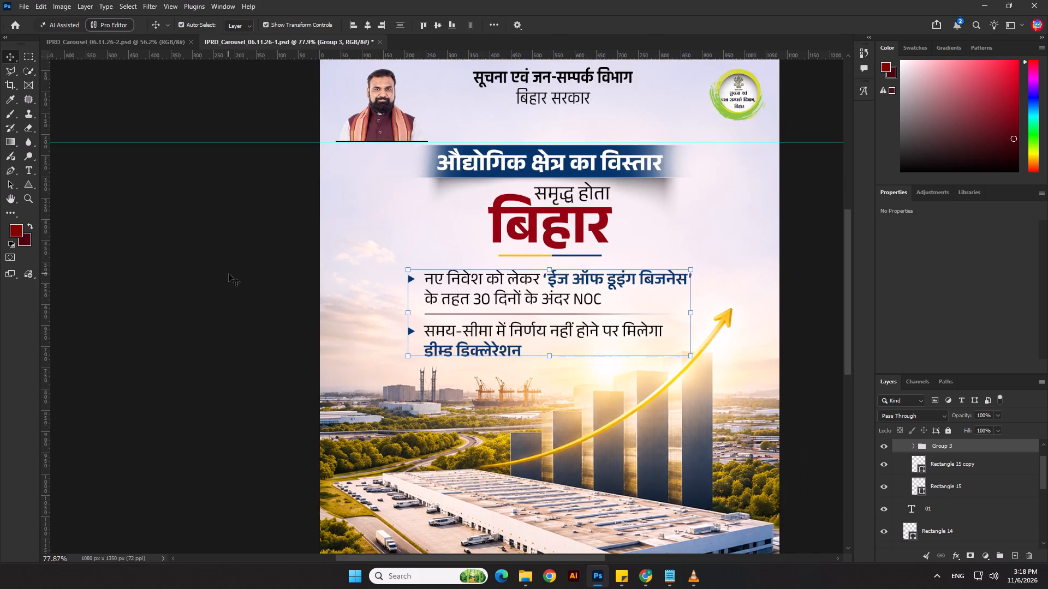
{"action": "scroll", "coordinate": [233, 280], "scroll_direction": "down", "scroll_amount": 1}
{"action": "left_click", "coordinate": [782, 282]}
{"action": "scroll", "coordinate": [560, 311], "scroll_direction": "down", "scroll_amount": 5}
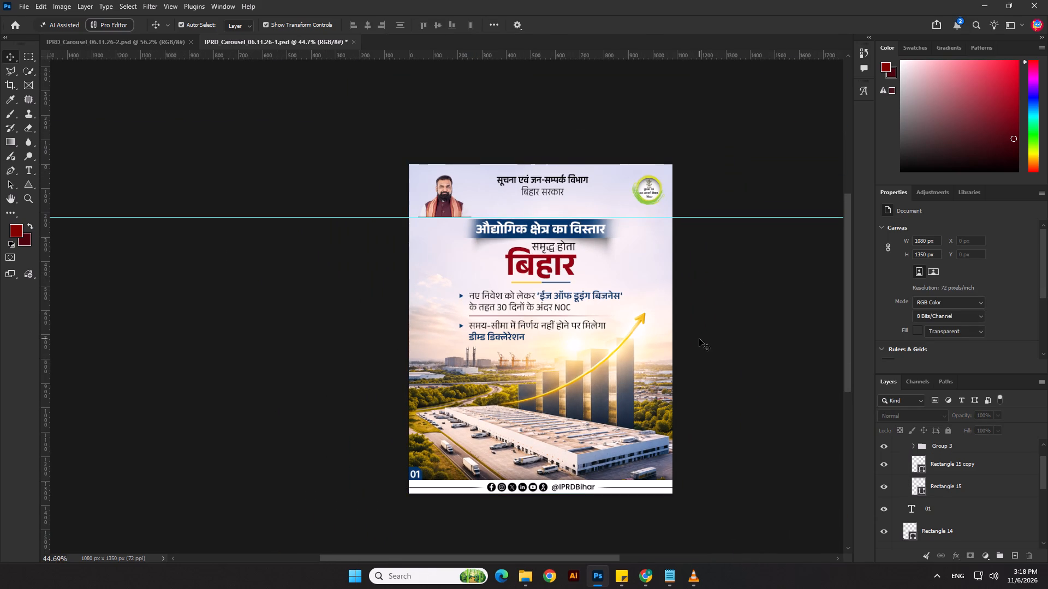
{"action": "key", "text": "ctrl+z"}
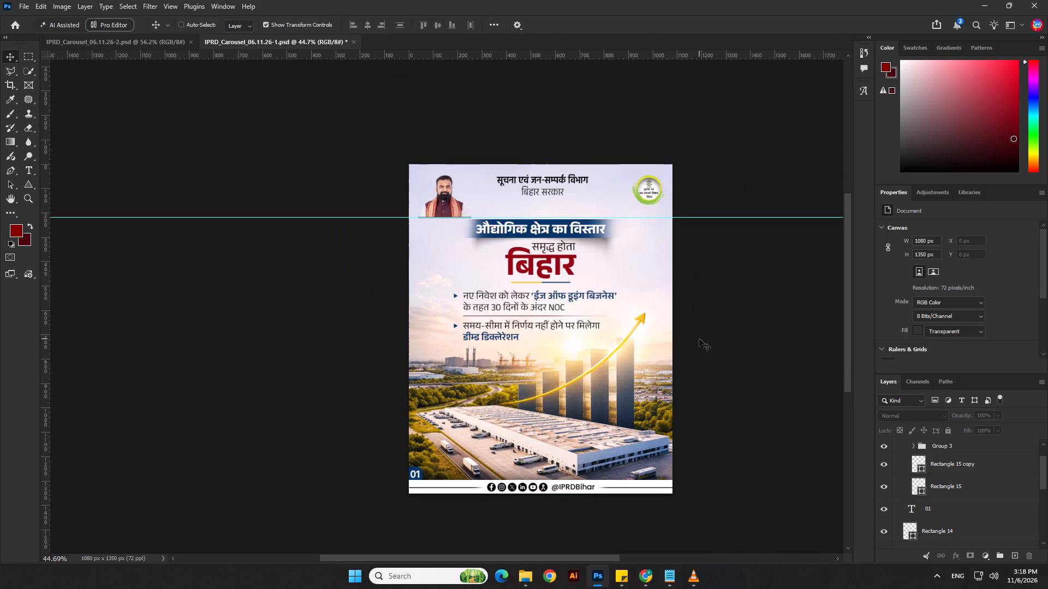
Save the slide 01 document.
{"action": "key", "text": "ctrl+s"}
Nudge Group 2, holding the bullet texts and the line under बिहार, 13 px right on slide 01 and save.
{"action": "scroll", "coordinate": [538, 341], "scroll_direction": "up", "scroll_amount": 2}
{"action": "left_click", "coordinate": [543, 323]}
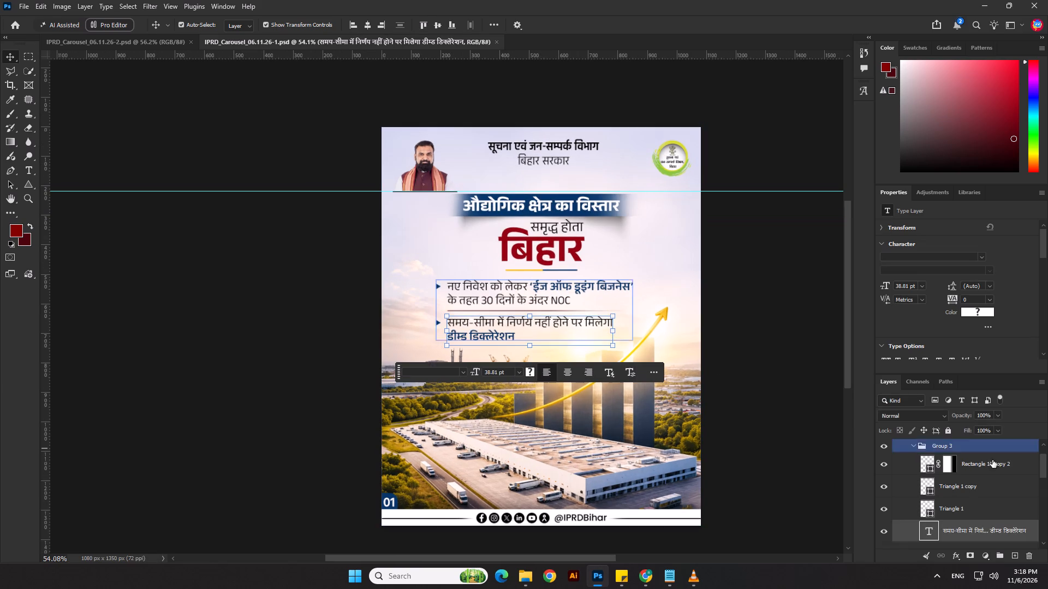
{"action": "scroll", "coordinate": [989, 462], "scroll_direction": "up", "scroll_amount": 4}
{"action": "left_click", "coordinate": [942, 444]}
{"action": "left_click", "coordinate": [937, 458]}
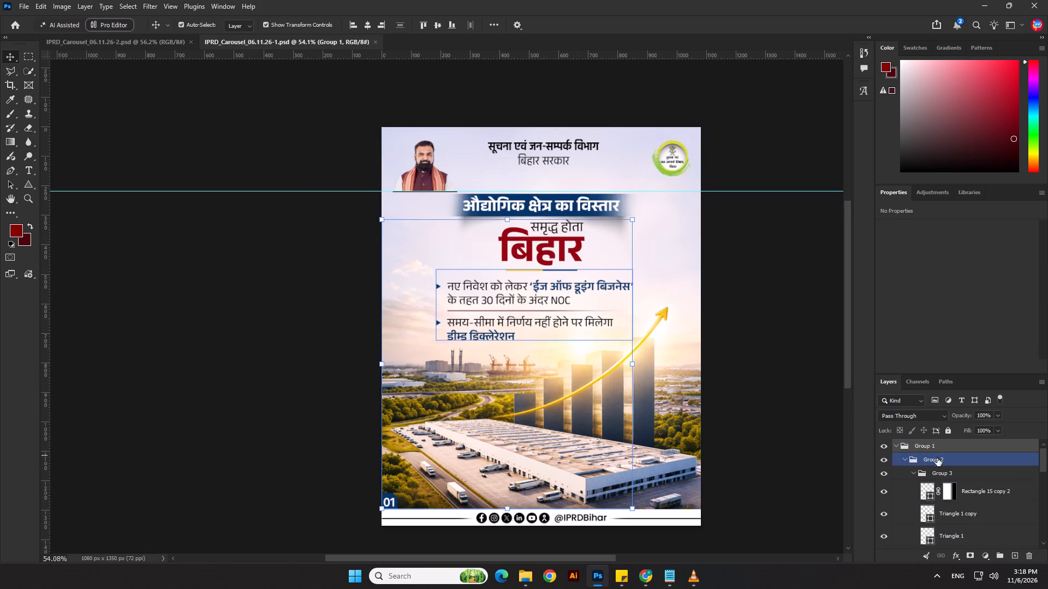
{"action": "key", "text": "Right"}
{"action": "key", "text": "Right"}
{"action": "key", "text": "Right"}
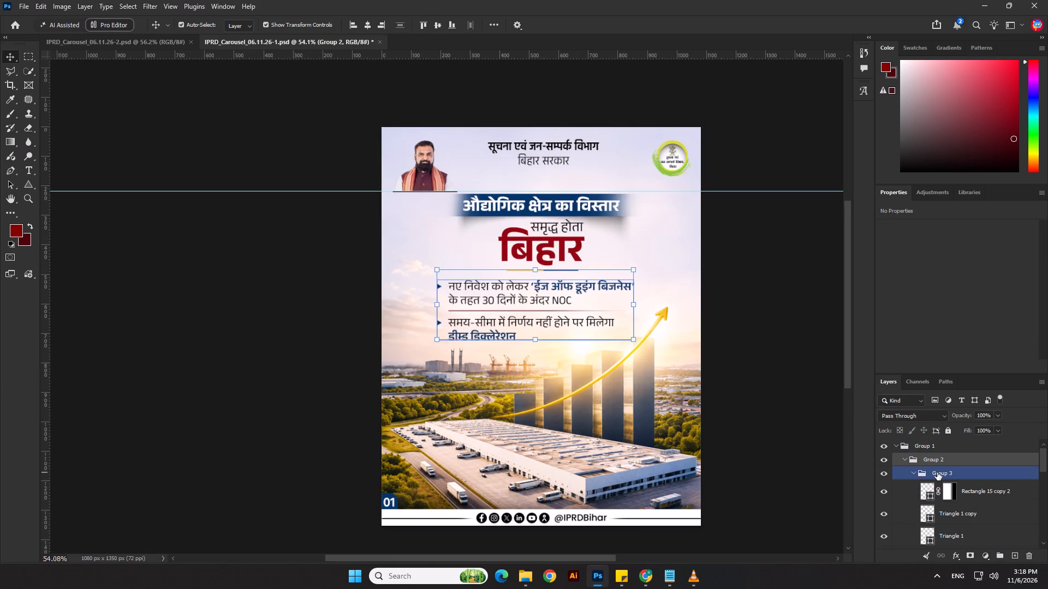
{"action": "key", "text": "shift+Right"}
{"action": "key", "text": "Up"}
{"action": "key", "text": "Down"}
{"action": "left_click", "coordinate": [799, 382]}
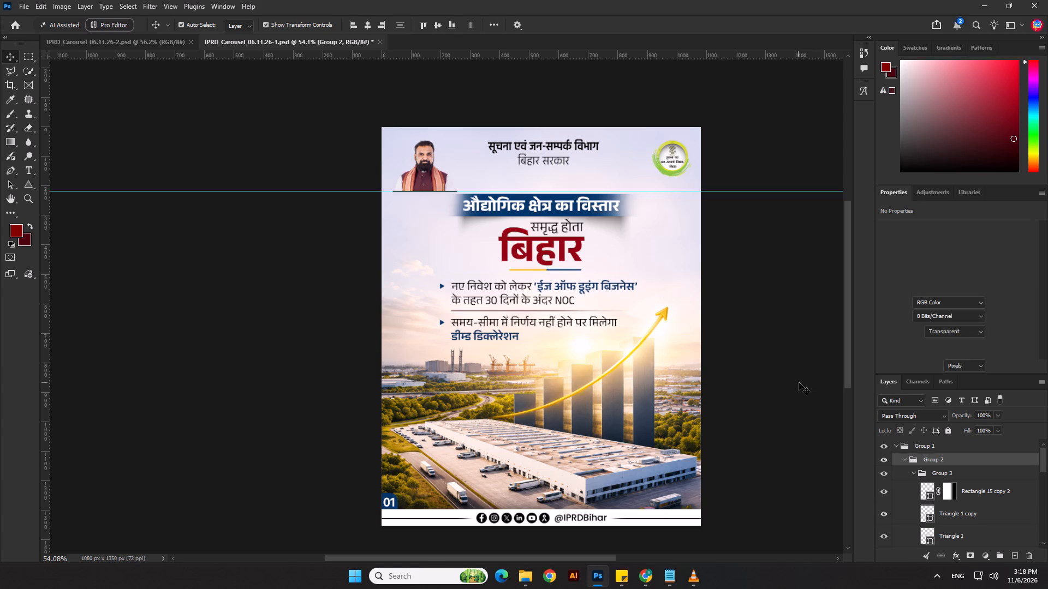
{"action": "key", "text": "ctrl+s"}
Save a PNG copy of slide 01 as IPRD_Carousel_06.11.26-1 copy.png in the 06.11.26 folder.
{"action": "left_click", "coordinate": [22, 3]}
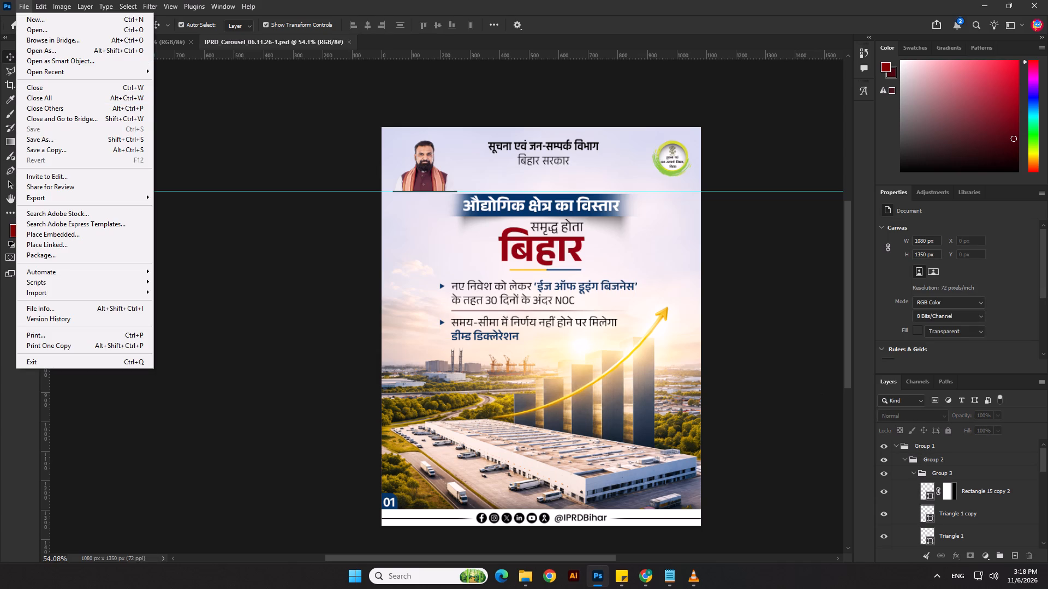
{"action": "left_click", "coordinate": [52, 149]}
{"action": "left_click", "coordinate": [142, 468]}
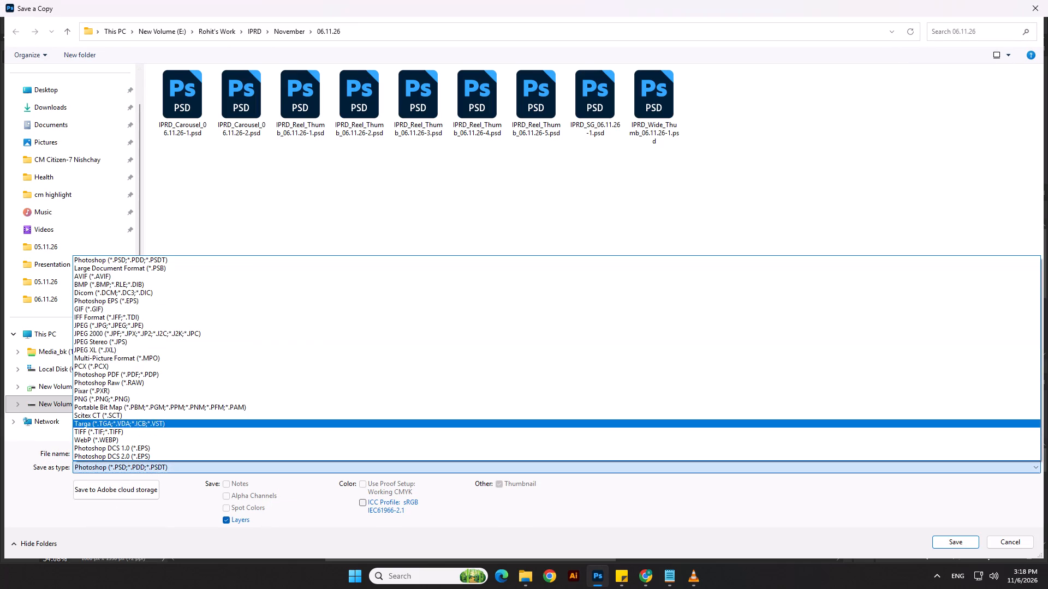
{"action": "left_click", "coordinate": [140, 399]}
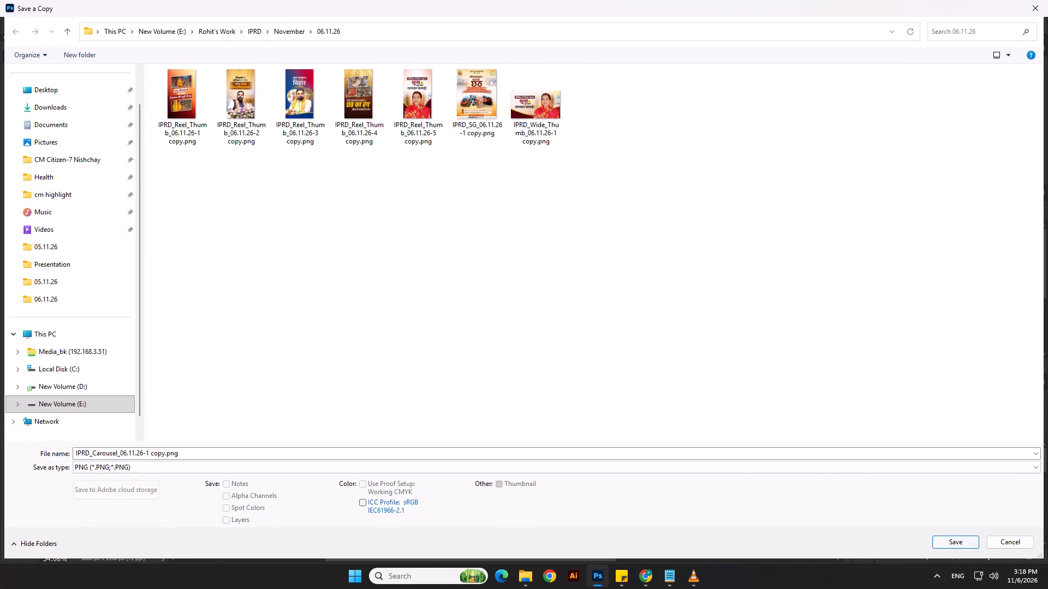
{"action": "left_click", "coordinate": [961, 545]}
{"action": "left_click", "coordinate": [588, 169]}
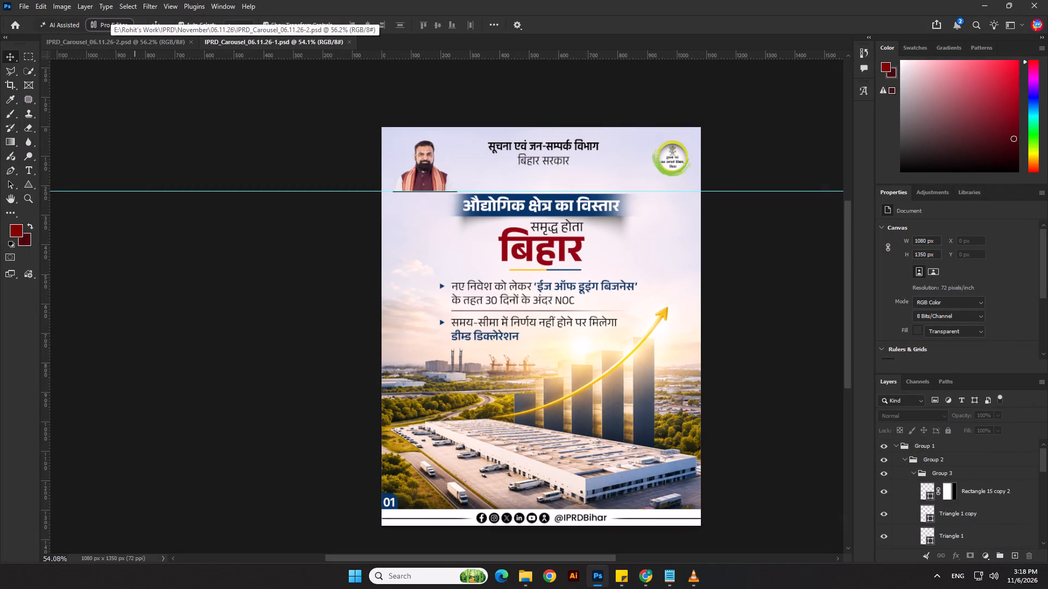
Reorder the open documents so IPRD_Carousel_06.11.26-2.psd comes after the -1 file, and bring slide 02 forward.
{"action": "left_click_drag", "start_coordinate": [80, 44], "coordinate": [266, 40]}
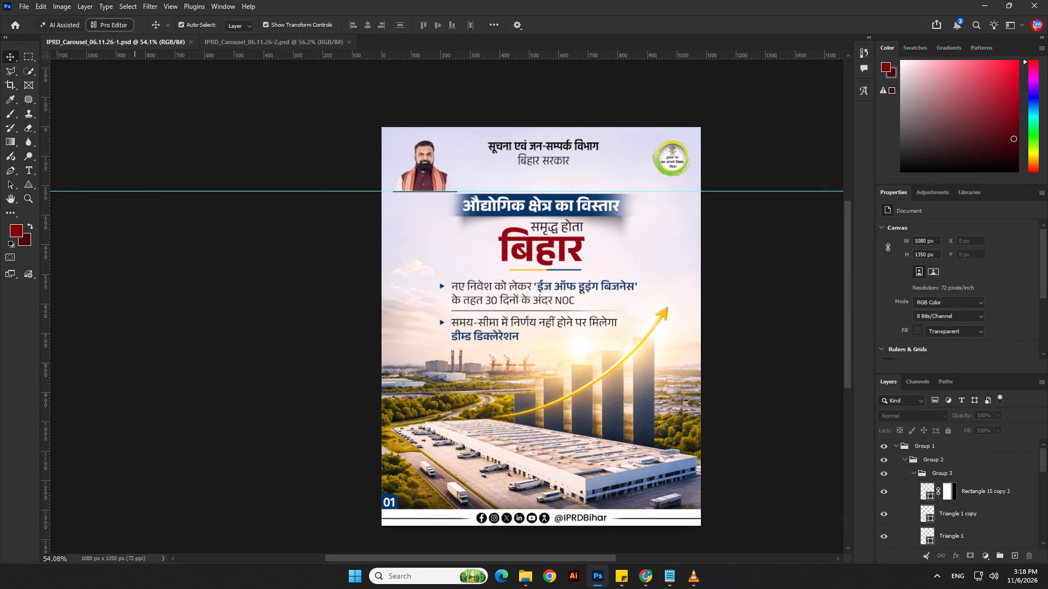
{"action": "left_click", "coordinate": [237, 43]}
{"action": "left_click", "coordinate": [224, 283]}
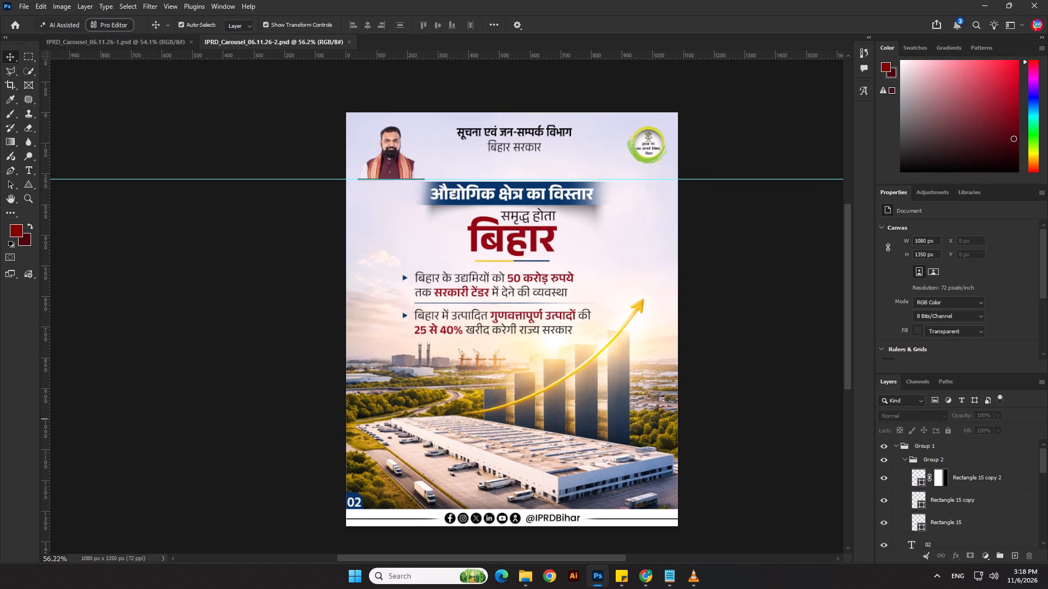
Group slide 02's two triangle bullets, both body texts and the divider line between them.
{"action": "scroll", "coordinate": [478, 287], "scroll_direction": "up", "scroll_amount": 10}
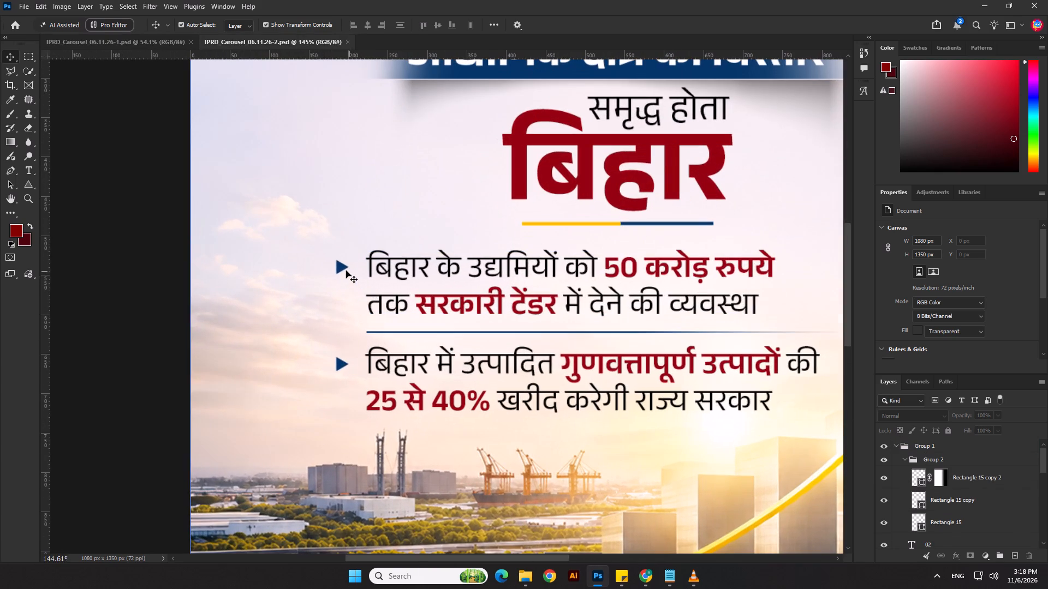
{"action": "left_click", "coordinate": [343, 268]}
{"action": "left_click", "coordinate": [386, 270], "text": "shift"}
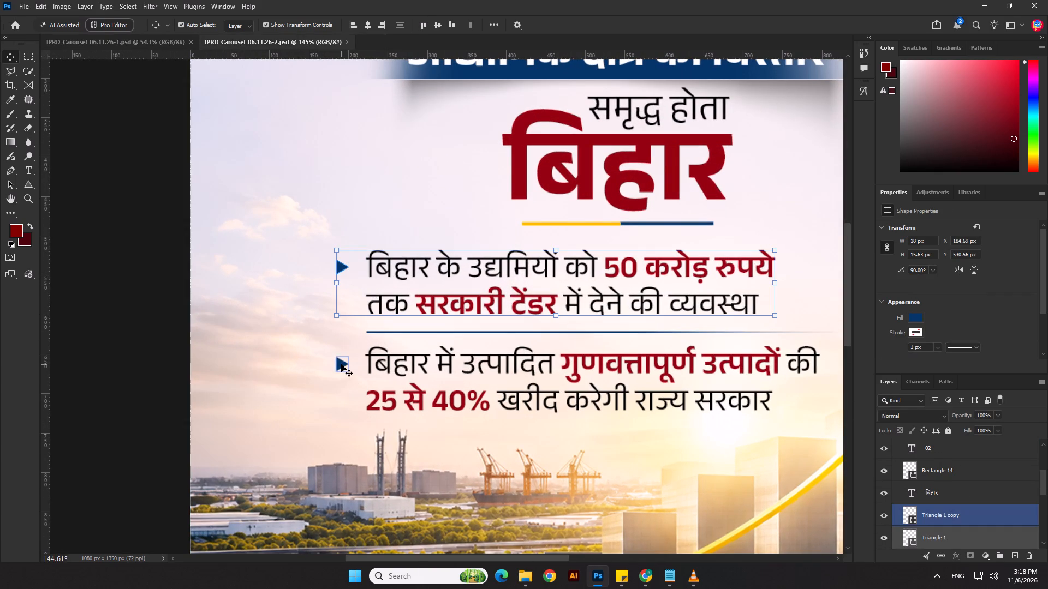
{"action": "left_click", "coordinate": [341, 364], "text": "shift"}
{"action": "left_click", "coordinate": [373, 359], "text": "shift"}
{"action": "scroll", "coordinate": [377, 321], "scroll_direction": "up", "scroll_amount": 6}
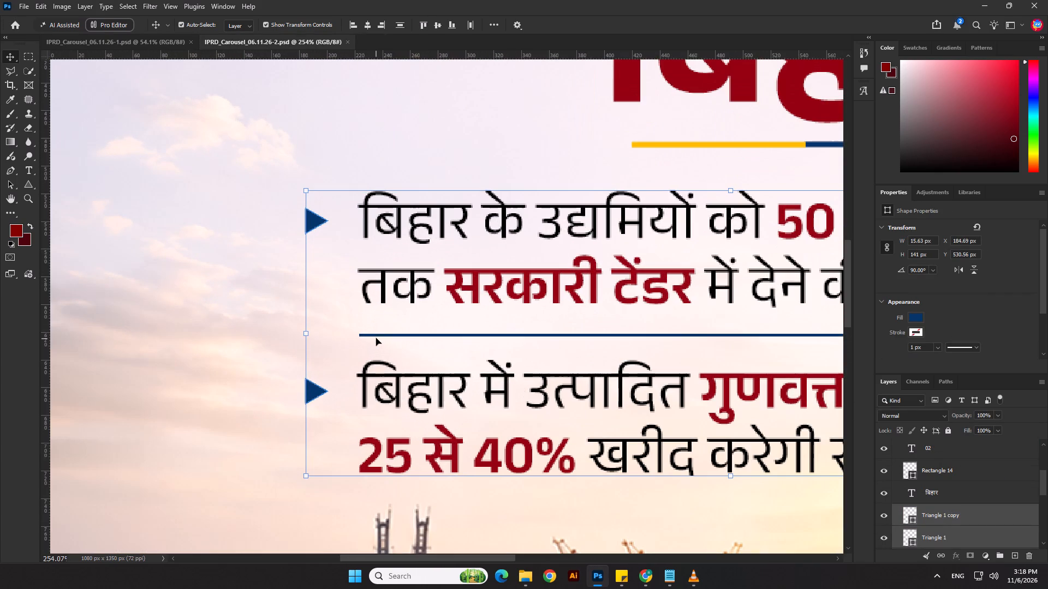
{"action": "left_click", "coordinate": [379, 336], "text": "shift"}
{"action": "scroll", "coordinate": [379, 327], "scroll_direction": "down", "scroll_amount": 10}
{"action": "key", "text": "ctrl+g"}
Nudge the new bullet-text group 10 px right on slide 02 and save the document.
{"action": "scroll", "coordinate": [389, 319], "scroll_direction": "down", "scroll_amount": 2}
{"action": "key", "text": "shift+Right"}
{"action": "scroll", "coordinate": [559, 344], "scroll_direction": "down", "scroll_amount": 5}
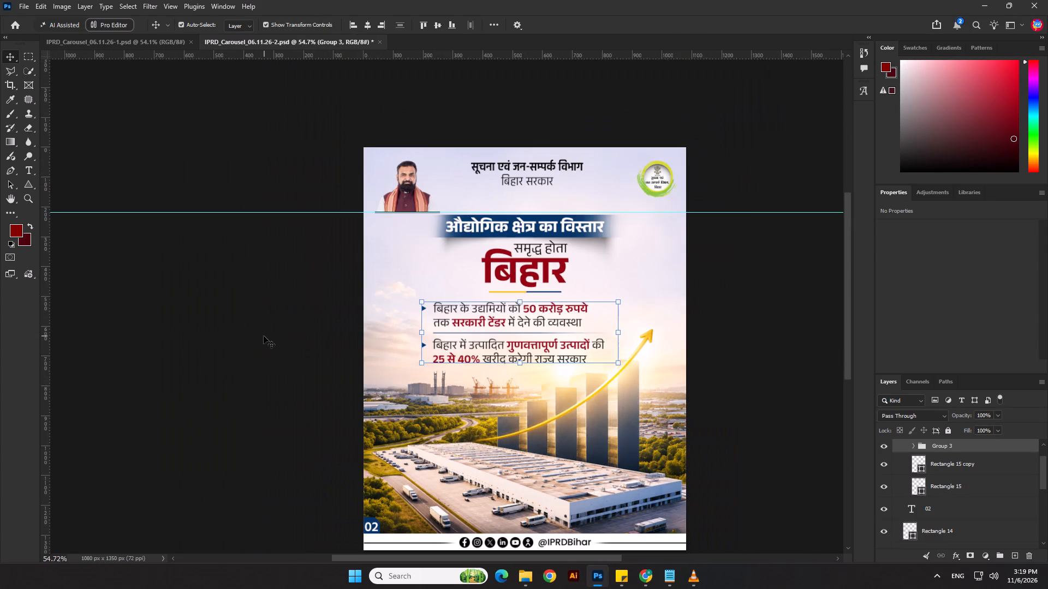
{"action": "left_click", "coordinate": [264, 336]}
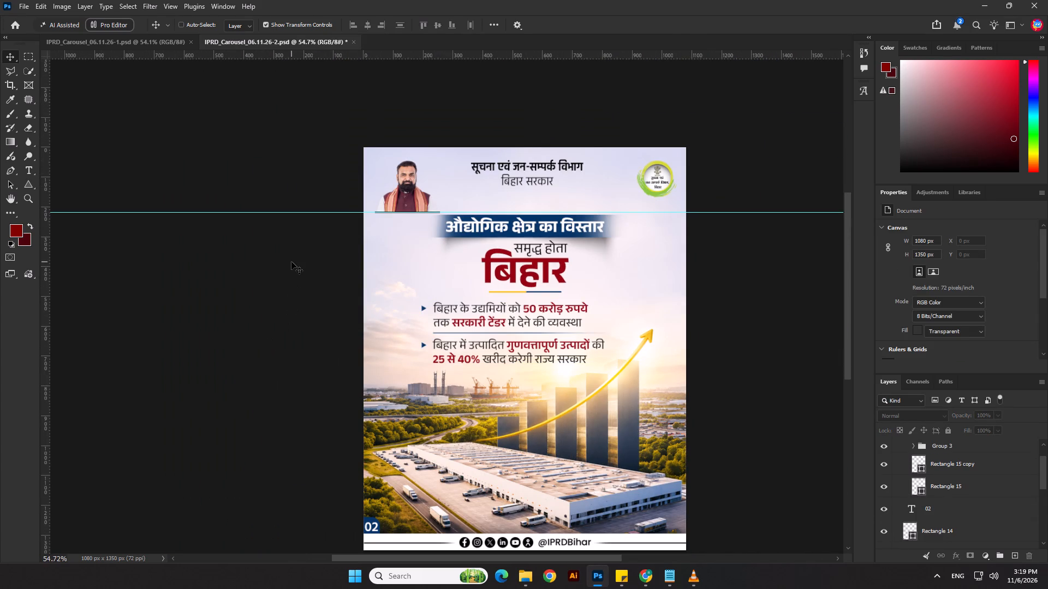
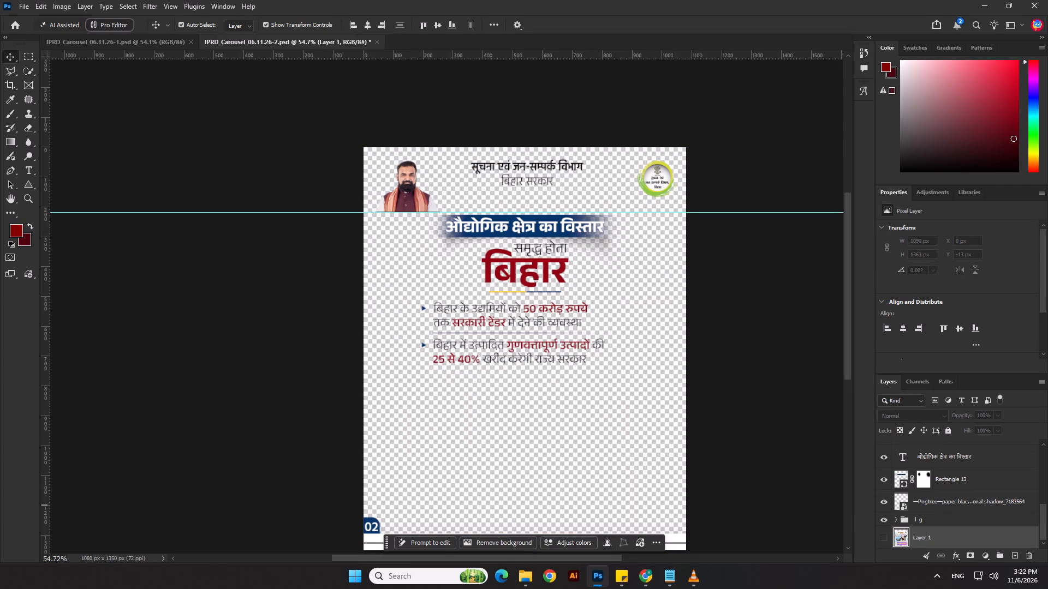
{"action": "key", "text": "ctrl+v"}
{"action": "scroll", "coordinate": [561, 377], "scroll_direction": "down", "scroll_amount": 2}
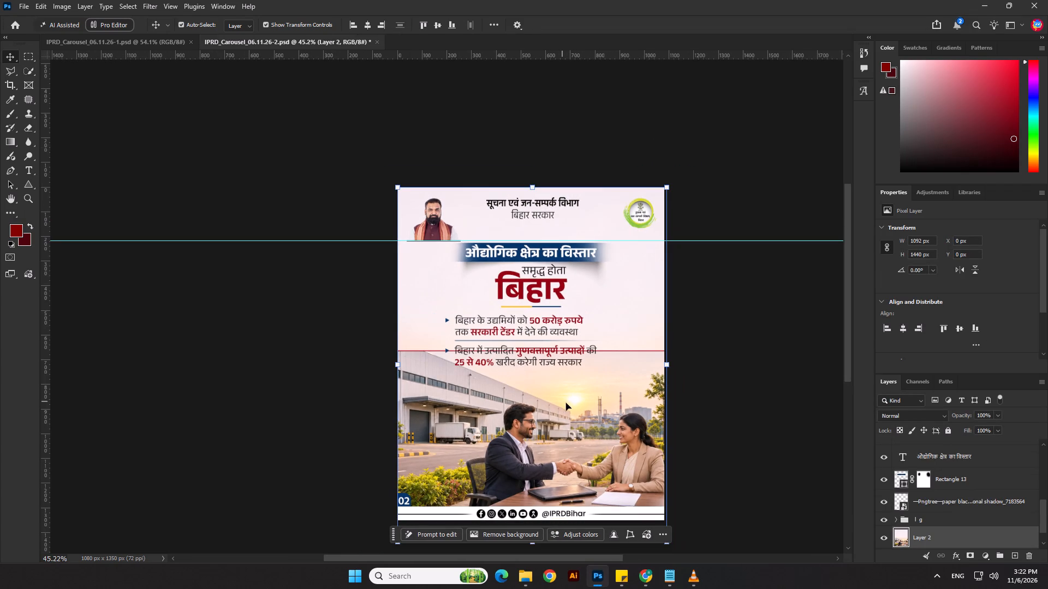
{"action": "key", "text": "Return"}
Cut away the handshake image's plain upper area and red line using a Polygonal Lasso selection, and clear the selection.
{"action": "scroll", "coordinate": [505, 374], "scroll_direction": "up", "scroll_amount": 5}
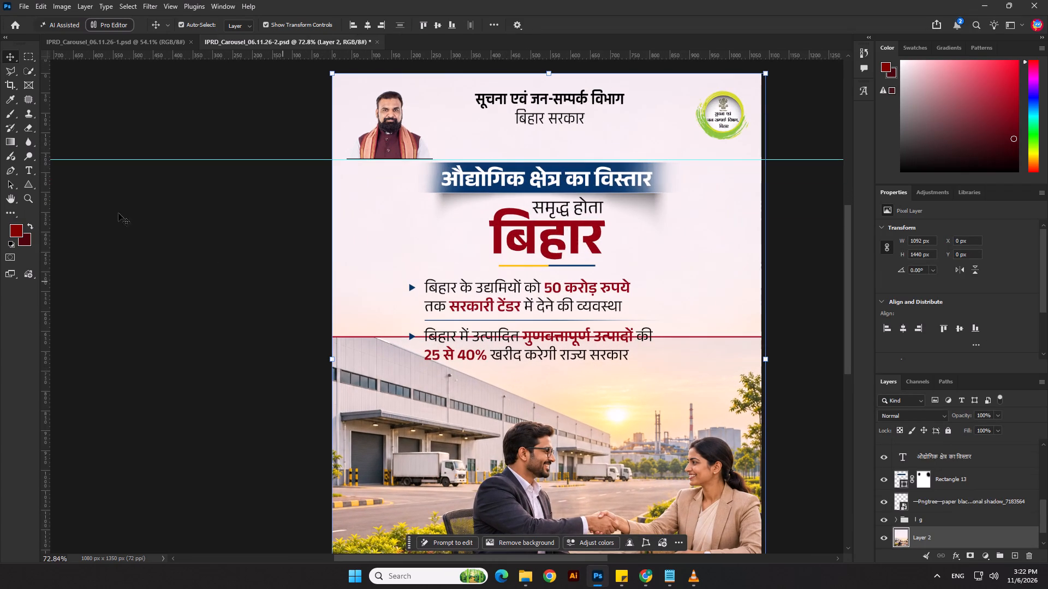
{"action": "left_click", "coordinate": [10, 71]}
{"action": "scroll", "coordinate": [707, 368], "scroll_direction": "up", "scroll_amount": 2}
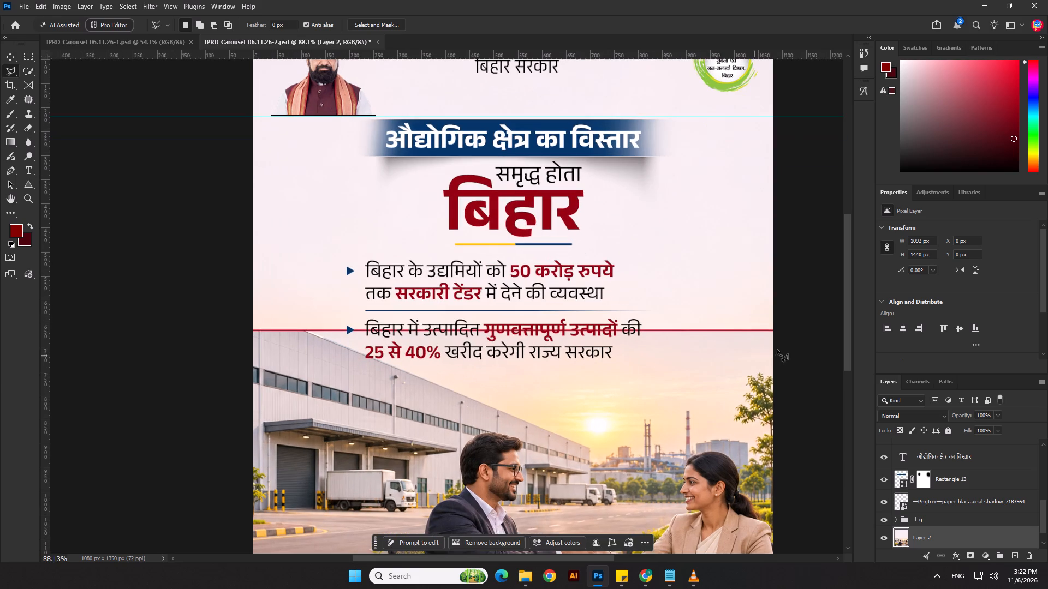
{"action": "left_click_drag", "start_coordinate": [794, 341], "coordinate": [787, 345]}
{"action": "left_click", "coordinate": [348, 346]}
{"action": "left_click", "coordinate": [239, 340]}
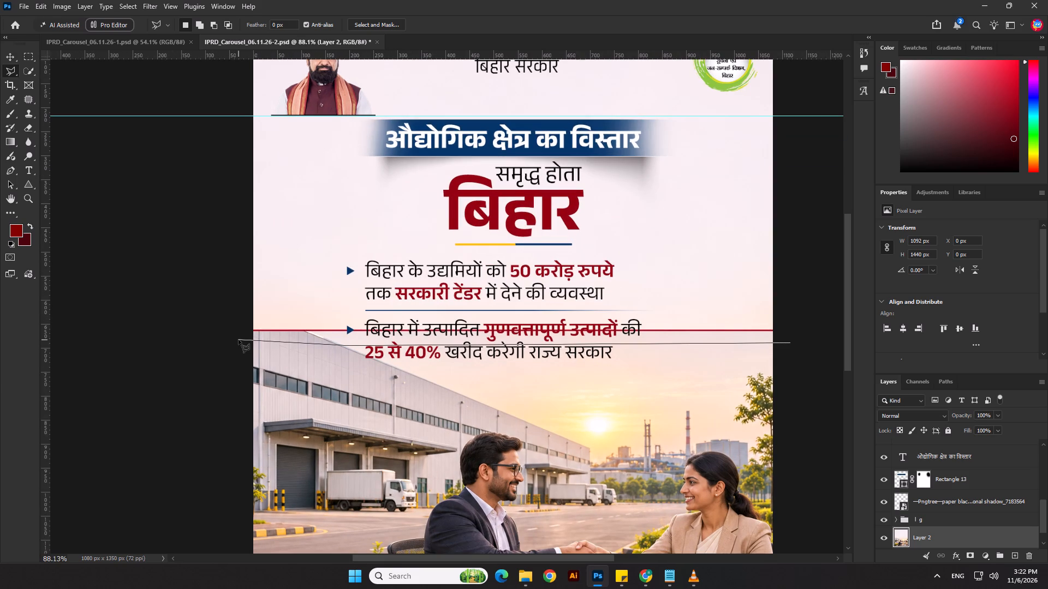
{"action": "left_click", "coordinate": [233, 296]}
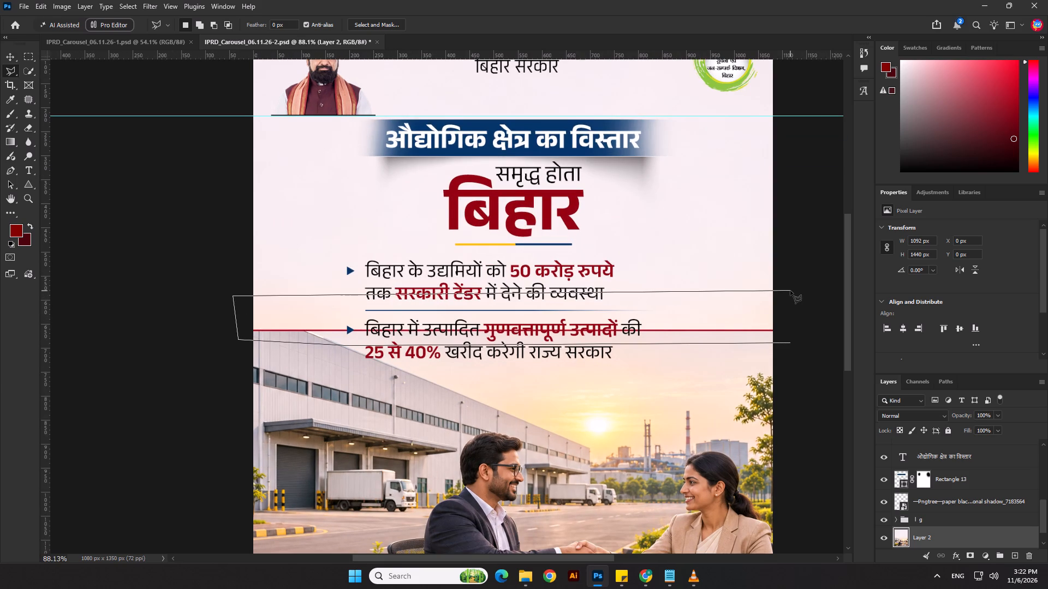
{"action": "left_click", "coordinate": [192, 93]}
{"action": "left_click", "coordinate": [780, 103]}
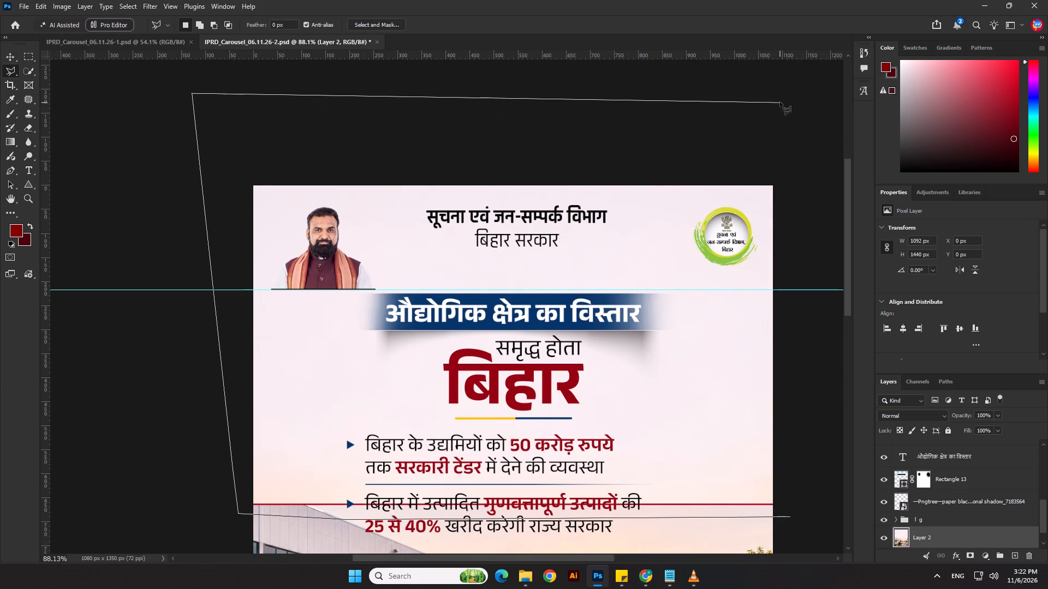
{"action": "left_click", "coordinate": [828, 486]}
{"action": "left_click", "coordinate": [789, 520]}
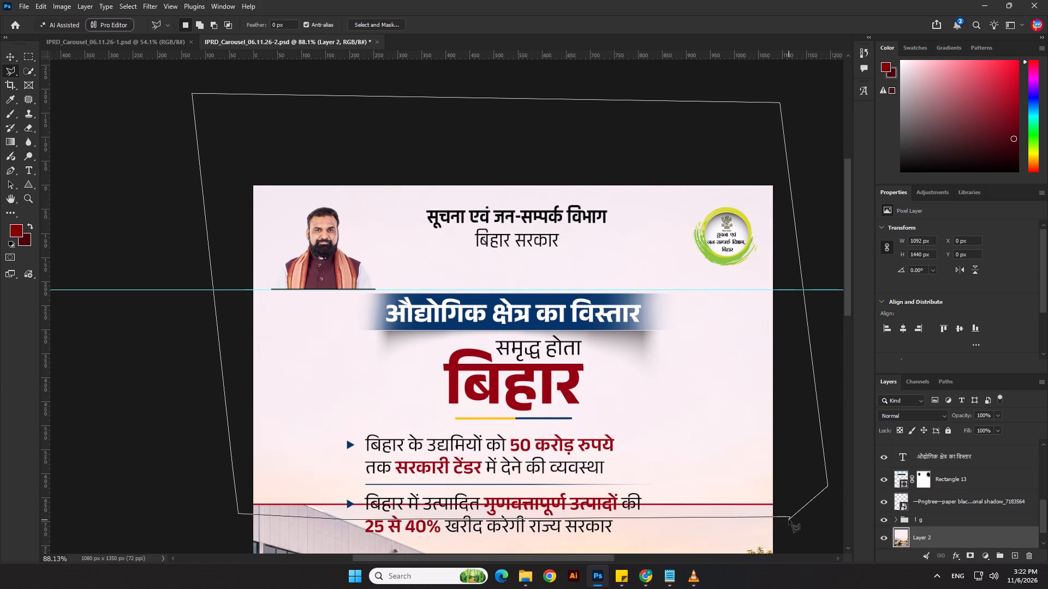
{"action": "left_click", "coordinate": [789, 520]}
{"action": "key", "text": "Delete"}
{"action": "scroll", "coordinate": [553, 323], "scroll_direction": "down", "scroll_amount": 8}
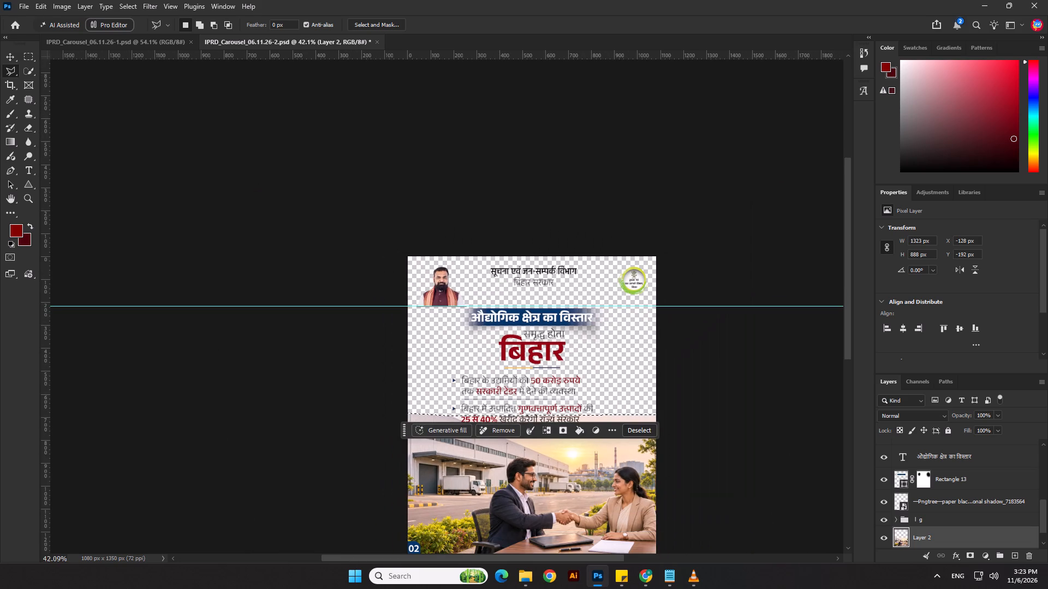
{"action": "left_click", "coordinate": [27, 56]}
{"action": "right_click", "coordinate": [271, 245]}
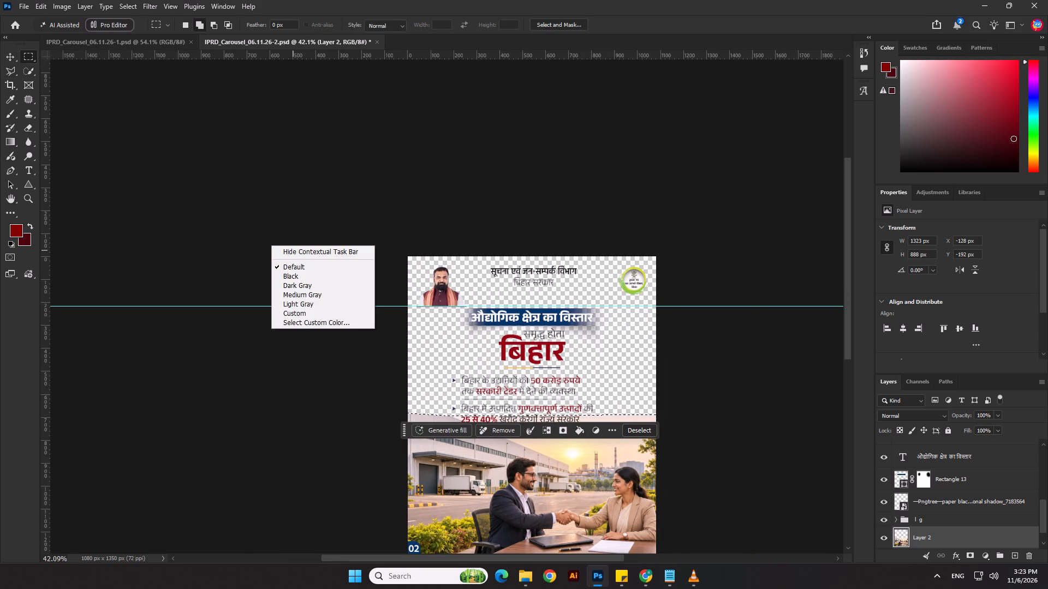
{"action": "right_click", "coordinate": [528, 288]}
{"action": "left_click", "coordinate": [531, 297]}
{"action": "scroll", "coordinate": [408, 298], "scroll_direction": "down", "scroll_amount": 6}
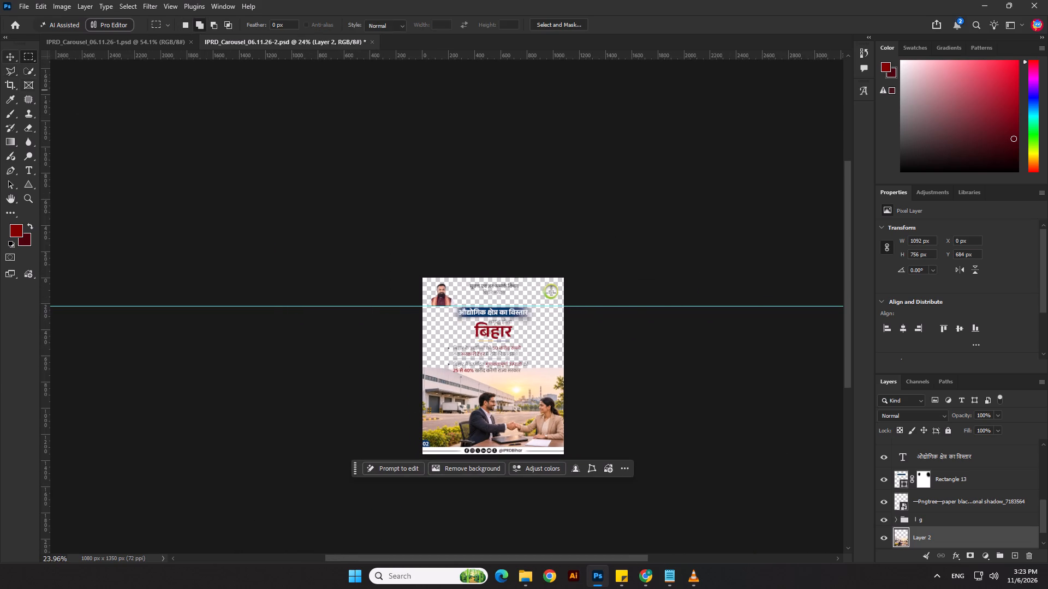
Nudge the cropped handshake picture down to Y 692 px.
{"action": "left_click", "coordinate": [8, 56]}
{"action": "scroll", "coordinate": [395, 379], "scroll_direction": "up", "scroll_amount": 3}
{"action": "scroll", "coordinate": [533, 464], "scroll_direction": "up", "scroll_amount": 1}
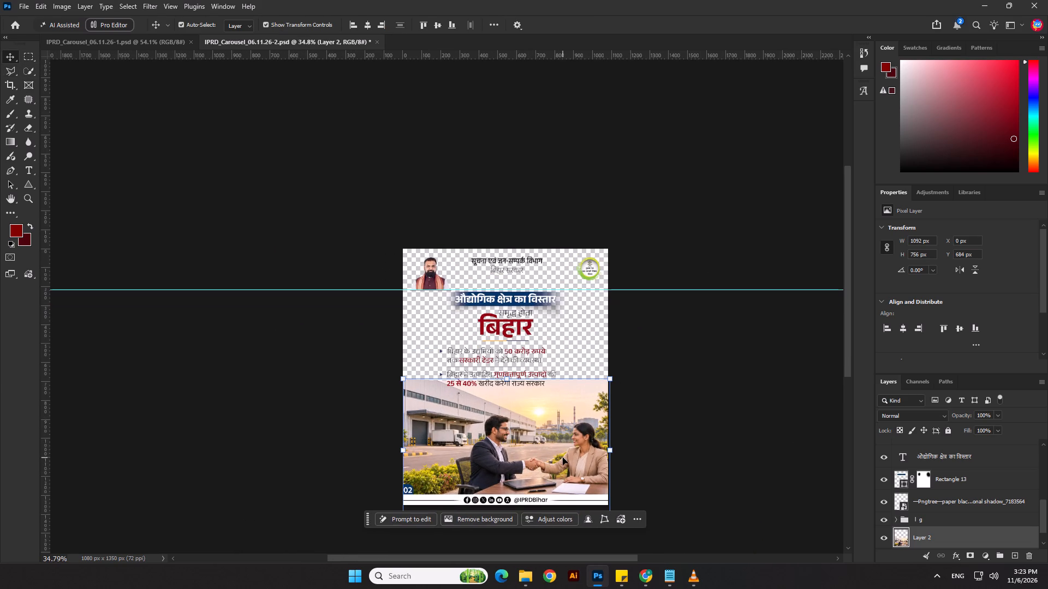
{"action": "key", "text": "Down"}
{"action": "key", "text": "Down"}
{"action": "key", "text": "Down"}
{"action": "key", "text": "Down"}
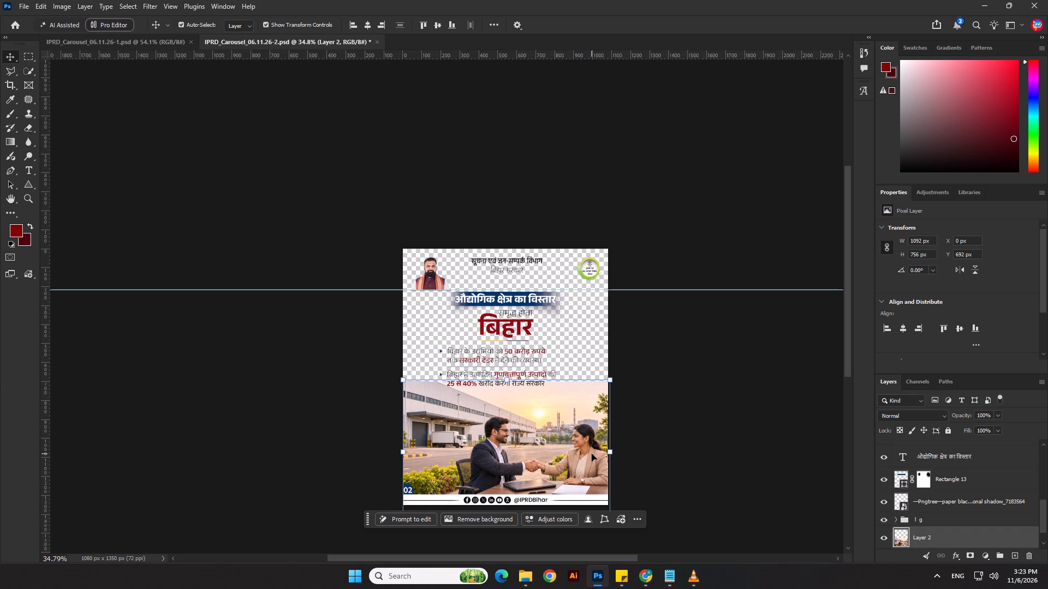
Scale the handshake picture proportionally to about 93% with its centre at Y 1060 px.
{"action": "scroll", "coordinate": [570, 446], "scroll_direction": "up", "scroll_amount": 1}
{"action": "left_click", "coordinate": [621, 452]}
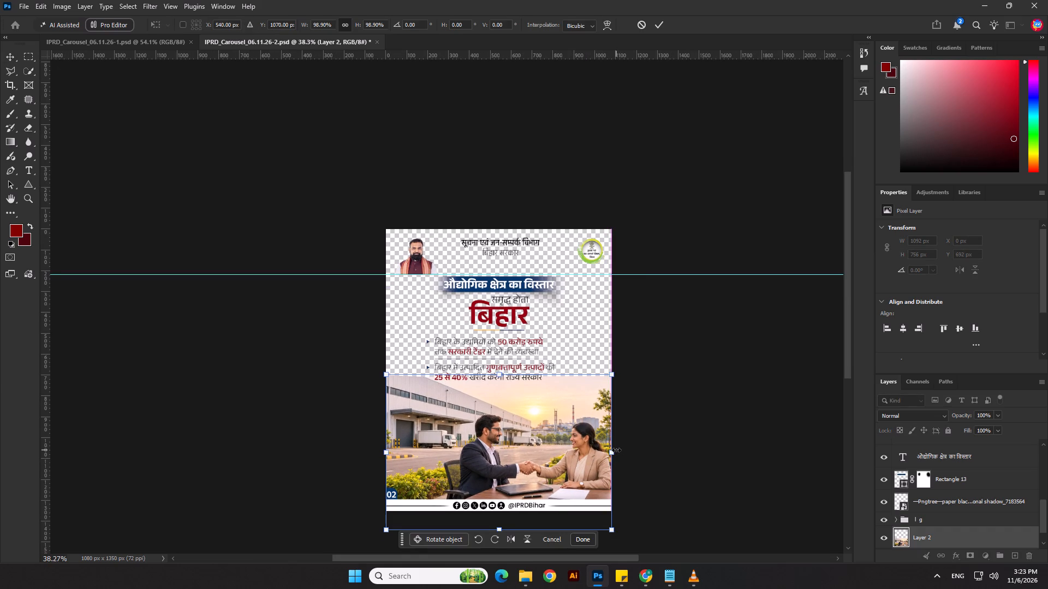
{"action": "key", "text": "shift+Up"}
{"action": "key", "text": "shift+Up"}
{"action": "key", "text": "shift+Up"}
{"action": "key", "text": "shift+Up"}
{"action": "key", "text": "shift+Up"}
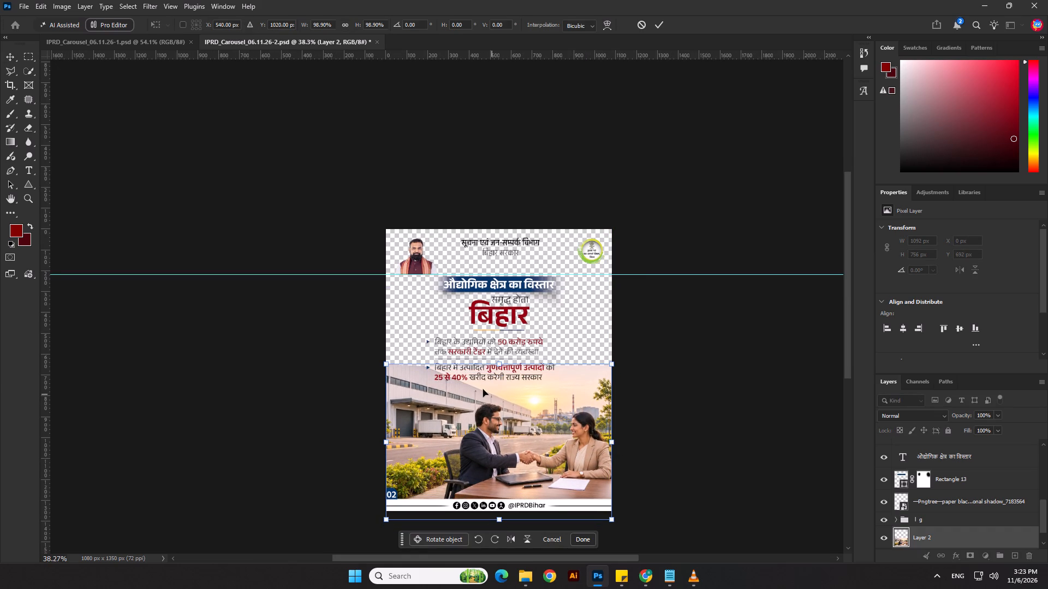
{"action": "scroll", "coordinate": [483, 389], "scroll_direction": "up", "scroll_amount": 2}
{"action": "key", "text": "shift+Down"}
{"action": "key", "text": "shift+Down"}
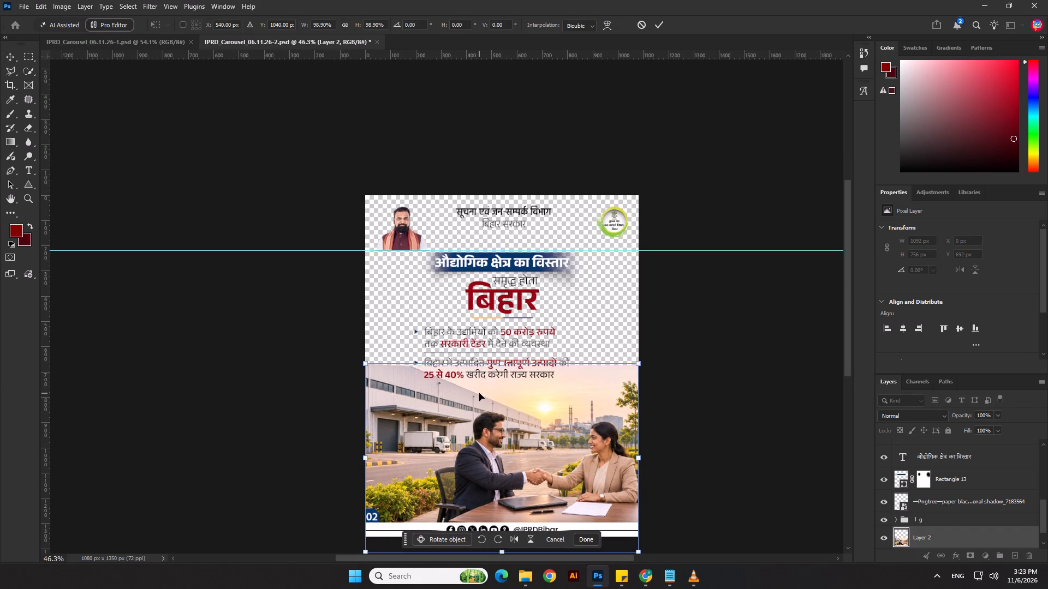
{"action": "key", "text": "shift+Down"}
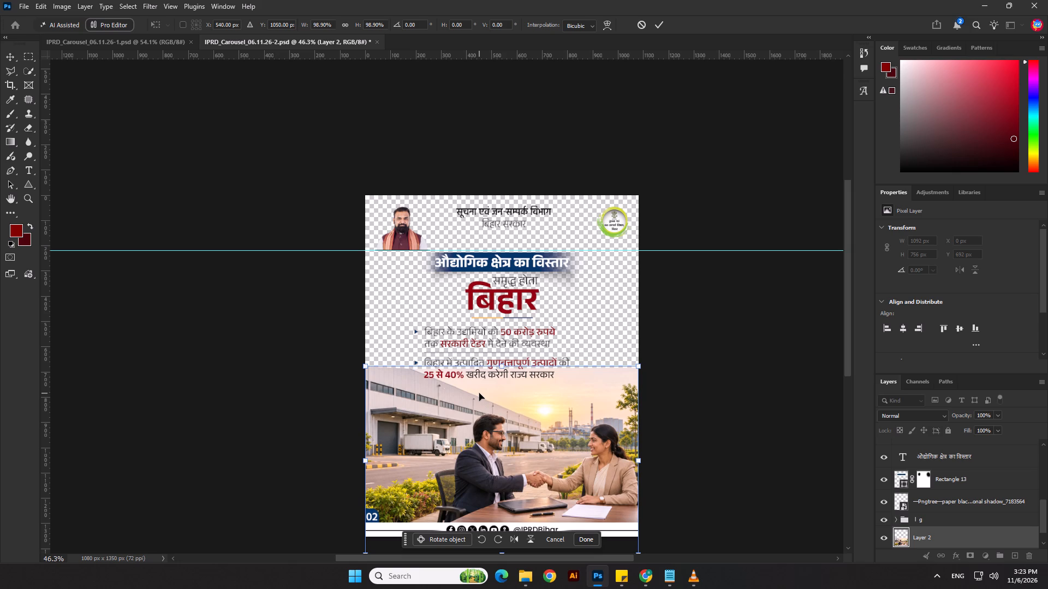
{"action": "key", "text": "shift+Down"}
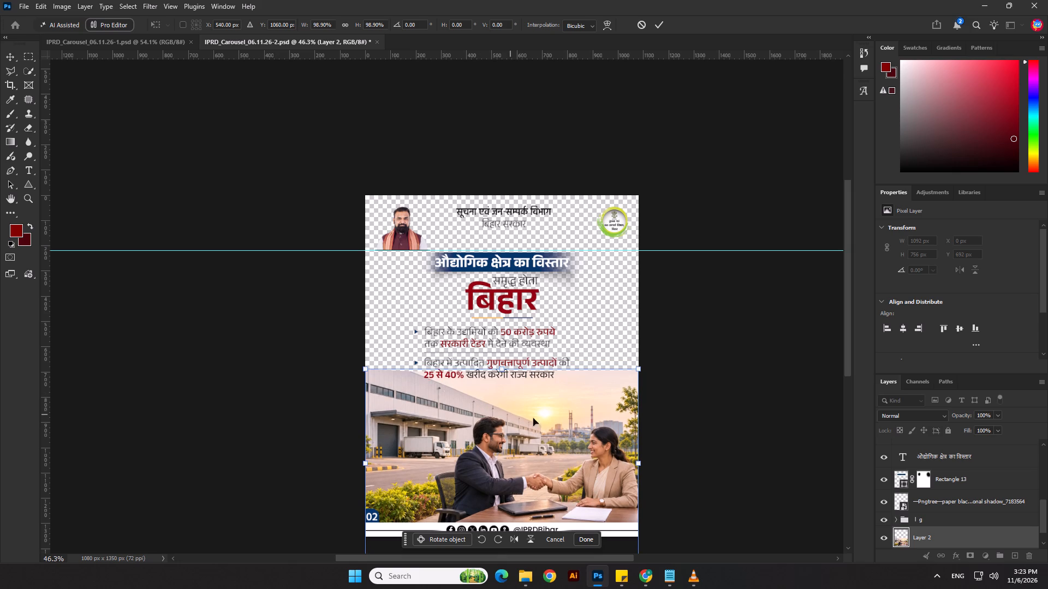
{"action": "left_click_drag", "start_coordinate": [639, 466], "coordinate": [622, 468]}
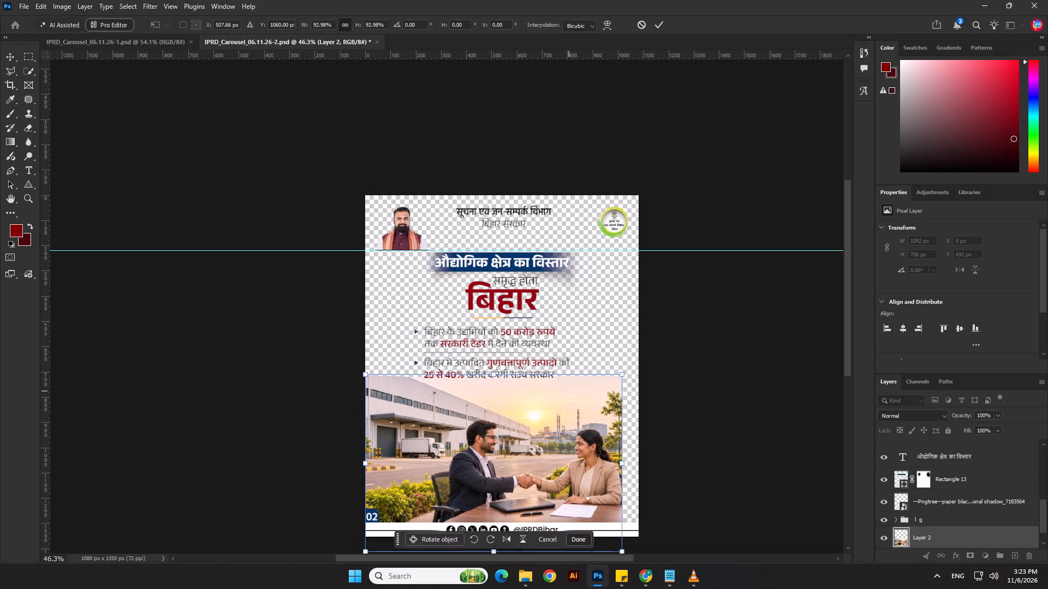
{"action": "key", "text": "Return"}
Centre the handshake picture horizontally on the slide and move it up to about Y 585 px.
{"action": "left_click", "coordinate": [365, 22]}
{"action": "left_click_drag", "start_coordinate": [483, 448], "coordinate": [483, 417]}
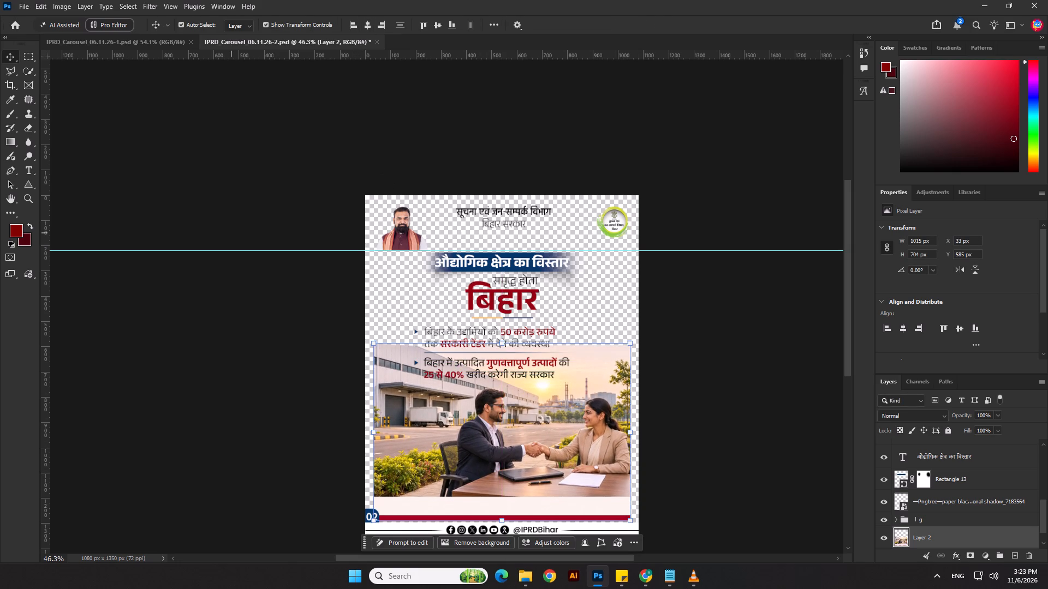
Delete the pale strip and red bar along the handshake picture's bottom edge using a rectangular selection.
{"action": "left_click", "coordinate": [34, 52]}
{"action": "left_click", "coordinate": [34, 52]}
{"action": "left_click_drag", "start_coordinate": [354, 494], "coordinate": [370, 503]}
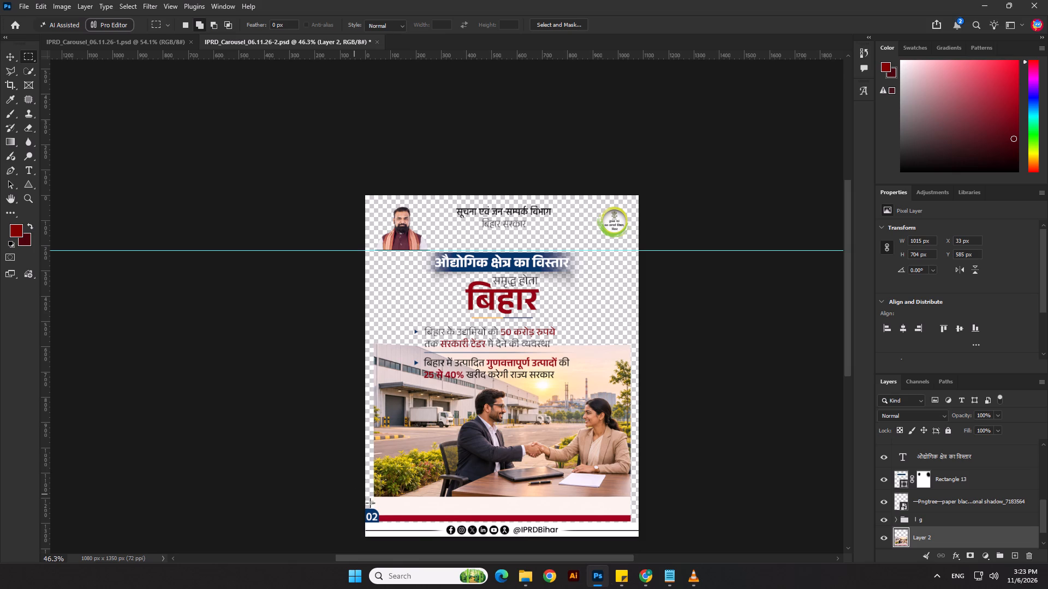
{"action": "left_click_drag", "start_coordinate": [370, 503], "coordinate": [747, 574]}
{"action": "key", "text": "Delete"}
{"action": "left_click", "coordinate": [28, 57]}
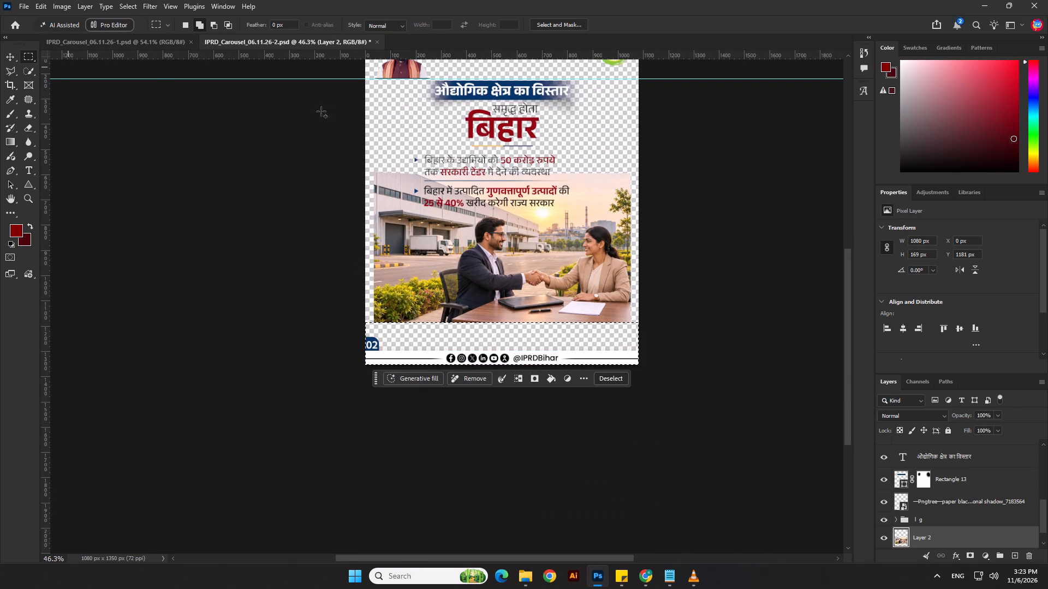
Clear the selection and move the handshake picture down to Y 705 px.
{"action": "right_click", "coordinate": [486, 139]}
{"action": "left_click", "coordinate": [503, 144]}
{"action": "left_click", "coordinate": [18, 58]}
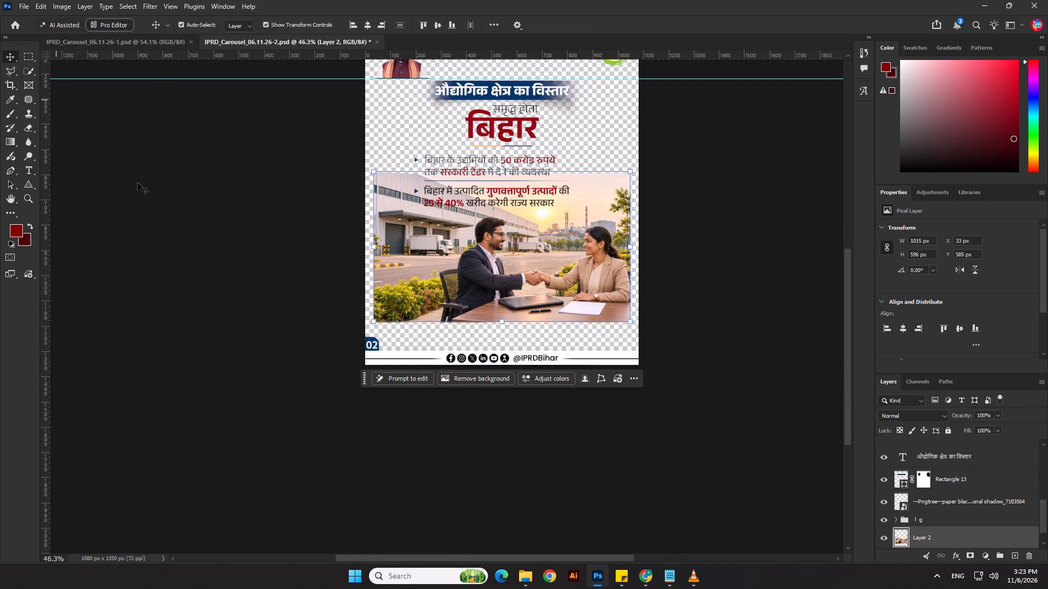
{"action": "left_click", "coordinate": [156, 223]}
{"action": "left_click", "coordinate": [449, 270]}
{"action": "key", "text": "shift+Down"}
{"action": "key", "text": "shift+Down"}
{"action": "key", "text": "shift+Down"}
{"action": "key", "text": "shift+Down"}
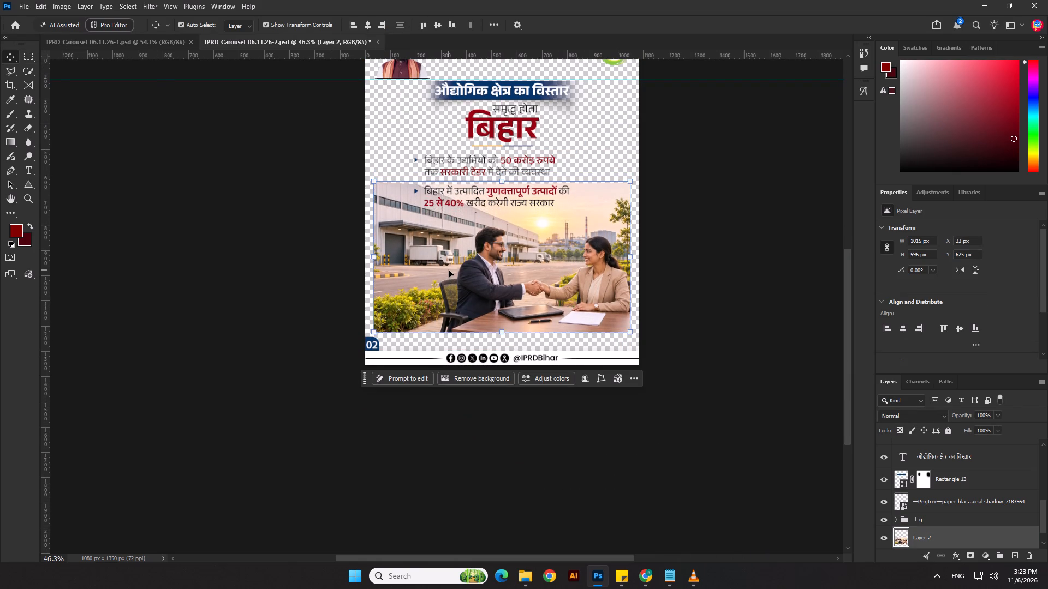
{"action": "key", "text": "shift+Down"}
{"action": "key", "text": "shift+Down"}
{"action": "key", "text": "shift+Down"}
{"action": "key", "text": "shift+Down"}
{"action": "key", "text": "shift+Down"}
{"action": "key", "text": "shift+Down"}
{"action": "key", "text": "shift+Down"}
{"action": "key", "text": "shift+Down"}
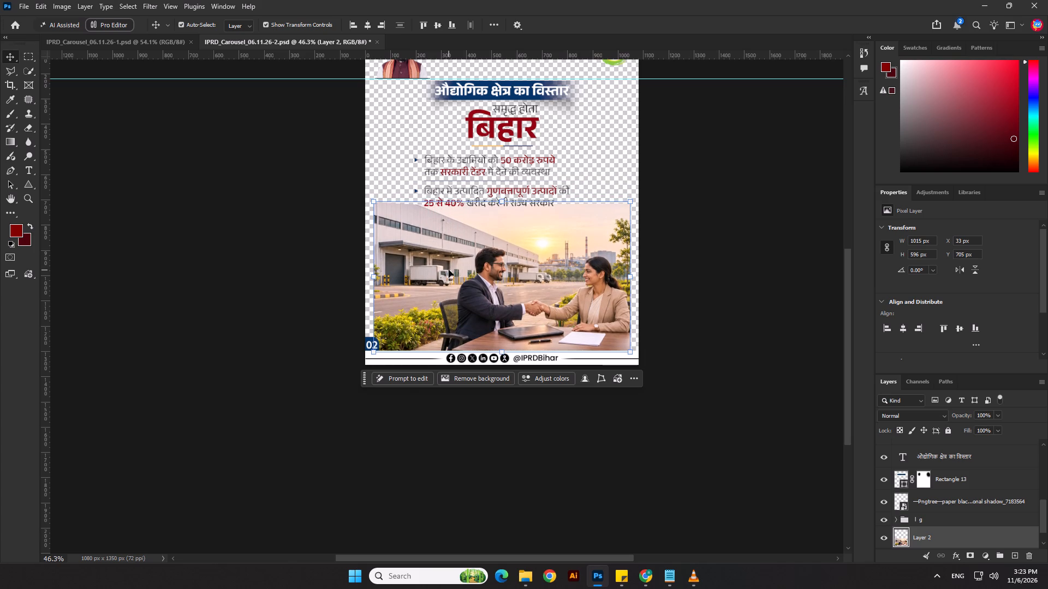
Scale the handshake picture proportionally to about 976 × 574 px, centre it horizontally and lower it to Y 726 px.
{"action": "left_click_drag", "start_coordinate": [633, 279], "coordinate": [623, 283]}
{"action": "key", "text": "Return"}
{"action": "left_click", "coordinate": [365, 26]}
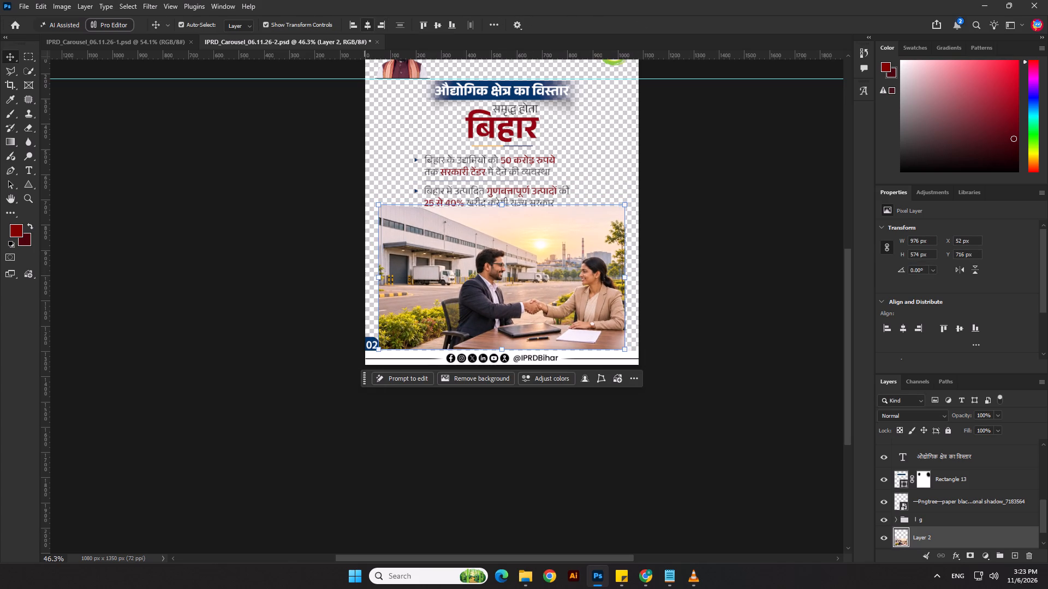
{"action": "key", "text": "shift+Down"}
Load the handshake picture layer's outline as a selection and contract it by 3 px.
{"action": "scroll", "coordinate": [563, 284], "scroll_direction": "up", "scroll_amount": 1}
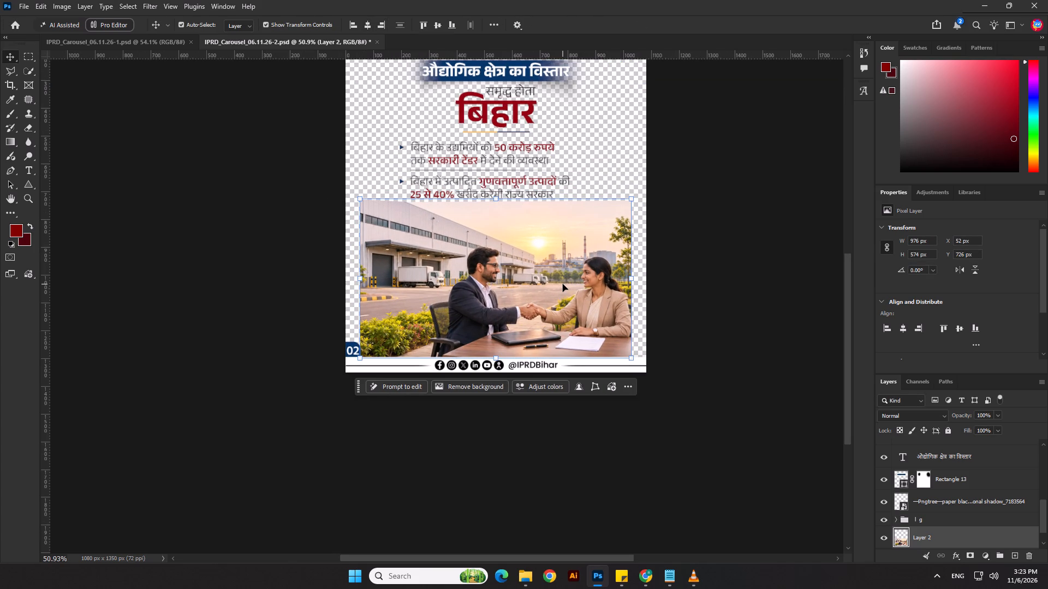
{"action": "left_click", "coordinate": [563, 284]}
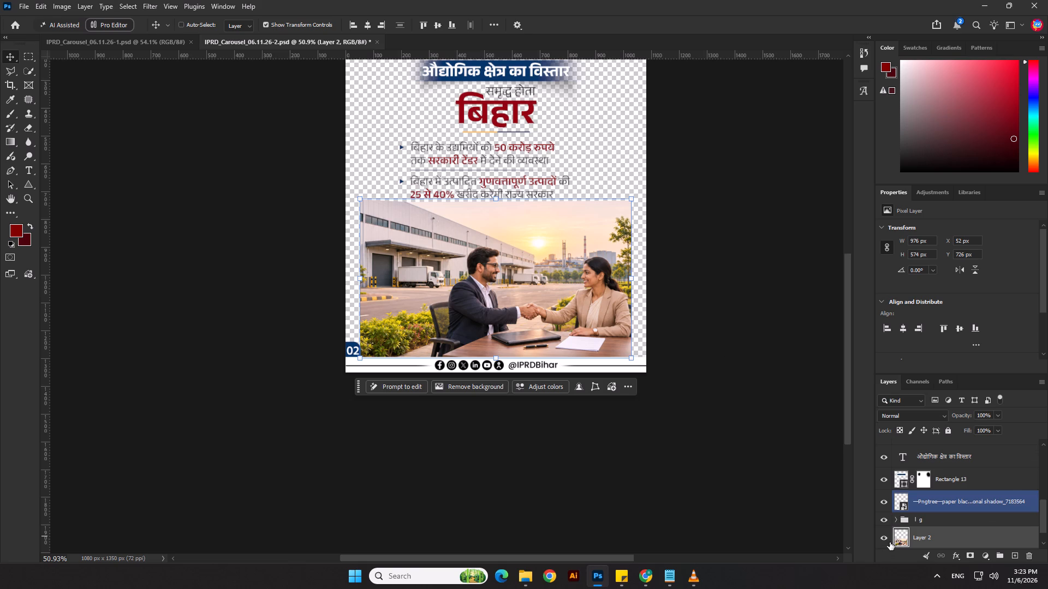
{"action": "left_click", "coordinate": [897, 542], "text": "ctrl"}
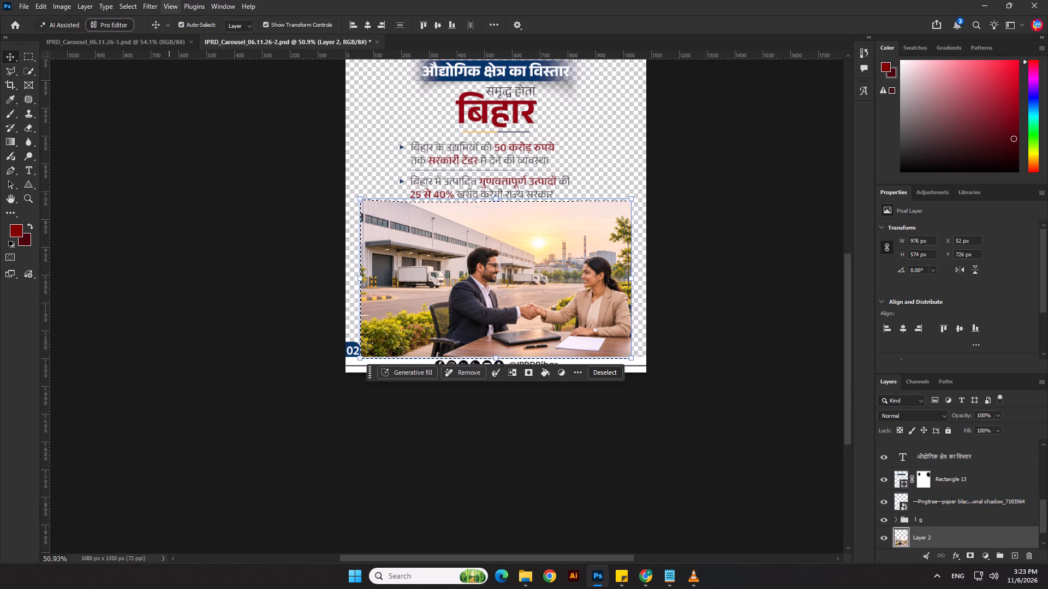
{"action": "left_click", "coordinate": [150, 6]}
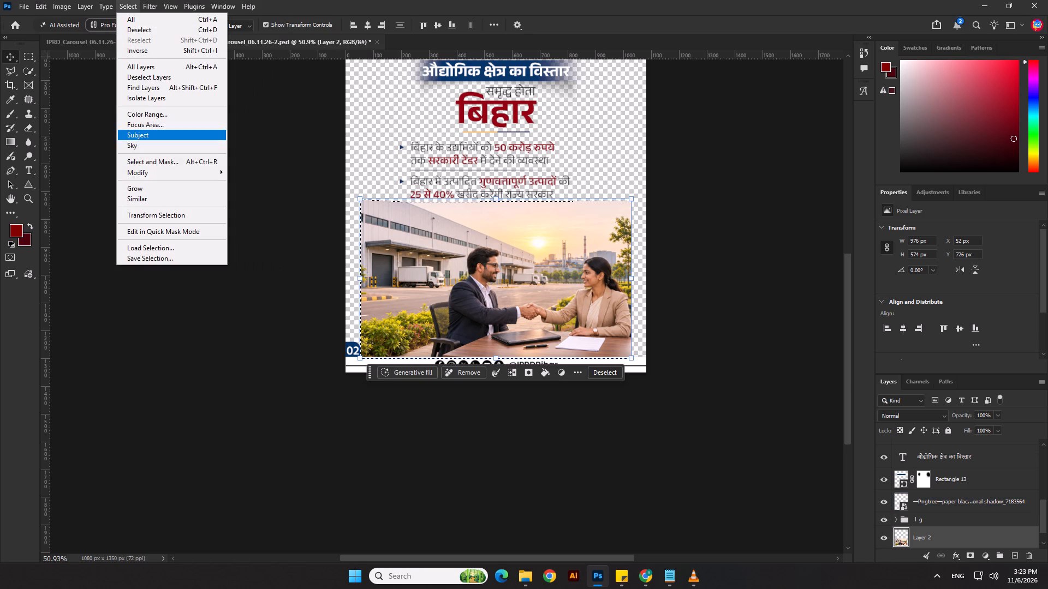
{"action": "left_click", "coordinate": [157, 176]}
{"action": "left_click", "coordinate": [243, 199]}
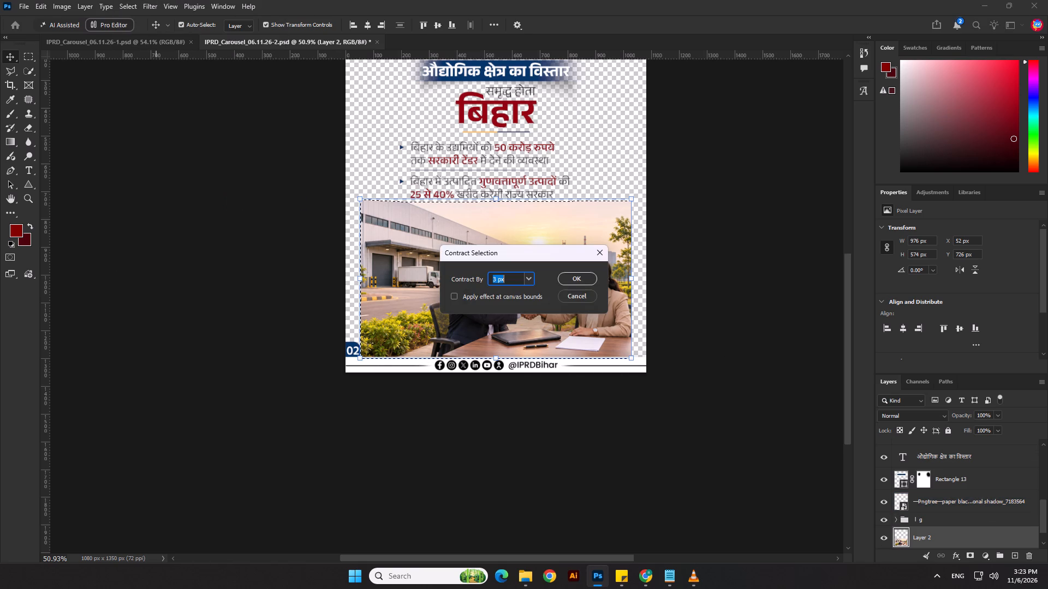
{"action": "left_click", "coordinate": [588, 280]}
Invert the selection and run Generative Fill with Firefly and no prompt to extend the background around the handshake picture.
{"action": "key", "text": "shift+i"}
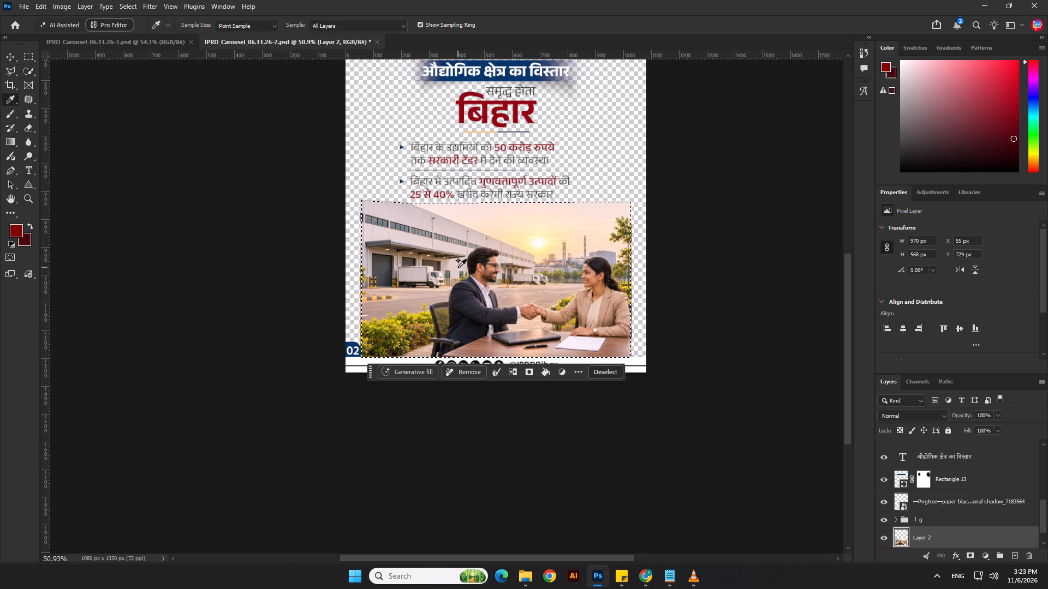
{"action": "scroll", "coordinate": [489, 271], "scroll_direction": "down", "scroll_amount": 4}
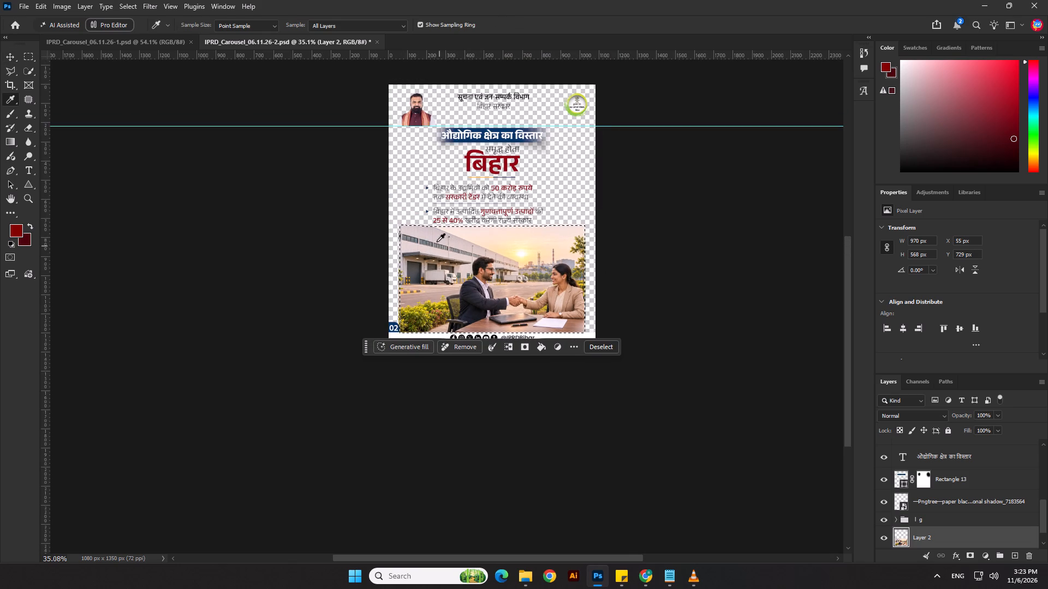
{"action": "scroll", "coordinate": [505, 283], "scroll_direction": "up", "scroll_amount": 1}
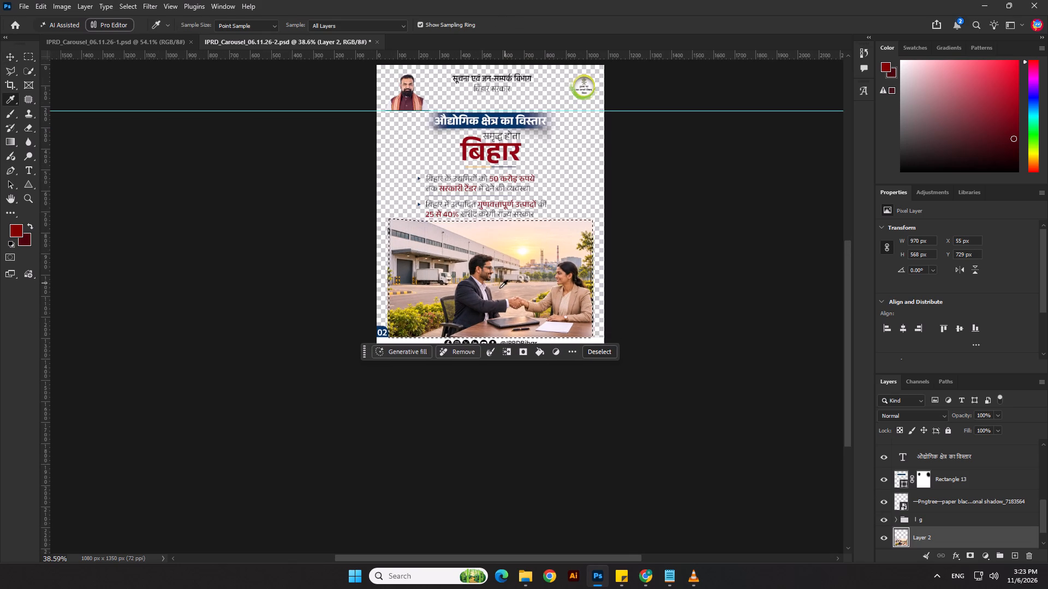
{"action": "left_click", "coordinate": [412, 353]}
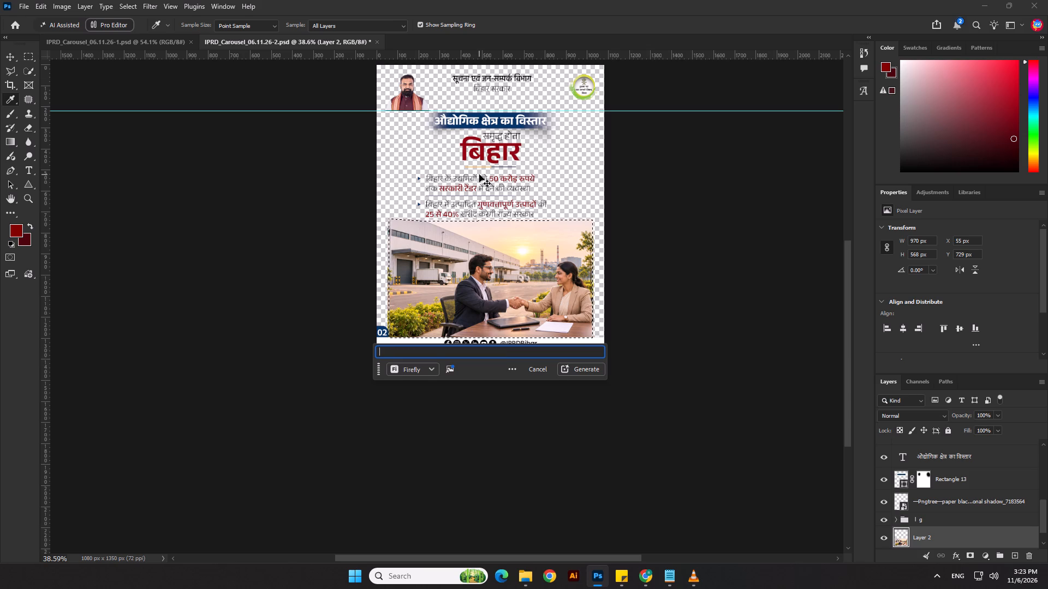
{"action": "key", "text": "ctrl+shift+i"}
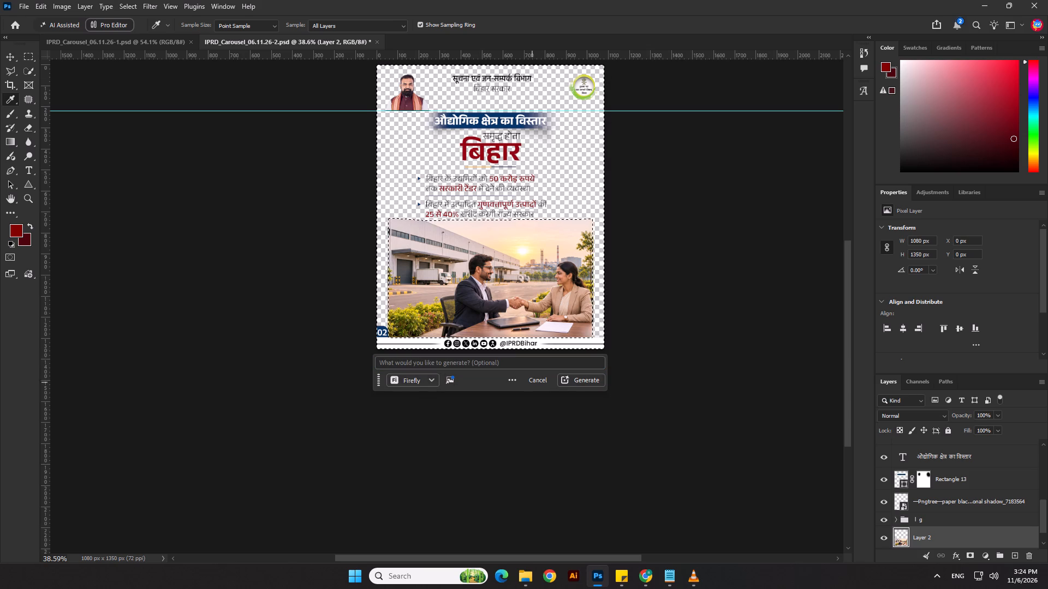
{"action": "left_click", "coordinate": [596, 378]}
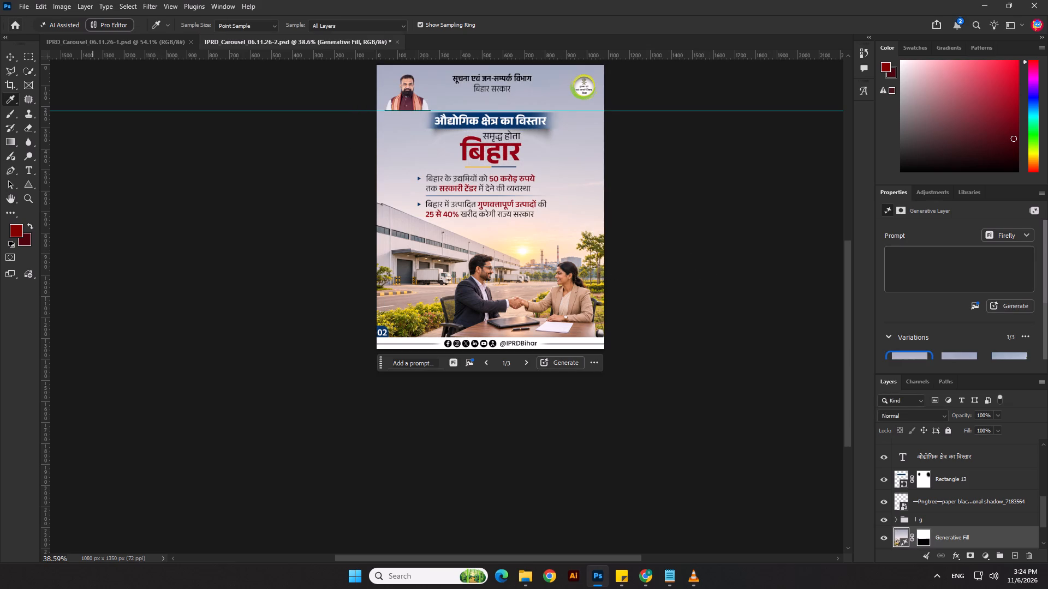
Add a new empty layer above the Generative Fill layer and set the foreground colour to white.
{"action": "left_click", "coordinate": [9, 52]}
{"action": "scroll", "coordinate": [131, 235], "scroll_direction": "down", "scroll_amount": 4}
{"action": "scroll", "coordinate": [558, 203], "scroll_direction": "up", "scroll_amount": 3}
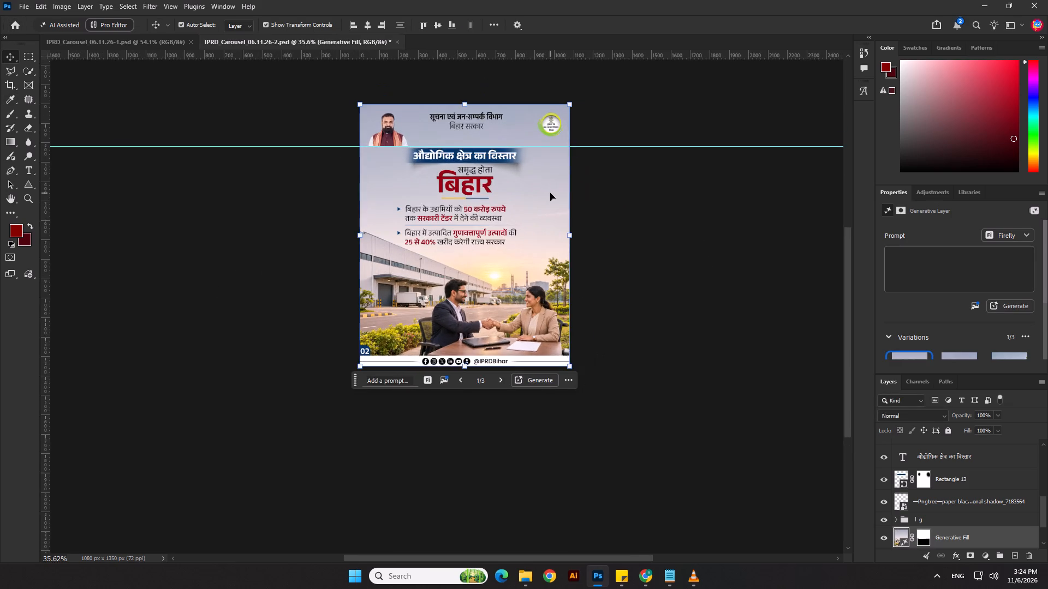
{"action": "scroll", "coordinate": [550, 193], "scroll_direction": "up", "scroll_amount": 3}
{"action": "left_click", "coordinate": [539, 192]}
{"action": "scroll", "coordinate": [556, 267], "scroll_direction": "down", "scroll_amount": 2}
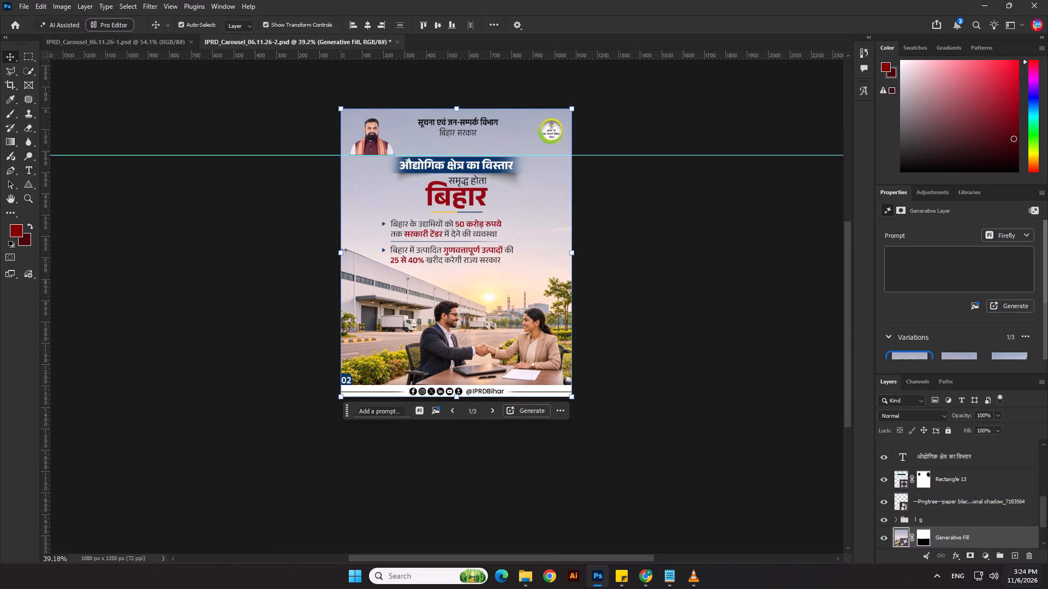
{"action": "left_click", "coordinate": [1019, 557]}
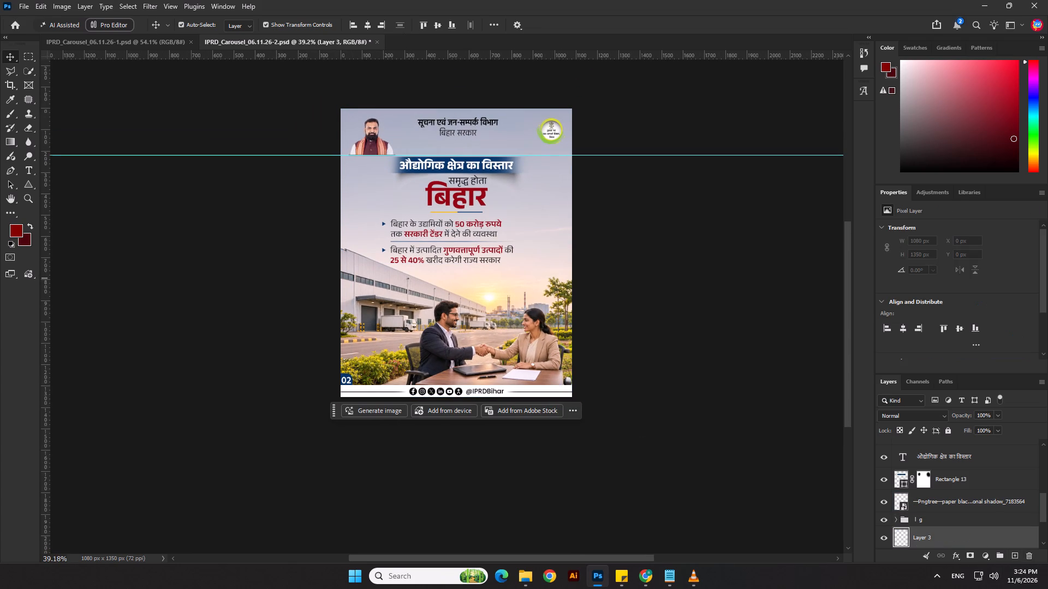
{"action": "left_click", "coordinate": [13, 244]}
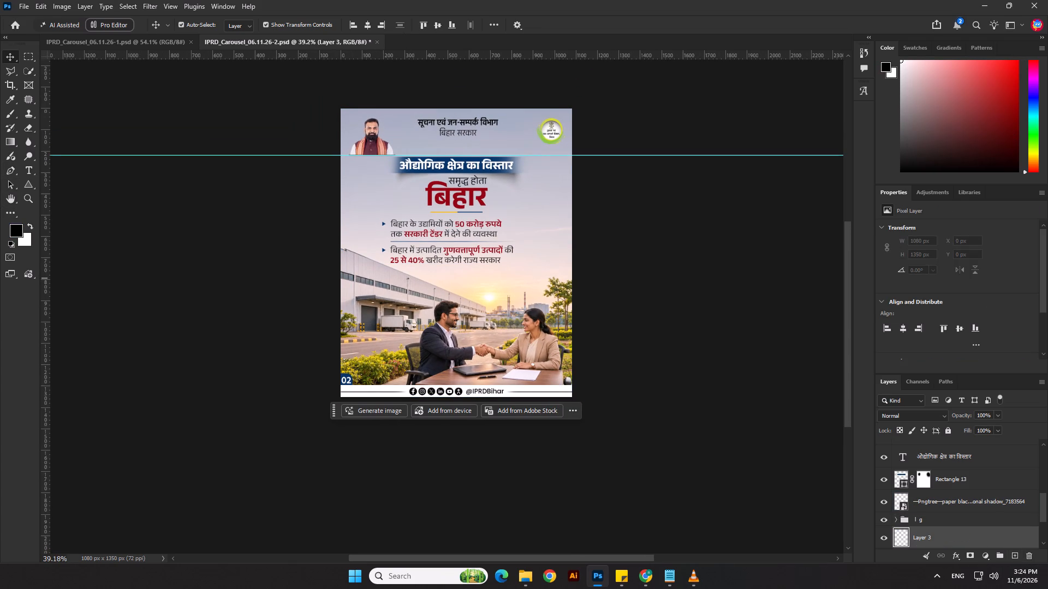
{"action": "key", "text": "x"}
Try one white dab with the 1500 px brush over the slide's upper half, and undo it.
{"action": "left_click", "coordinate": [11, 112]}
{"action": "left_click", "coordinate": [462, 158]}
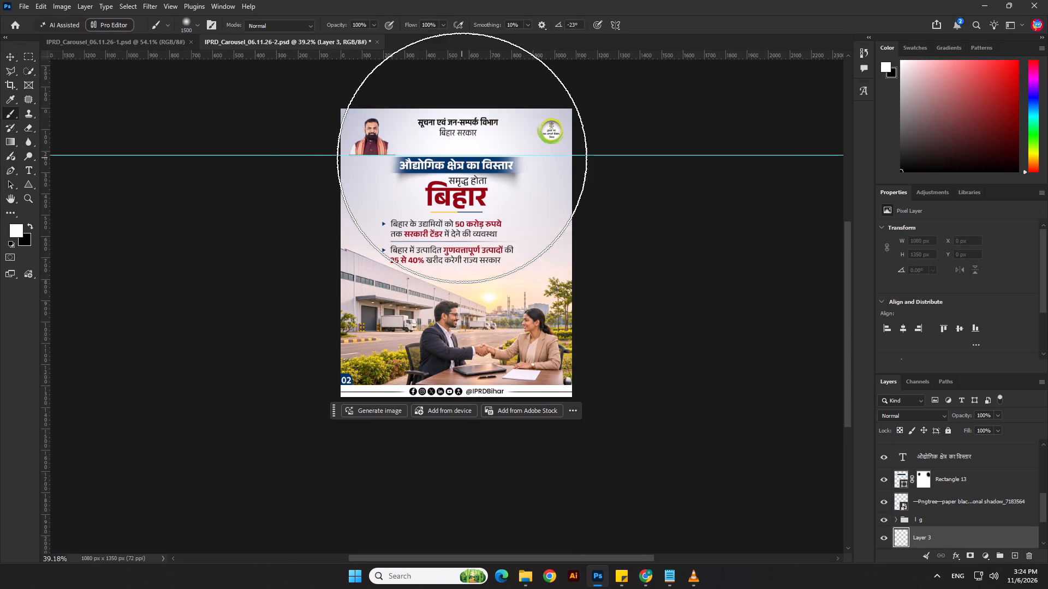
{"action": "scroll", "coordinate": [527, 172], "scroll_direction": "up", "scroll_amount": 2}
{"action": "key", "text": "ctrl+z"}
Reduce the brush to 800 px and dab a soft white glow behind the heading and bullet text.
{"action": "scroll", "coordinate": [448, 254], "scroll_direction": "up", "scroll_amount": 2}
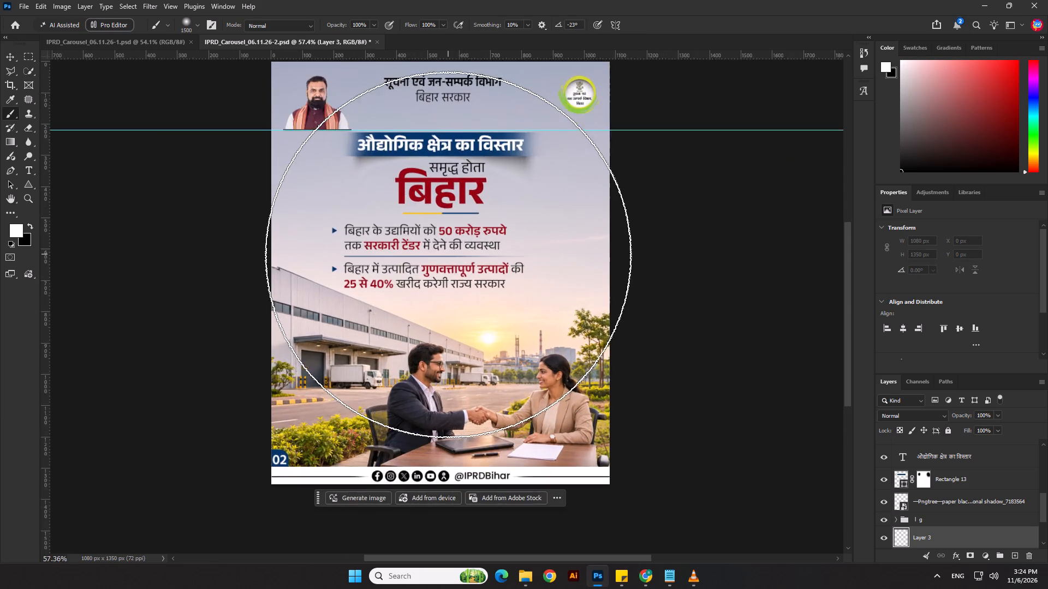
{"action": "scroll", "coordinate": [448, 255], "scroll_direction": "up", "scroll_amount": 3}
{"action": "key", "text": "bracketleft"}
{"action": "type", "text": "[["}
{"action": "key", "text": "bracketleft"}
{"action": "key", "text": "bracketleft"}
{"action": "key", "text": "bracketleft"}
{"action": "key", "text": "bracketleft"}
{"action": "left_click", "coordinate": [414, 250]}
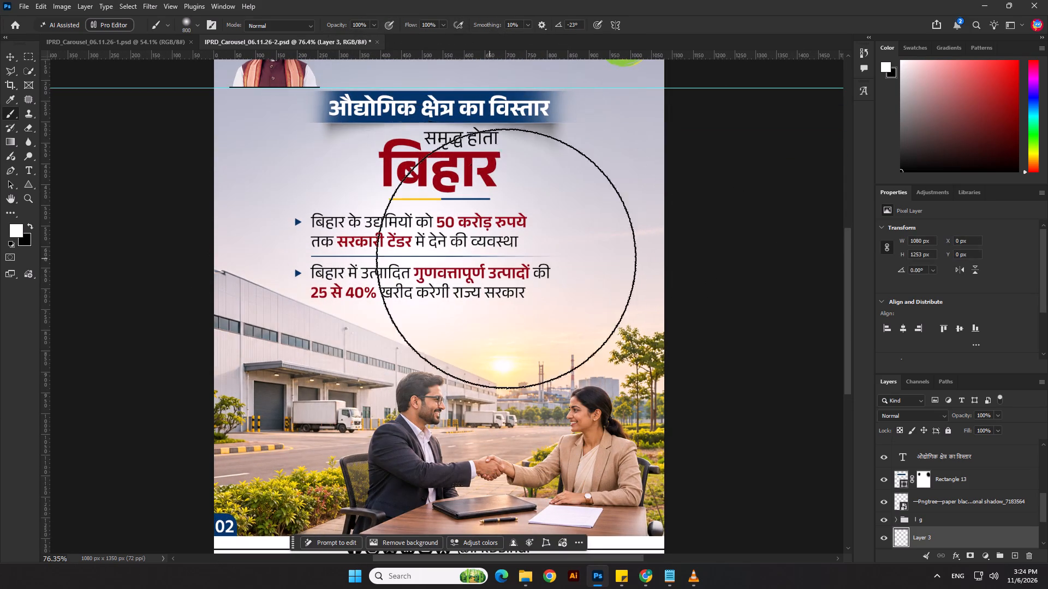
{"action": "scroll", "coordinate": [618, 267], "scroll_direction": "down", "scroll_amount": 5}
{"action": "left_click", "coordinate": [546, 238]}
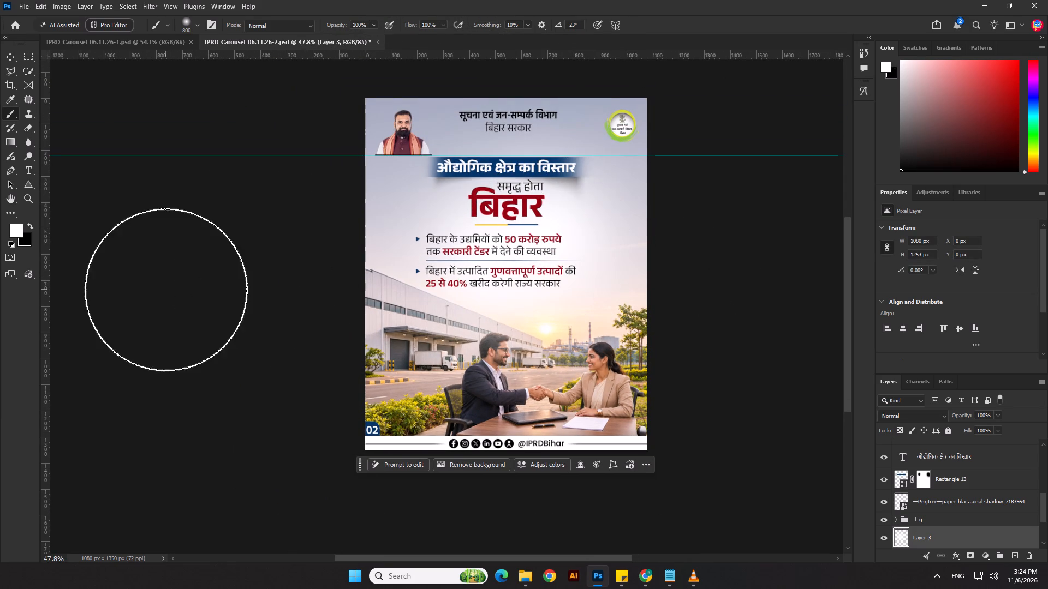
{"action": "left_click", "coordinate": [506, 209]}
{"action": "scroll", "coordinate": [735, 374], "scroll_direction": "down", "scroll_amount": 4}
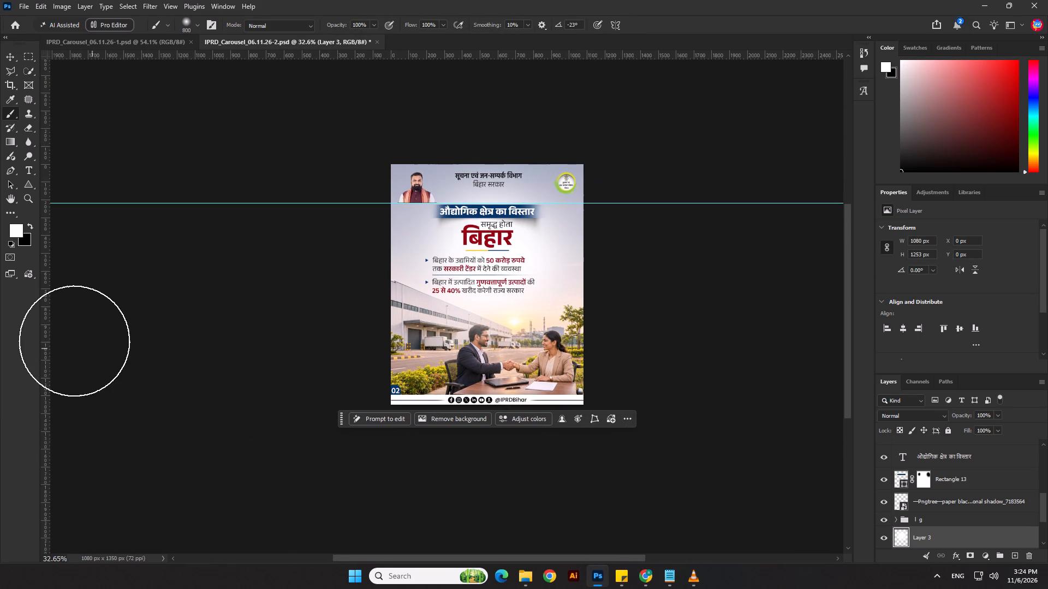
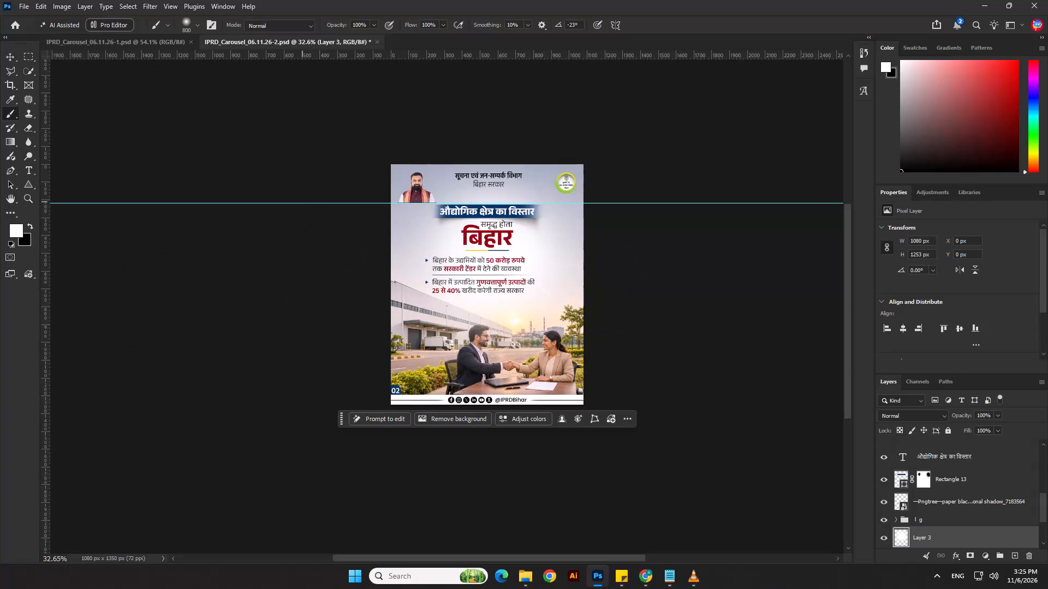
Centre the group holding the two bullet points horizontally on slide 02.
{"action": "left_click", "coordinate": [9, 59]}
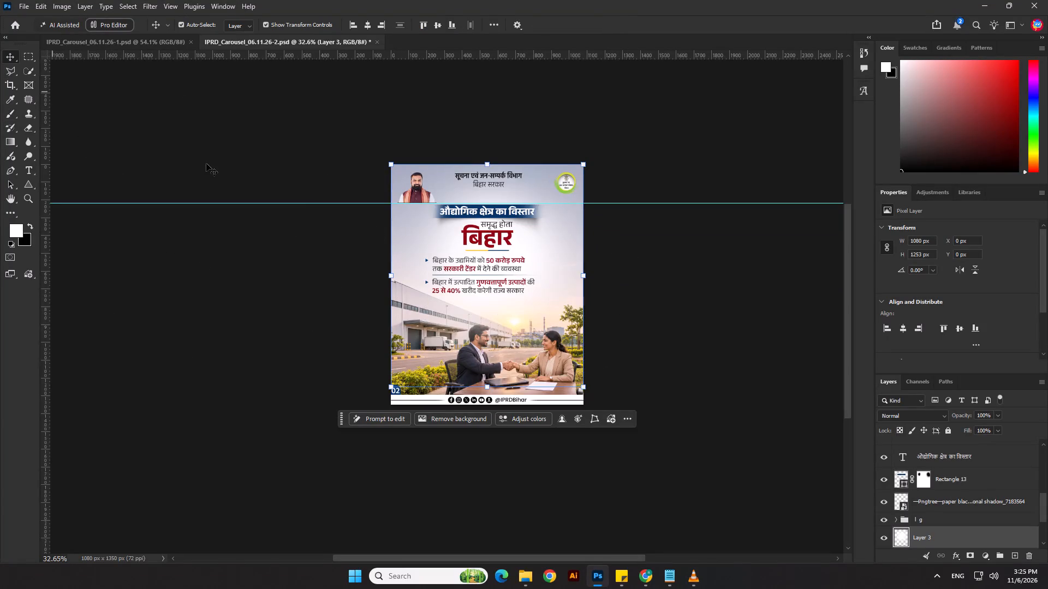
{"action": "scroll", "coordinate": [547, 267], "scroll_direction": "up", "scroll_amount": 5}
{"action": "left_click", "coordinate": [498, 257]}
{"action": "scroll", "coordinate": [936, 475], "scroll_direction": "up", "scroll_amount": 2}
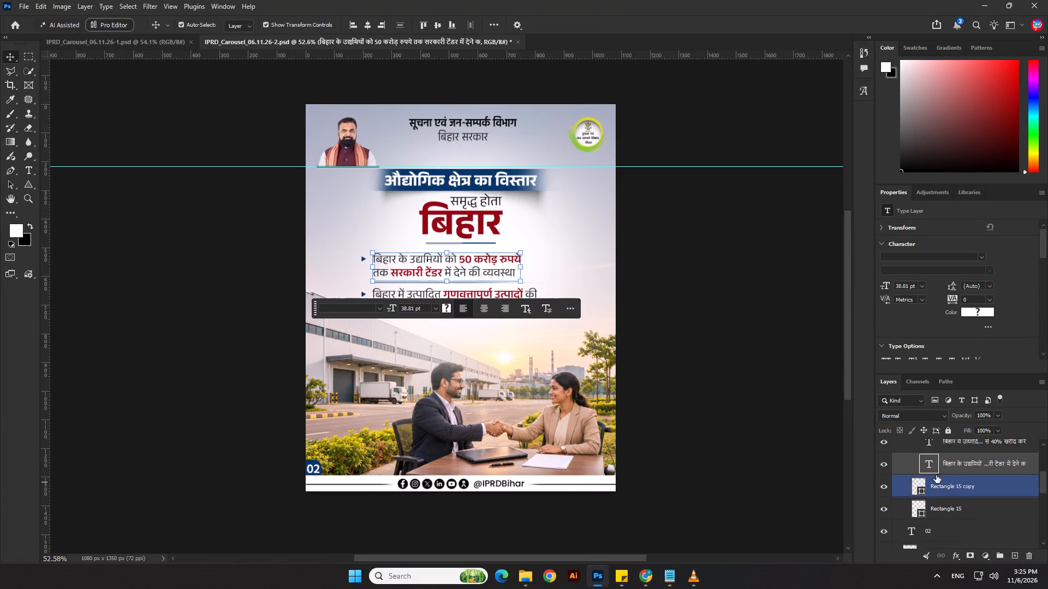
{"action": "scroll", "coordinate": [936, 475], "scroll_direction": "up", "scroll_amount": 9}
{"action": "left_click", "coordinate": [936, 449]}
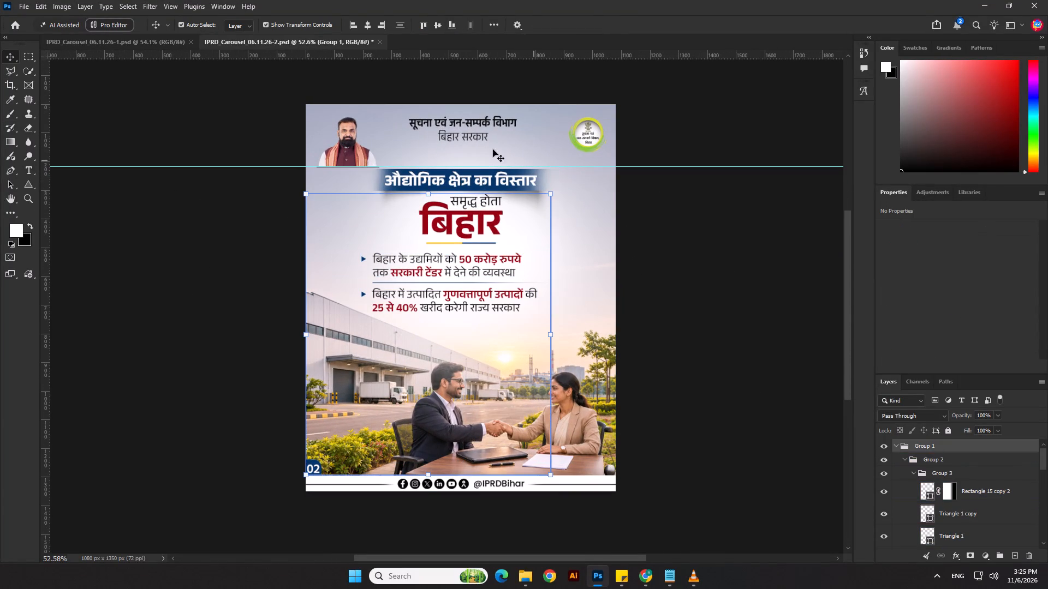
{"action": "left_click", "coordinate": [946, 458]}
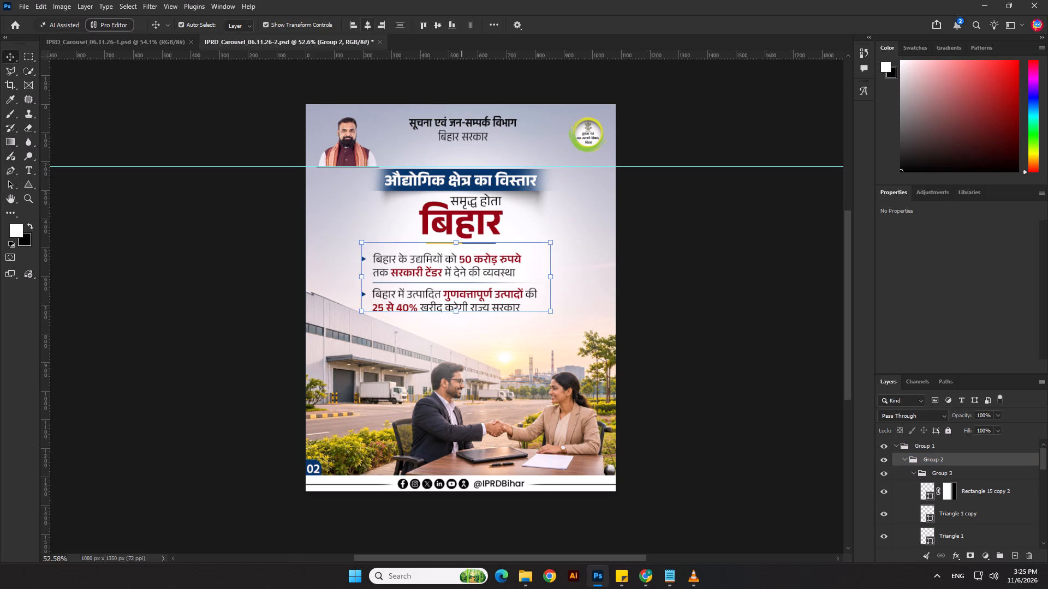
{"action": "left_click", "coordinate": [367, 25]}
{"action": "left_click", "coordinate": [674, 263]}
Group the yellow and blue underline bars below बिहार on slide 02 and centre the group horizontally.
{"action": "scroll", "coordinate": [498, 261], "scroll_direction": "up", "scroll_amount": 3}
{"action": "left_click", "coordinate": [485, 239]}
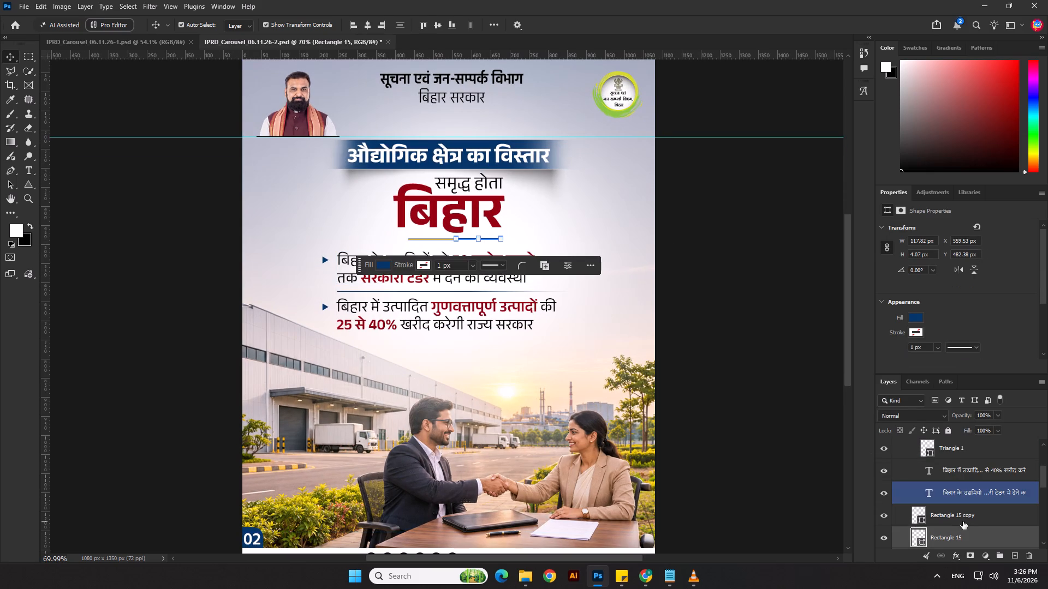
{"action": "left_click", "coordinate": [963, 521], "text": "ctrl"}
{"action": "scroll", "coordinate": [963, 521], "scroll_direction": "up", "scroll_amount": 5}
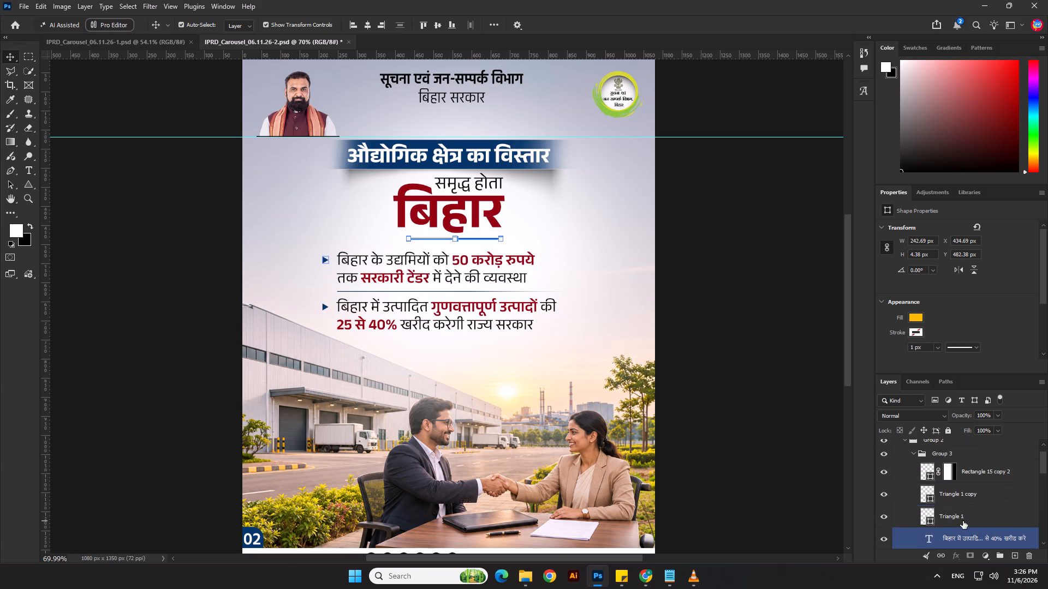
{"action": "scroll", "coordinate": [956, 534], "scroll_direction": "down", "scroll_amount": 8}
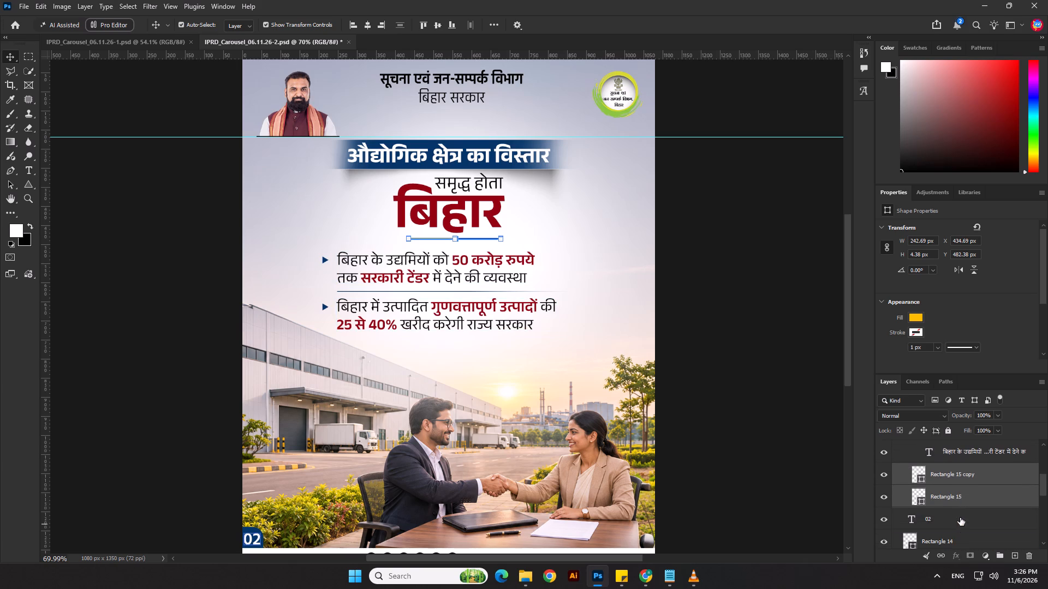
{"action": "key", "text": "ctrl+g"}
{"action": "left_click", "coordinate": [371, 25]}
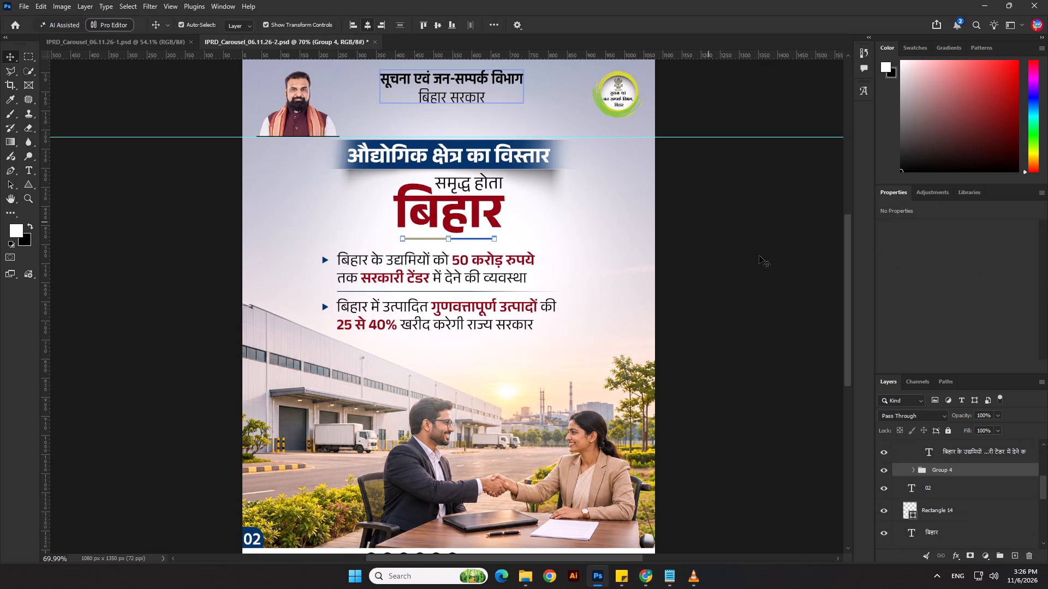
{"action": "left_click", "coordinate": [744, 284]}
Erase the white glow on Layer 3 over the lower handshake scene, enlarging the eraser to 600 px.
{"action": "scroll", "coordinate": [562, 315], "scroll_direction": "down", "scroll_amount": 7, "text": "ctrl"}
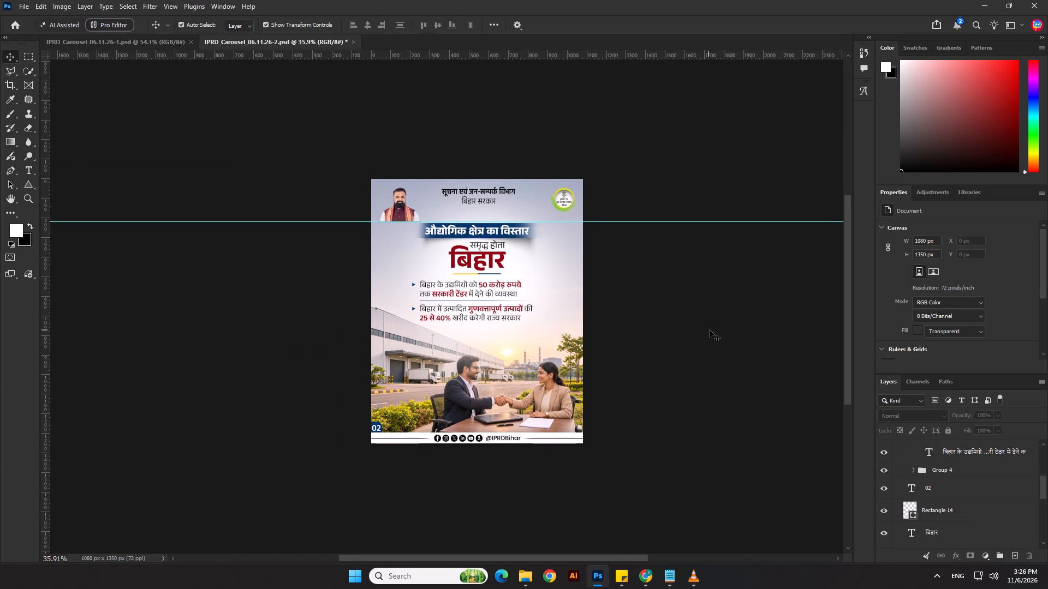
{"action": "scroll", "coordinate": [606, 330], "scroll_direction": "up", "scroll_amount": 3}
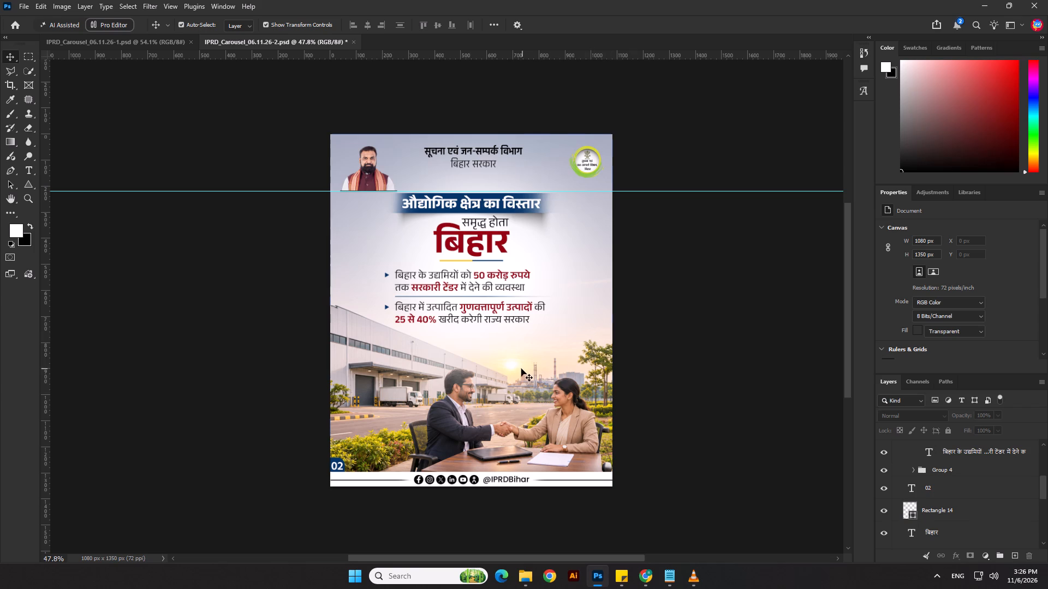
{"action": "left_click", "coordinate": [511, 347]}
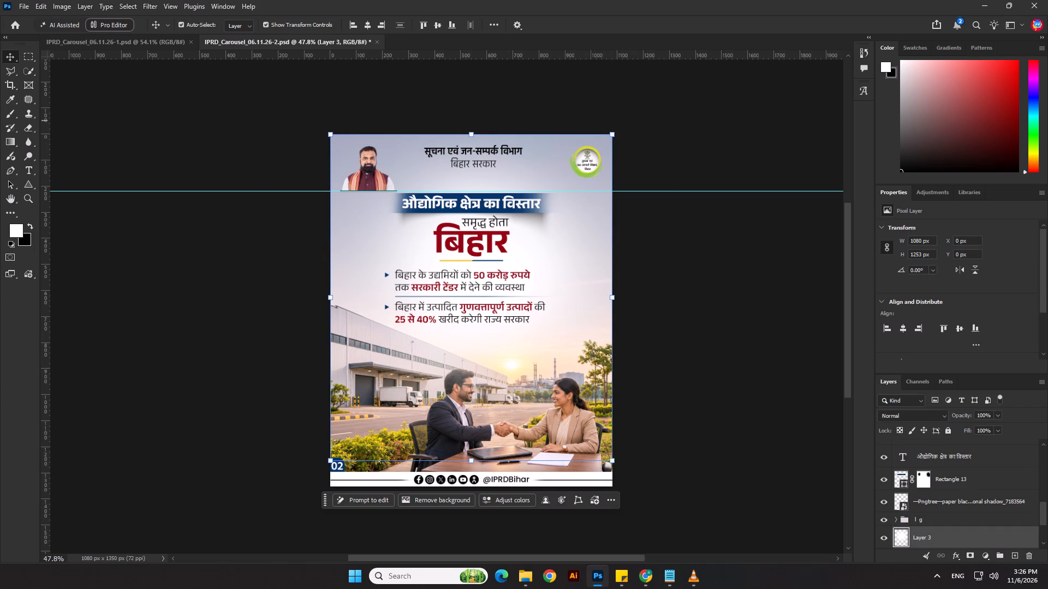
{"action": "left_click", "coordinate": [26, 130]}
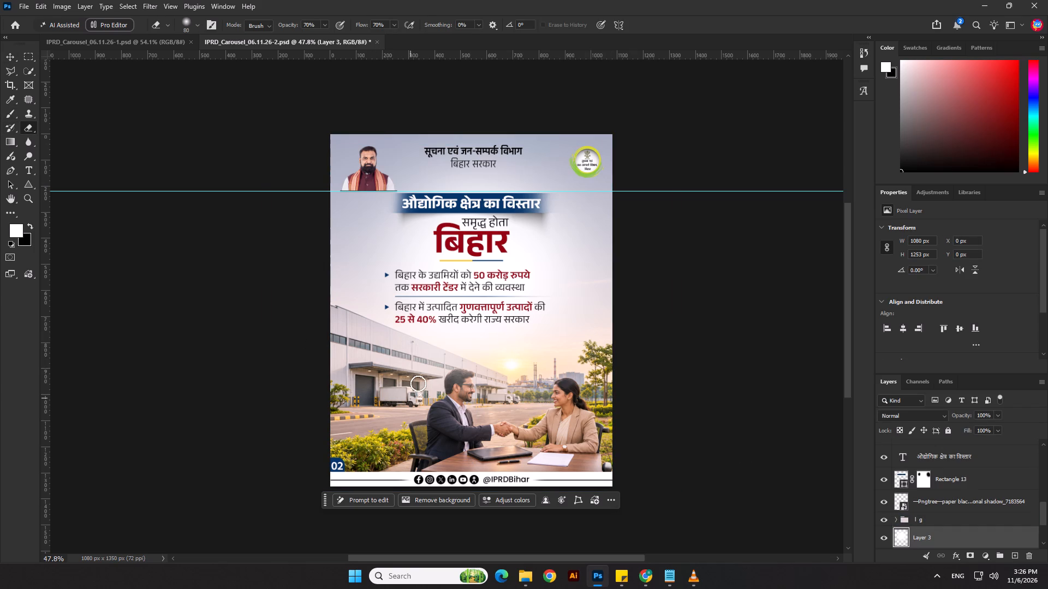
{"action": "left_click_drag", "start_coordinate": [458, 395], "coordinate": [837, 394]}
{"action": "key", "text": "bracketright"}
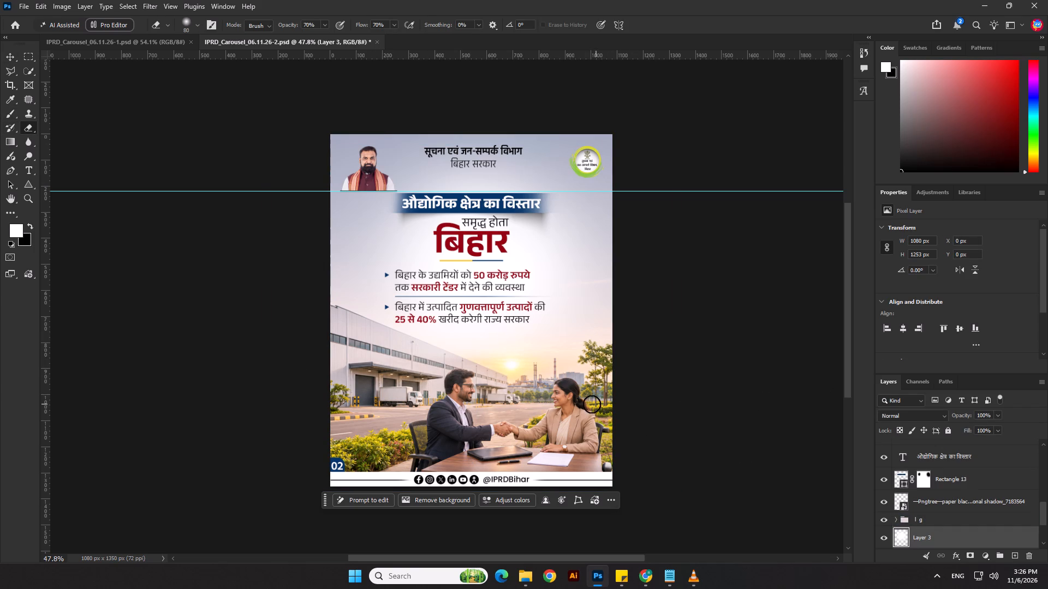
{"action": "key", "text": "bracketright"}
{"action": "key", "text": "bracketright"}
{"action": "key", "text": "bracketright"}
{"action": "key", "text": "bracketright"}
{"action": "key", "text": "bracketright"}
{"action": "key", "text": "bracketright"}
{"action": "key", "text": "bracketright"}
{"action": "key", "text": "bracketright"}
{"action": "key", "text": "bracketright"}
{"action": "key", "text": "bracketright"}
{"action": "left_click_drag", "start_coordinate": [630, 473], "coordinate": [601, 467]}
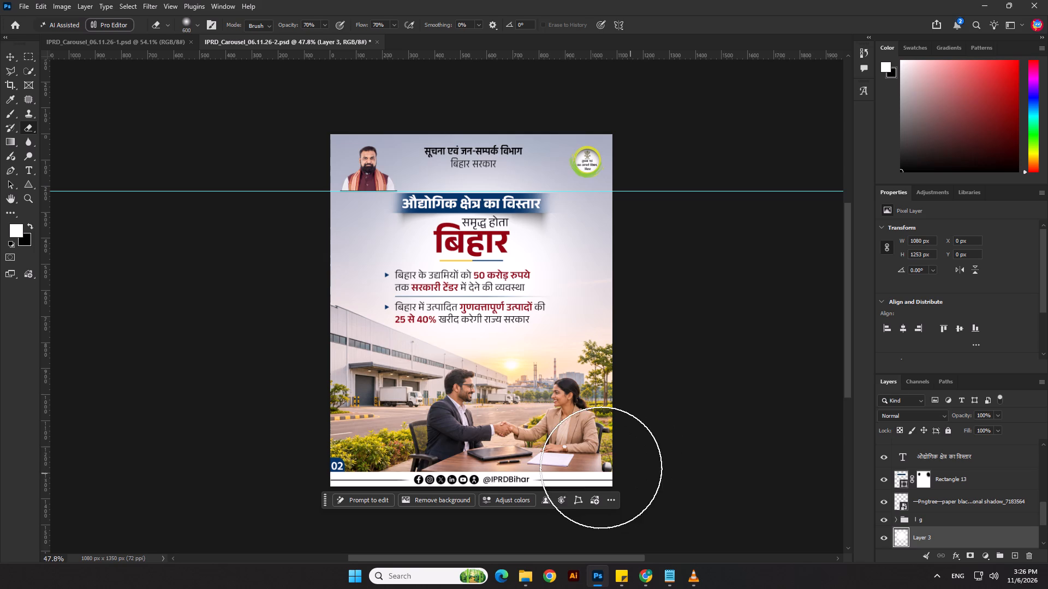
{"action": "left_click_drag", "start_coordinate": [601, 467], "coordinate": [413, 396]}
Reduce the eraser to about 300 px or less and erase the glow over the warehouse and the handshaking pair.
{"action": "key", "text": "bracketleft"}
{"action": "key", "text": "bracketleft"}
{"action": "key", "text": "bracketleft"}
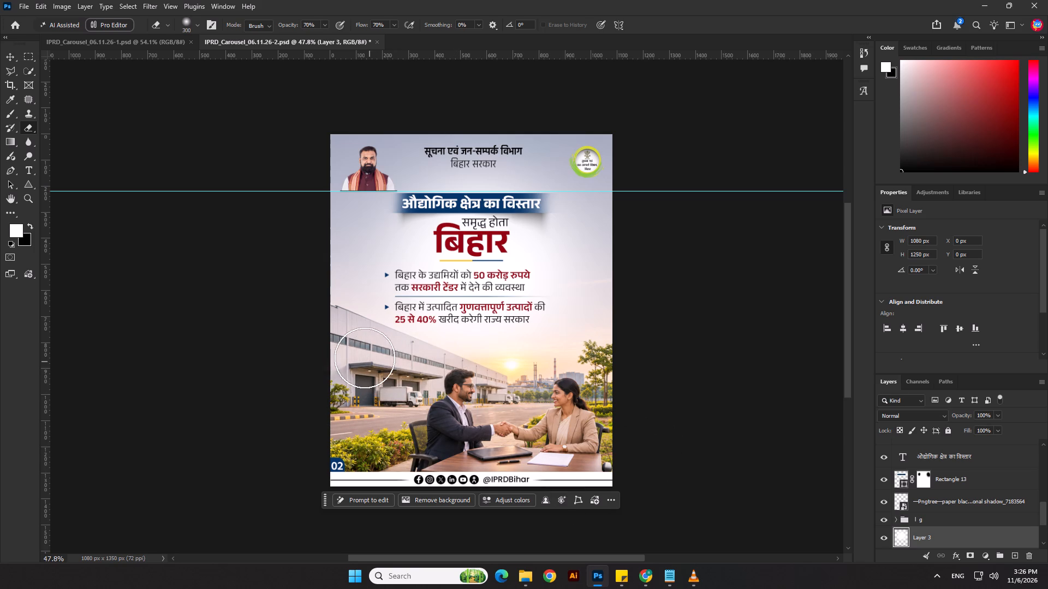
{"action": "key", "text": "bracketleft"}
{"action": "left_click_drag", "start_coordinate": [332, 336], "coordinate": [493, 424]}
{"action": "left_click_drag", "start_coordinate": [357, 342], "coordinate": [658, 484]}
{"action": "key", "text": "bracketright"}
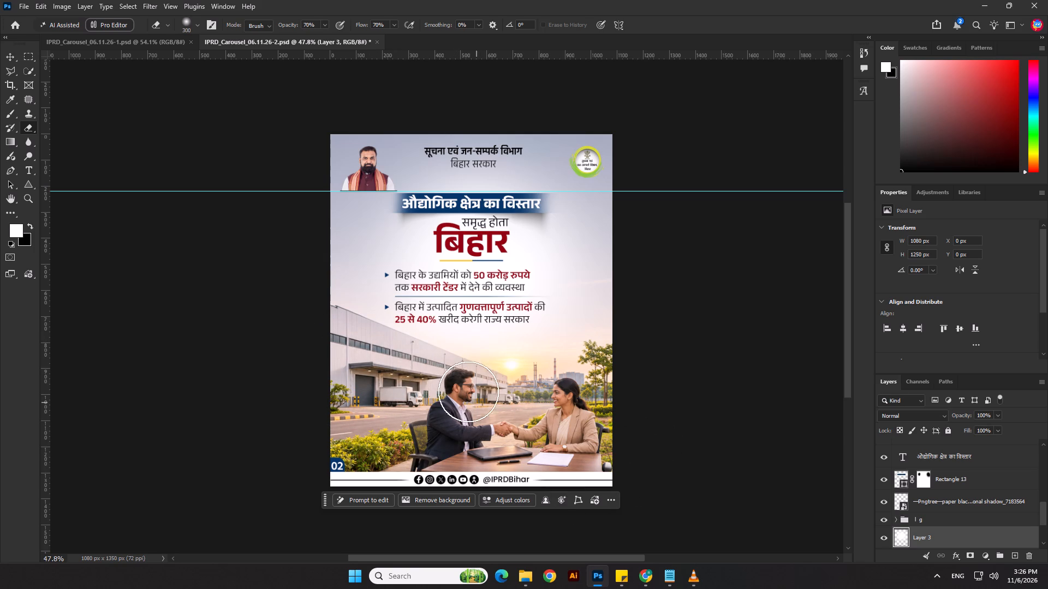
{"action": "left_click_drag", "start_coordinate": [463, 387], "coordinate": [731, 385]}
Enlarge the eraser to 600 px and clear the remaining glow over the trees, table and lower edge of the picture.
{"action": "key", "text": "bracketright"}
{"action": "key", "text": "bracketright"}
{"action": "key", "text": "bracketright"}
{"action": "left_click_drag", "start_coordinate": [616, 405], "coordinate": [612, 400]}
{"action": "left_click_drag", "start_coordinate": [610, 389], "coordinate": [611, 383]}
{"action": "left_click", "coordinate": [614, 368]}
{"action": "left_click_drag", "start_coordinate": [609, 400], "coordinate": [595, 423]}
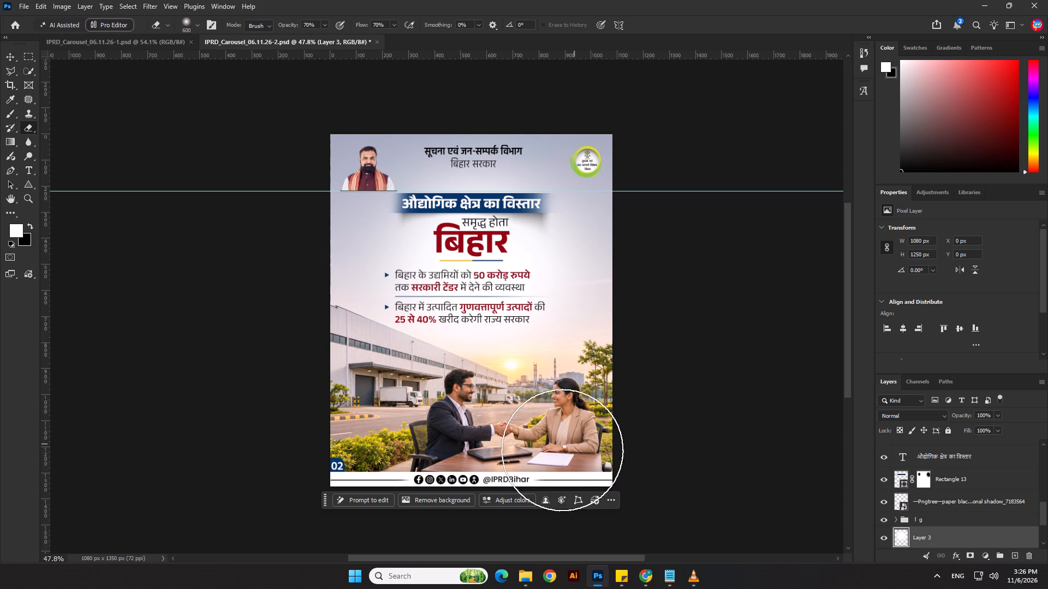
{"action": "left_click_drag", "start_coordinate": [545, 452], "coordinate": [502, 452]}
{"action": "double_click", "coordinate": [423, 444]}
{"action": "left_click_drag", "start_coordinate": [531, 476], "coordinate": [667, 479]}
{"action": "double_click", "coordinate": [667, 479]}
{"action": "left_click_drag", "start_coordinate": [576, 465], "coordinate": [165, 386]}
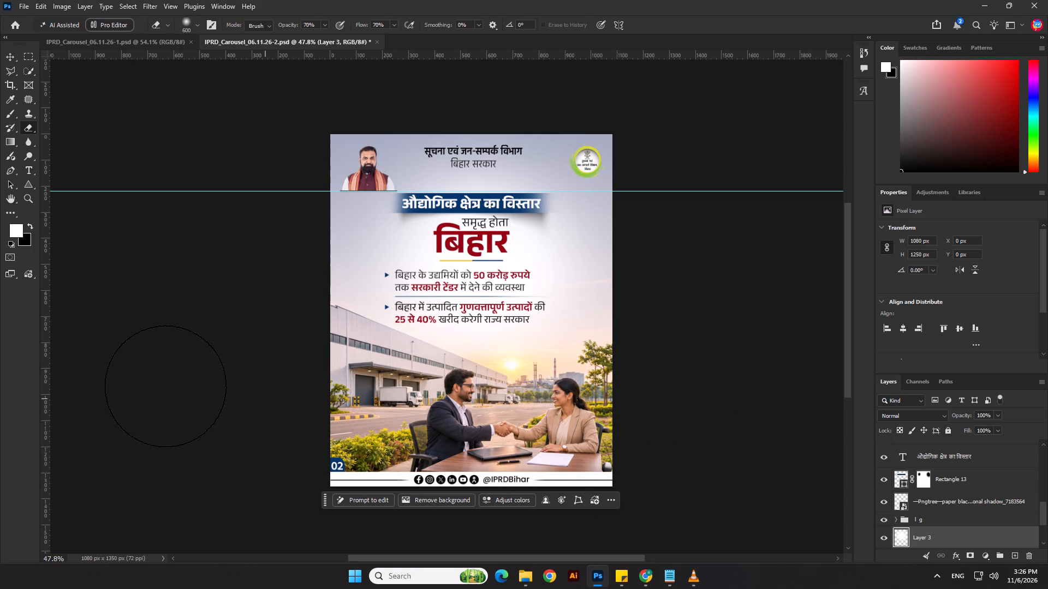
{"action": "left_click_drag", "start_coordinate": [165, 386], "coordinate": [137, 382]}
{"action": "left_click", "coordinate": [6, 59]}
{"action": "left_click", "coordinate": [165, 261]}
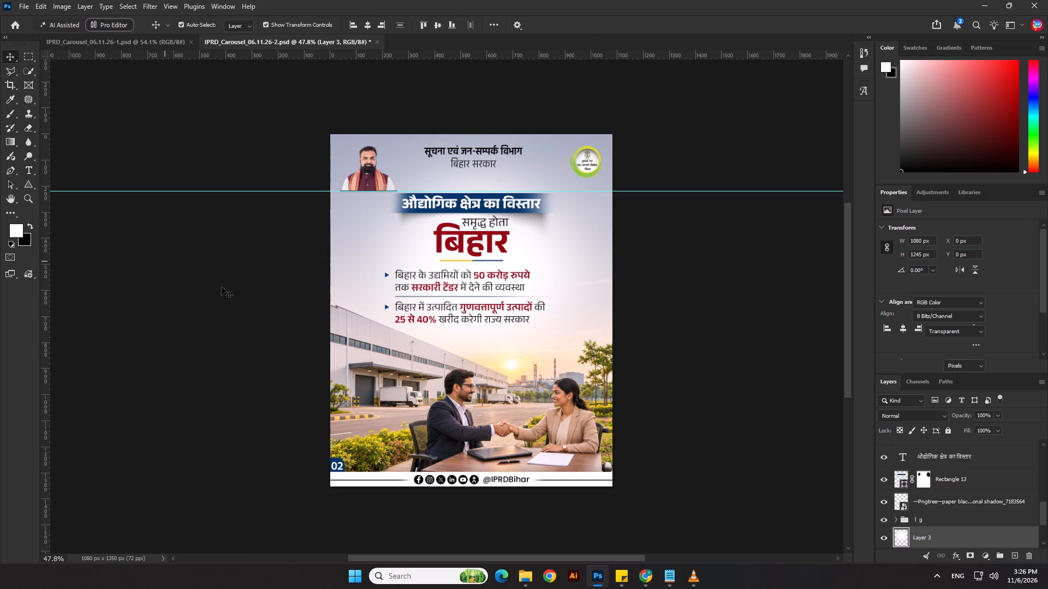
Switch slide 02's Generative Fill background to its second variation.
{"action": "scroll", "coordinate": [279, 318], "scroll_direction": "up", "scroll_amount": 8}
{"action": "left_click", "coordinate": [291, 326]}
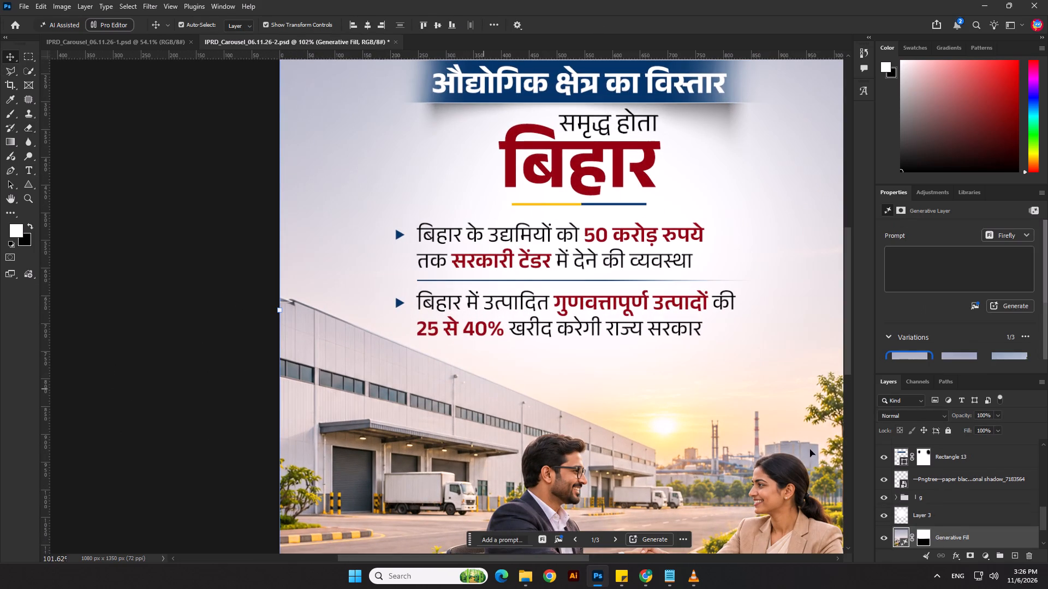
{"action": "scroll", "coordinate": [989, 521], "scroll_direction": "down", "scroll_amount": 2}
{"action": "left_click", "coordinate": [955, 353]}
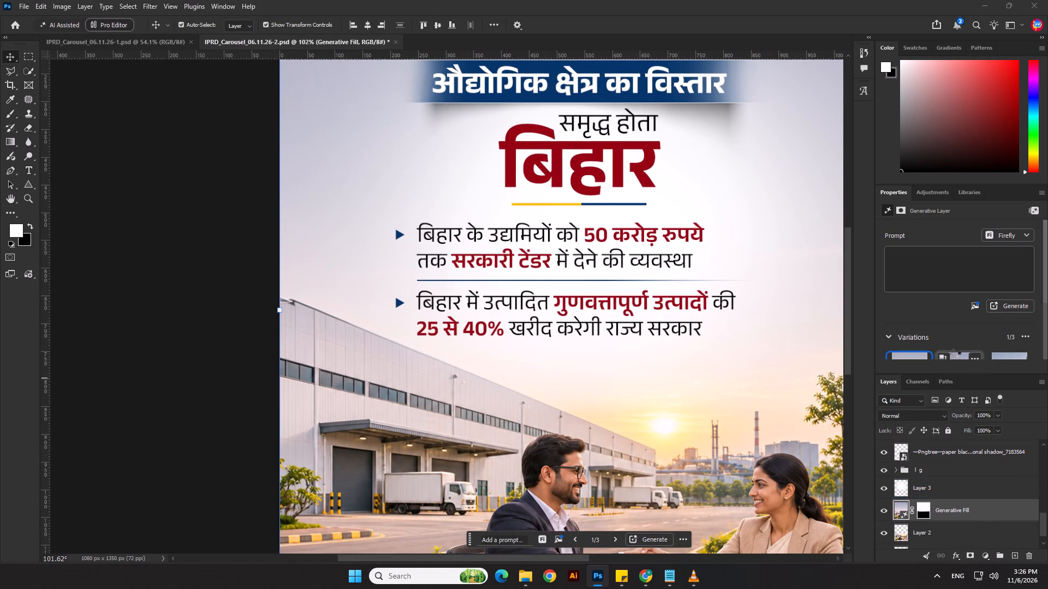
{"action": "scroll", "coordinate": [522, 392], "scroll_direction": "down", "scroll_amount": 9}
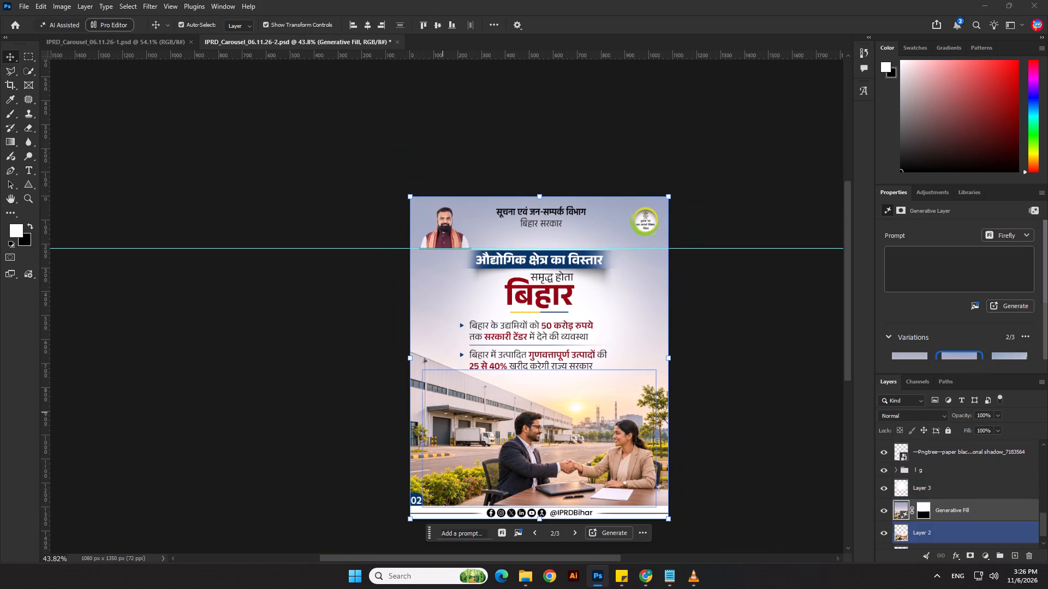
{"action": "left_click", "coordinate": [734, 436]}
{"action": "scroll", "coordinate": [727, 368], "scroll_direction": "up", "scroll_amount": 2}
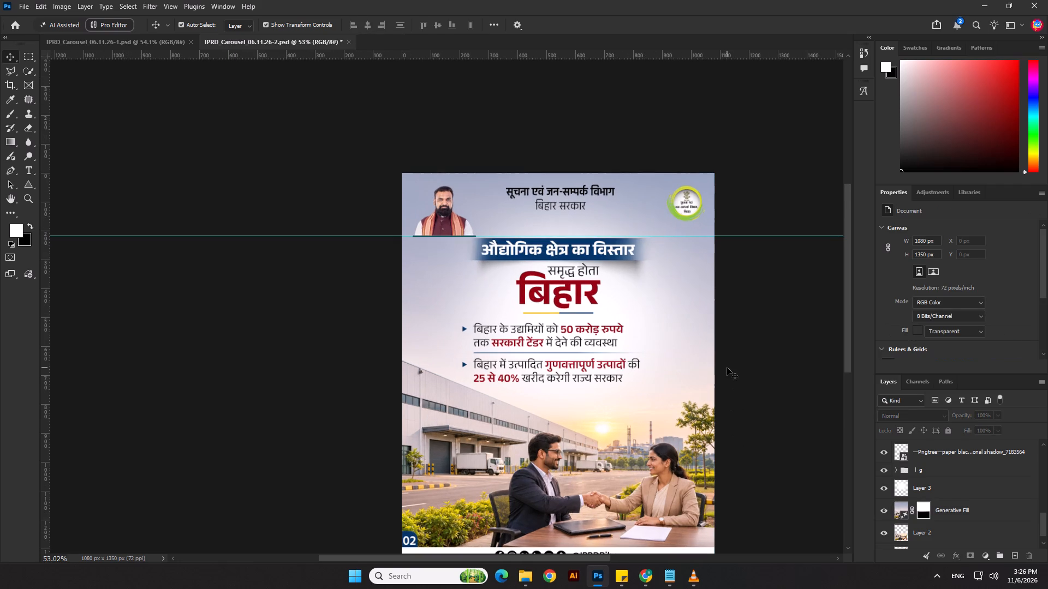
Compare both slides and centre slide 01's bullet text group horizontally on the canvas.
{"action": "left_click", "coordinate": [170, 43]}
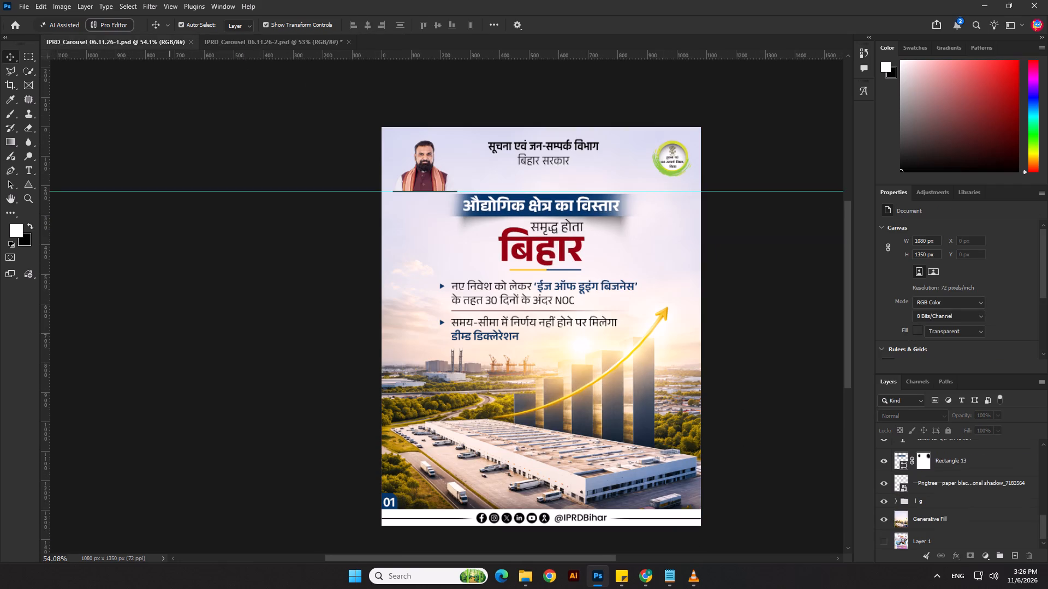
{"action": "left_click", "coordinate": [246, 44]}
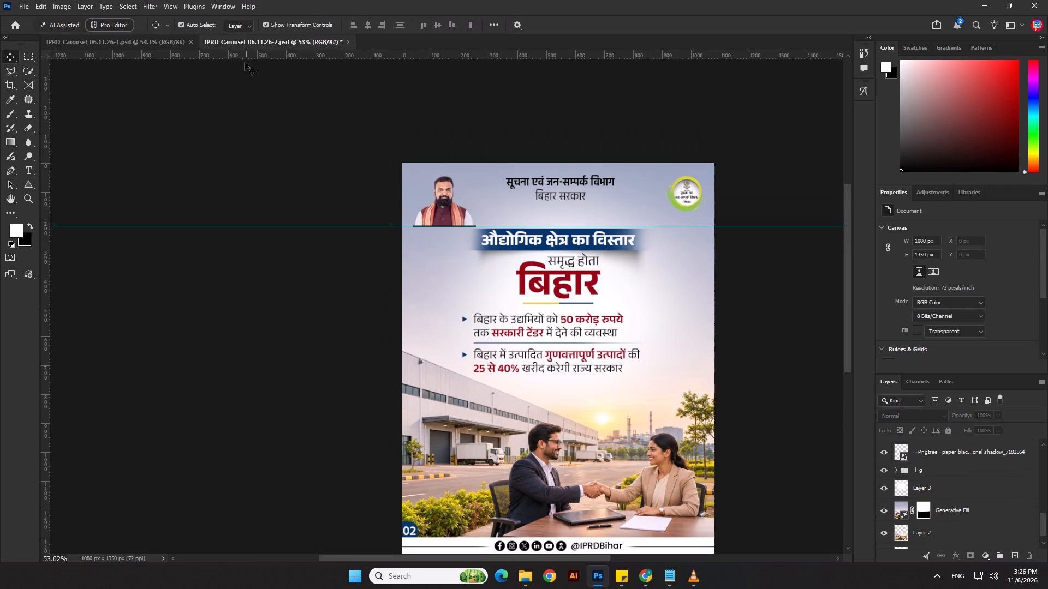
{"action": "left_click", "coordinate": [135, 44]}
{"action": "left_click", "coordinate": [579, 290]}
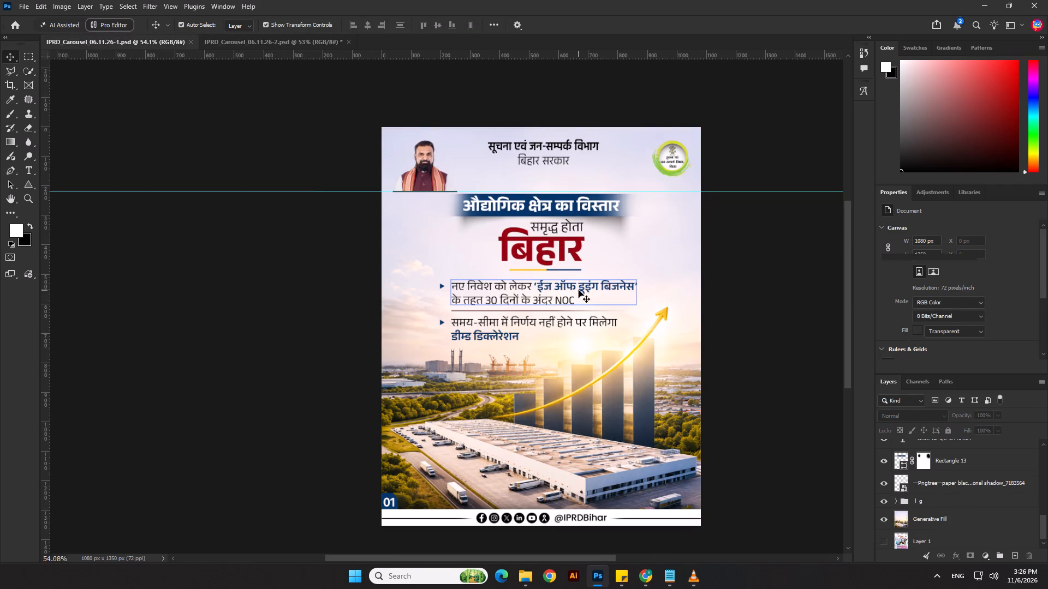
{"action": "scroll", "coordinate": [976, 470], "scroll_direction": "up", "scroll_amount": 11}
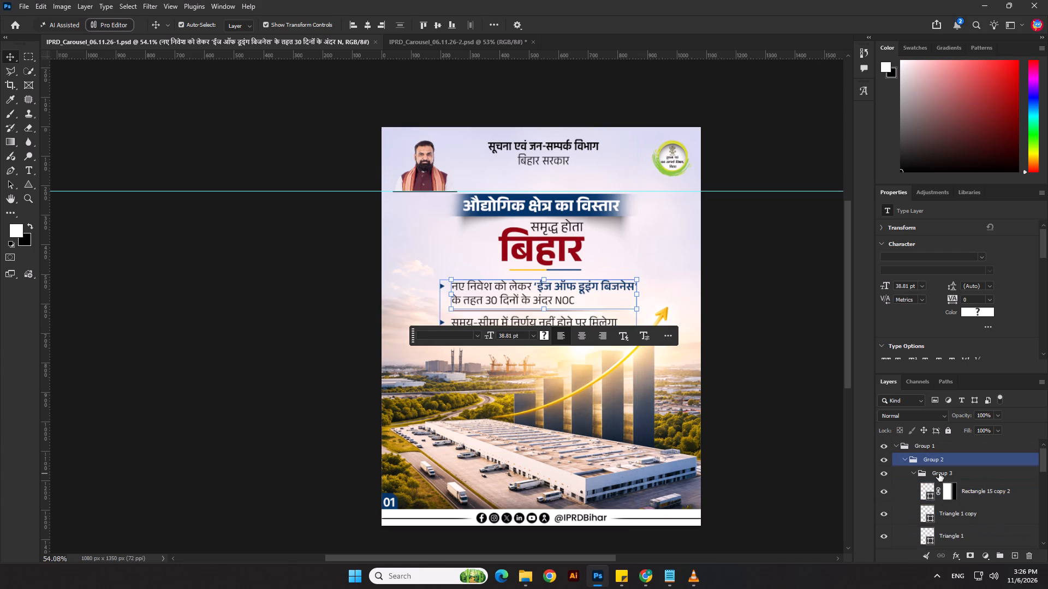
{"action": "left_click", "coordinate": [939, 473]}
{"action": "left_click", "coordinate": [365, 20]}
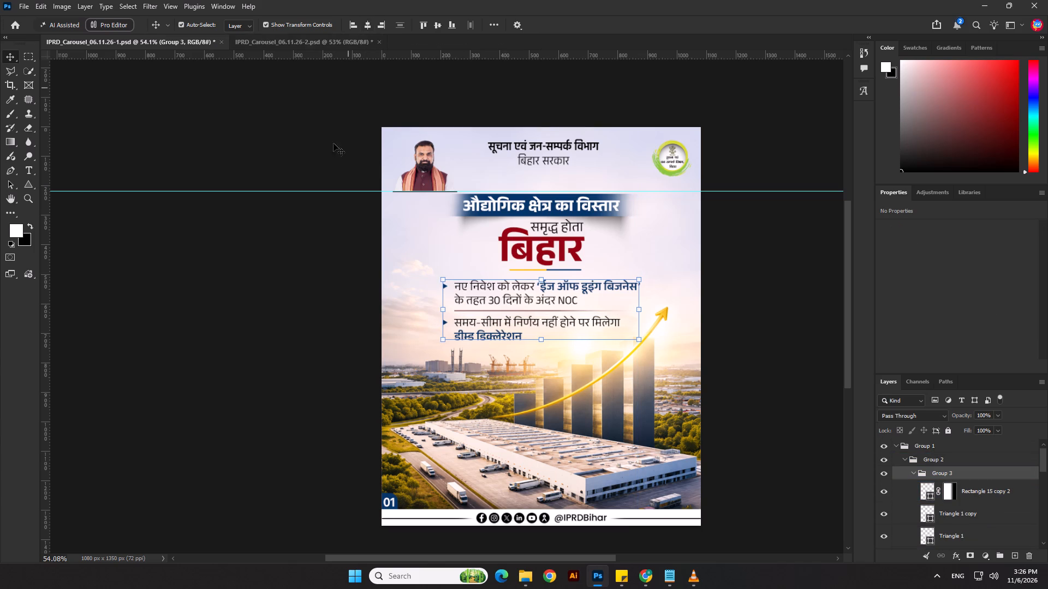
{"action": "left_click", "coordinate": [942, 462]}
{"action": "left_click", "coordinate": [770, 341]}
Group the yellow and blue underline bars below बिहार on slide 01 and centre the group horizontally.
{"action": "scroll", "coordinate": [570, 275], "scroll_direction": "up", "scroll_amount": 3}
{"action": "left_click", "coordinate": [565, 268]}
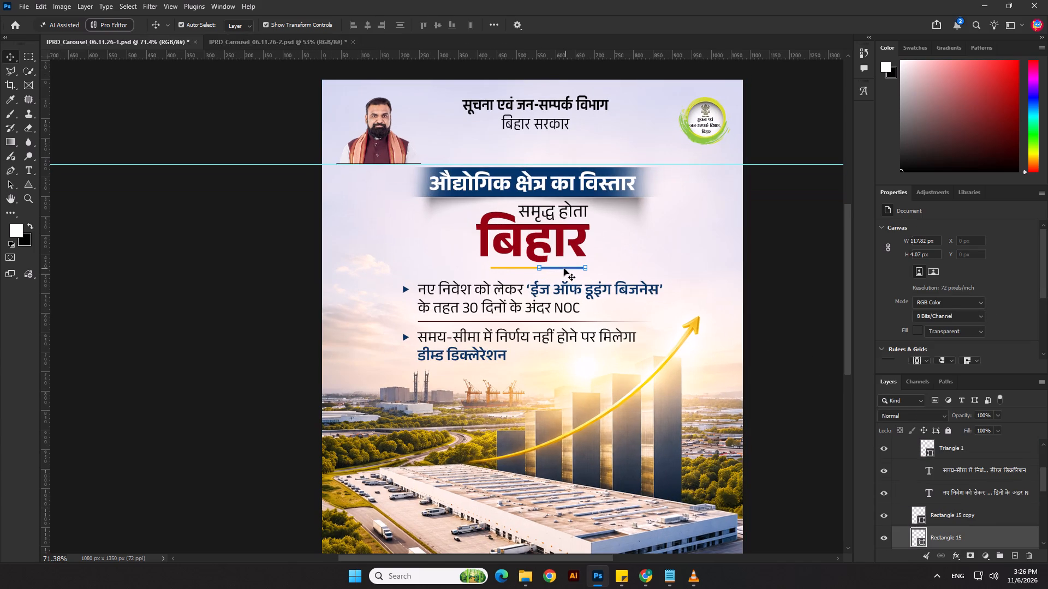
{"action": "left_click", "coordinate": [506, 268], "text": "shift"}
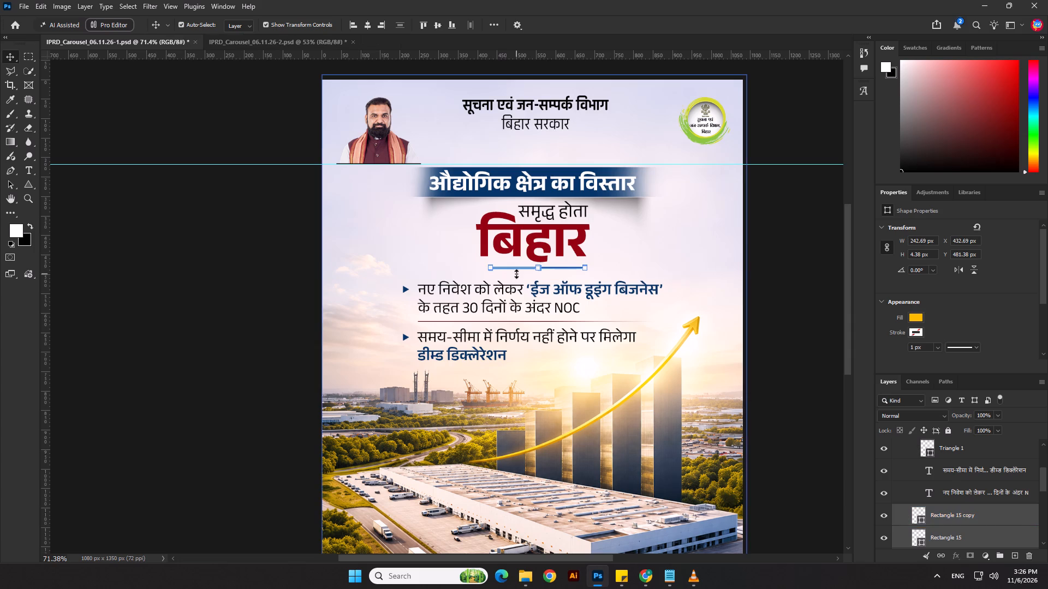
{"action": "key", "text": "ctrl+g"}
{"action": "left_click", "coordinate": [368, 27]}
{"action": "left_click", "coordinate": [219, 341]}
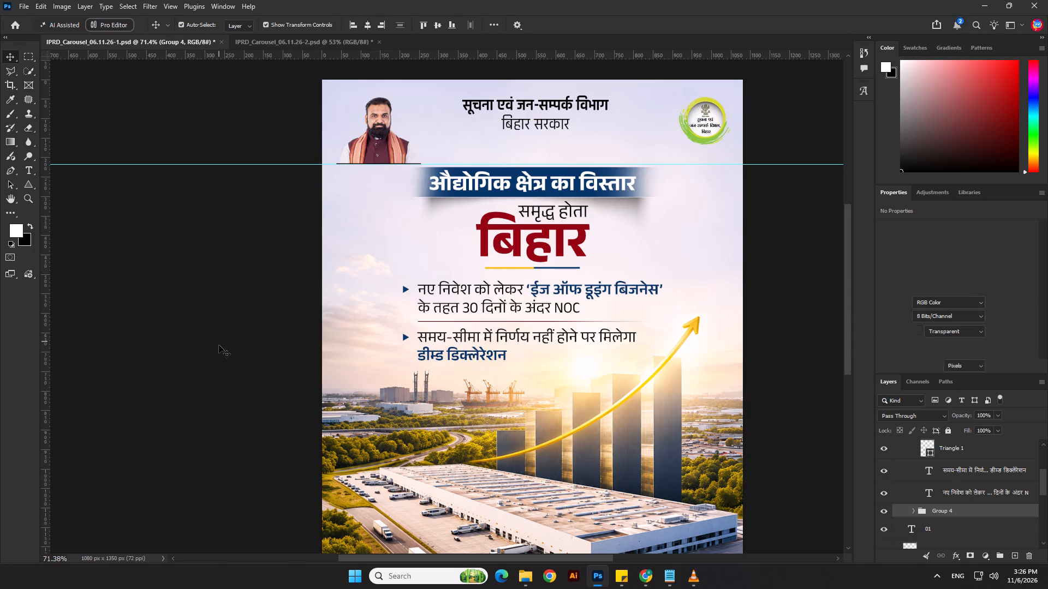
Save the slide 01 document.
{"action": "key", "text": "ctrl+s"}
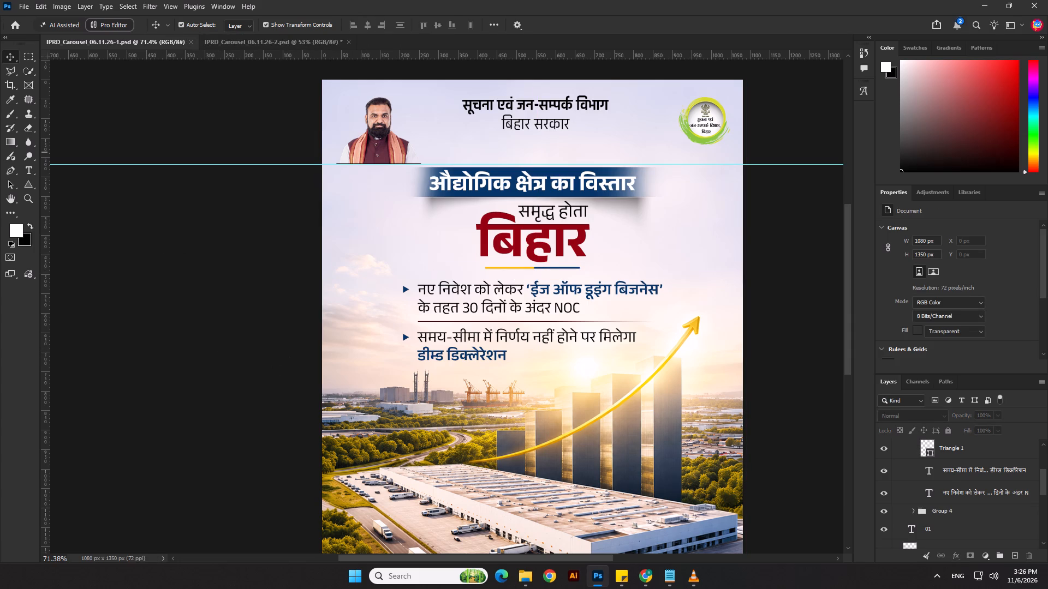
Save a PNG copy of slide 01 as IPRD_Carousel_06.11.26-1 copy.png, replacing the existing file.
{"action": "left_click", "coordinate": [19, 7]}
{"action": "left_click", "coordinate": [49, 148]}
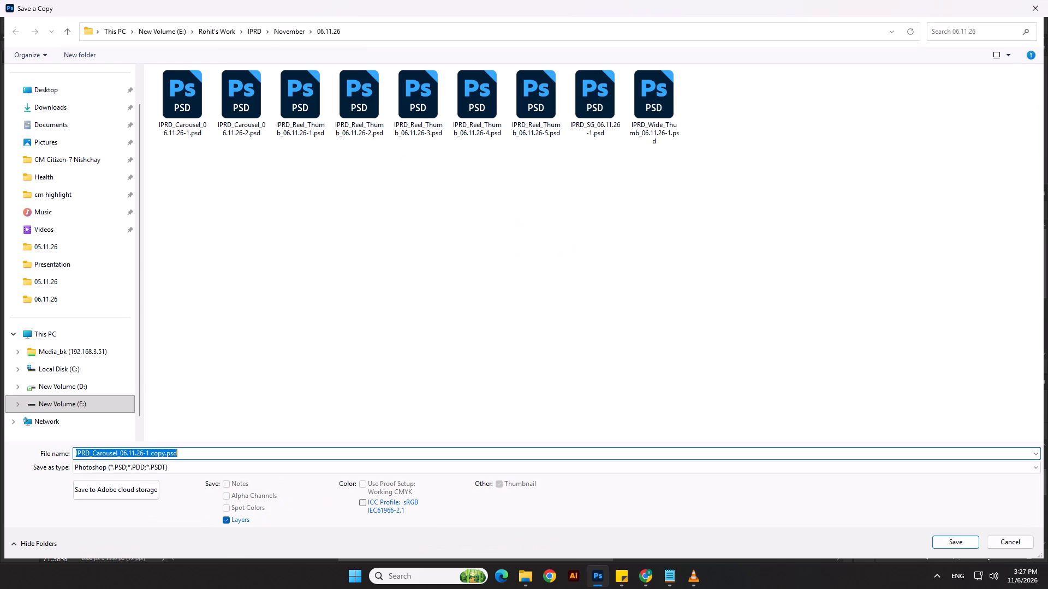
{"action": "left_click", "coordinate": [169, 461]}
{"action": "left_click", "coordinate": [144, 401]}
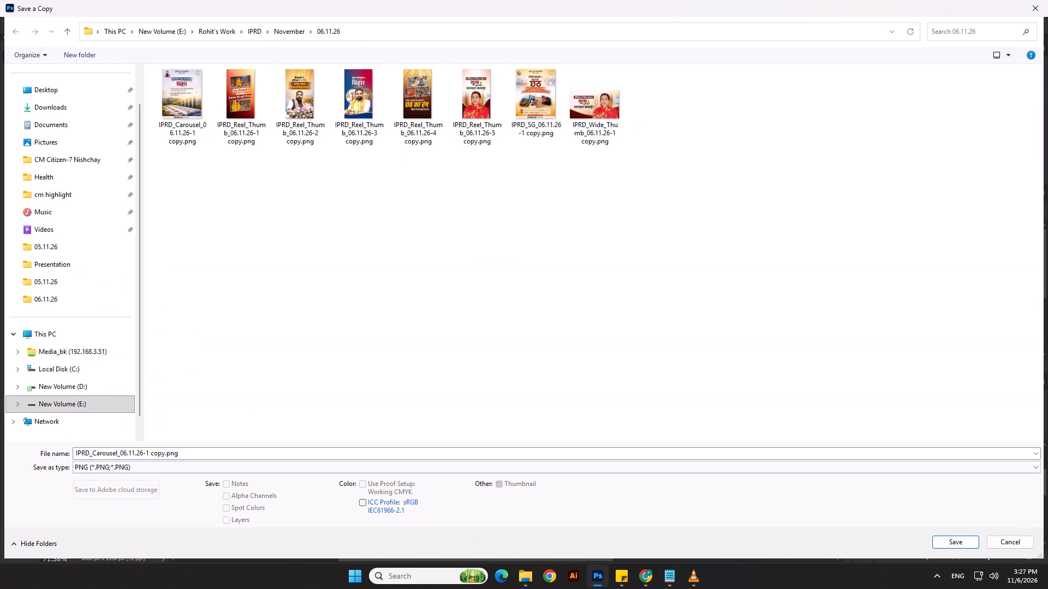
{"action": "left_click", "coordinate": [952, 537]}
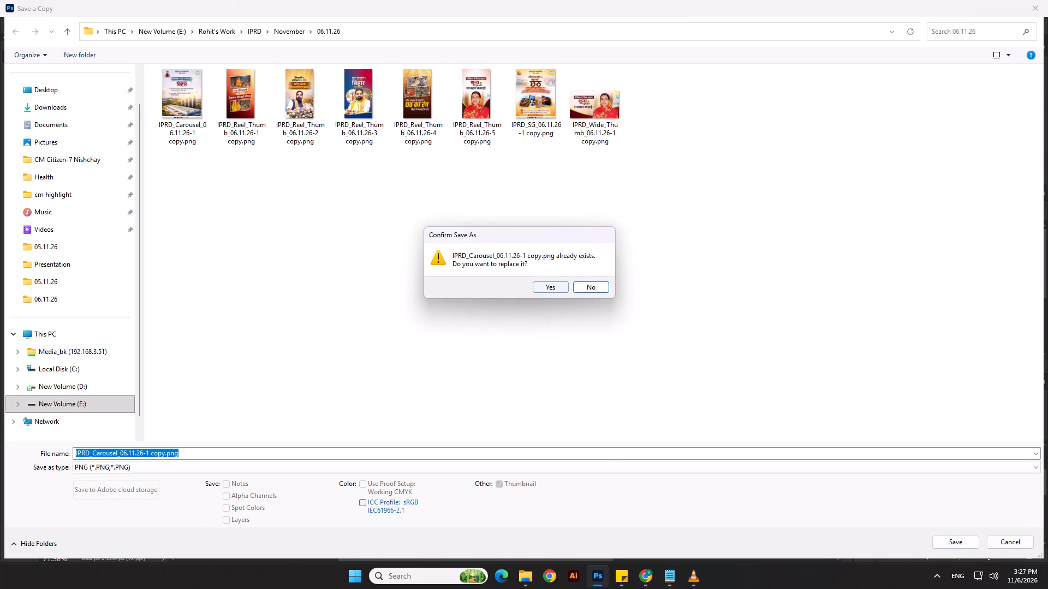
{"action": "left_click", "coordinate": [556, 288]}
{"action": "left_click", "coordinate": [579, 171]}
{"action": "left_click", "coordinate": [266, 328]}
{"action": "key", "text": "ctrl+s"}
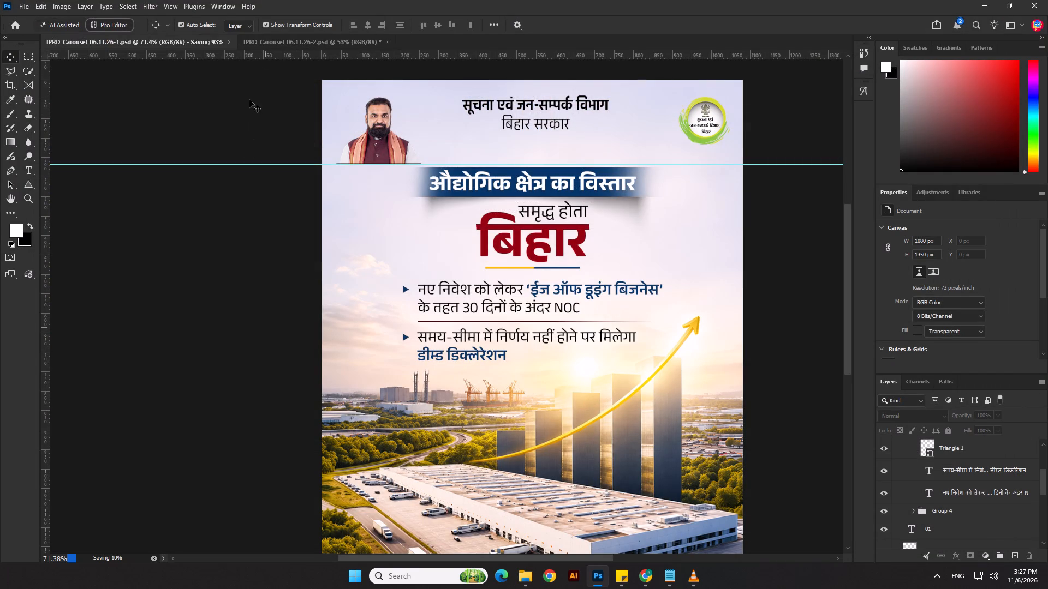
Switch to the slide 02 document and save it.
{"action": "left_click", "coordinate": [271, 40]}
{"action": "scroll", "coordinate": [381, 311], "scroll_direction": "down", "scroll_amount": 3}
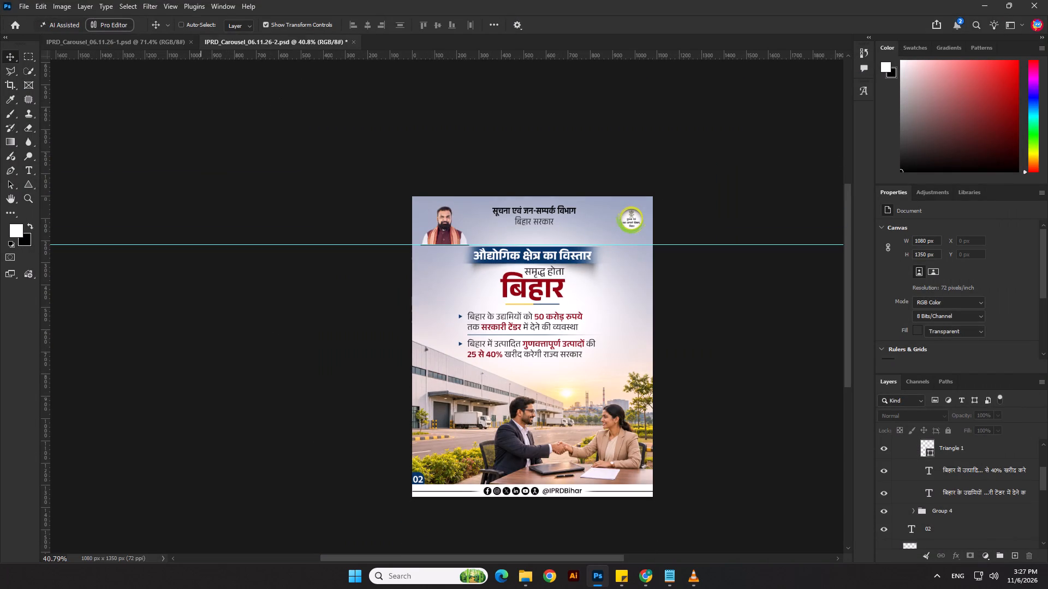
{"action": "key", "text": "ctrl+s"}
{"action": "scroll", "coordinate": [209, 103], "scroll_direction": "up", "scroll_amount": 2}
Return to slide 01, centre the bullet text group (Group 3) horizontally on the canvas and save the document.
{"action": "left_click", "coordinate": [162, 41]}
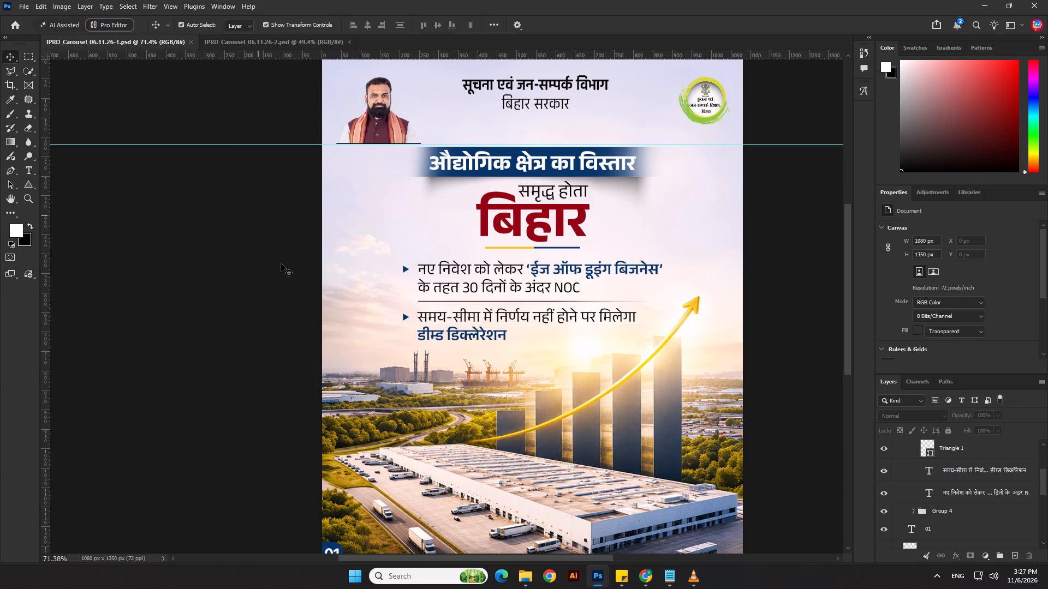
{"action": "scroll", "coordinate": [311, 304], "scroll_direction": "down", "scroll_amount": 4}
{"action": "key", "text": "ctrl+s"}
{"action": "left_click", "coordinate": [497, 288]}
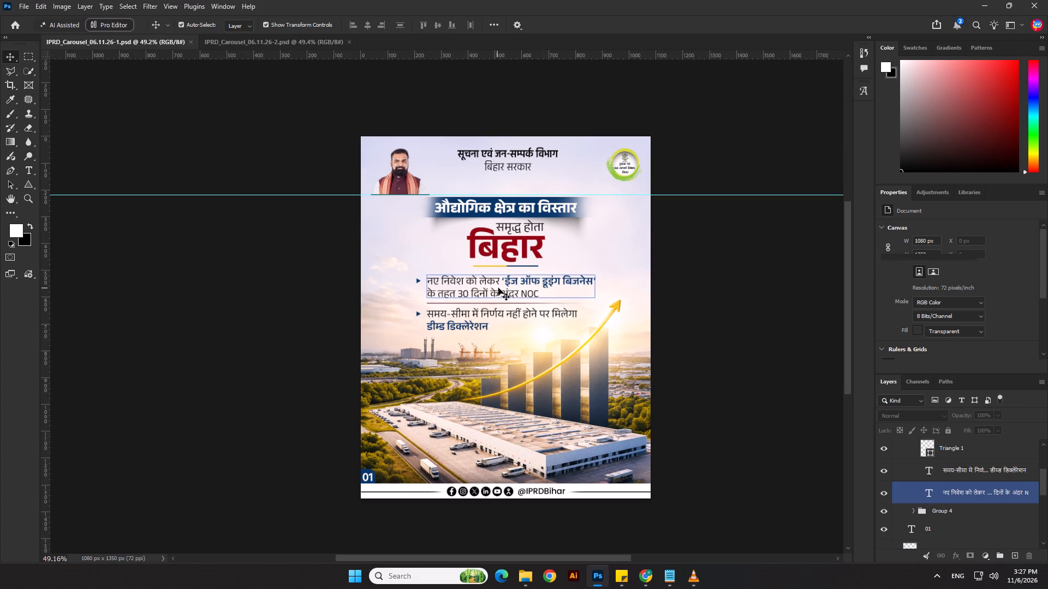
{"action": "scroll", "coordinate": [934, 462], "scroll_direction": "up", "scroll_amount": 8}
{"action": "left_click", "coordinate": [948, 475]}
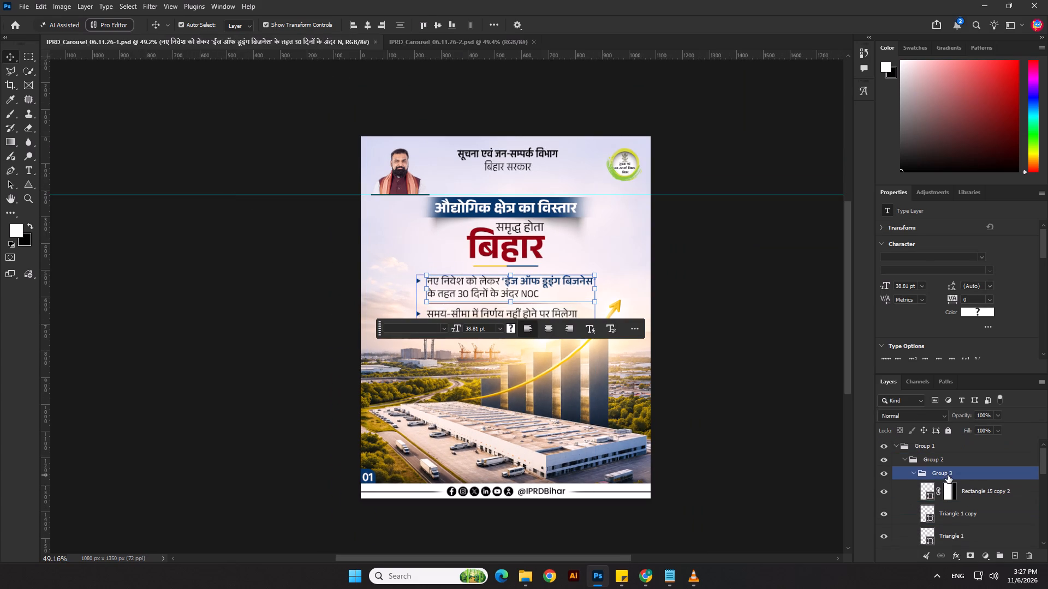
{"action": "left_click", "coordinate": [368, 23]}
{"action": "left_click", "coordinate": [233, 389]}
{"action": "key", "text": "ctrl+s"}
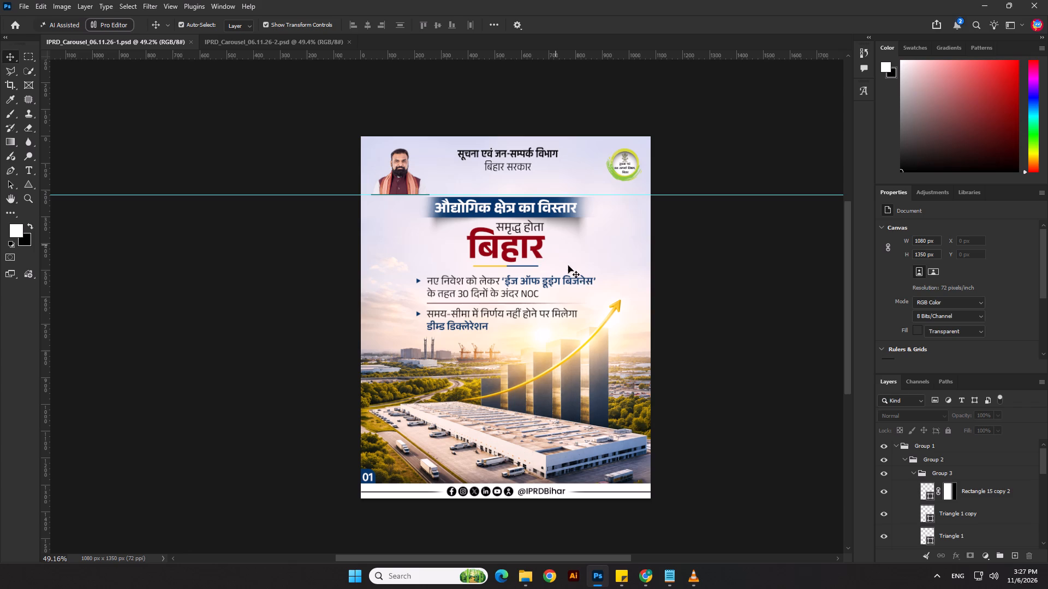
On a new layer above slide 01's background, paint a soft white glow behind the bullet text with a 600 px brush.
{"action": "left_click", "coordinate": [630, 282]}
{"action": "left_click", "coordinate": [1014, 556]}
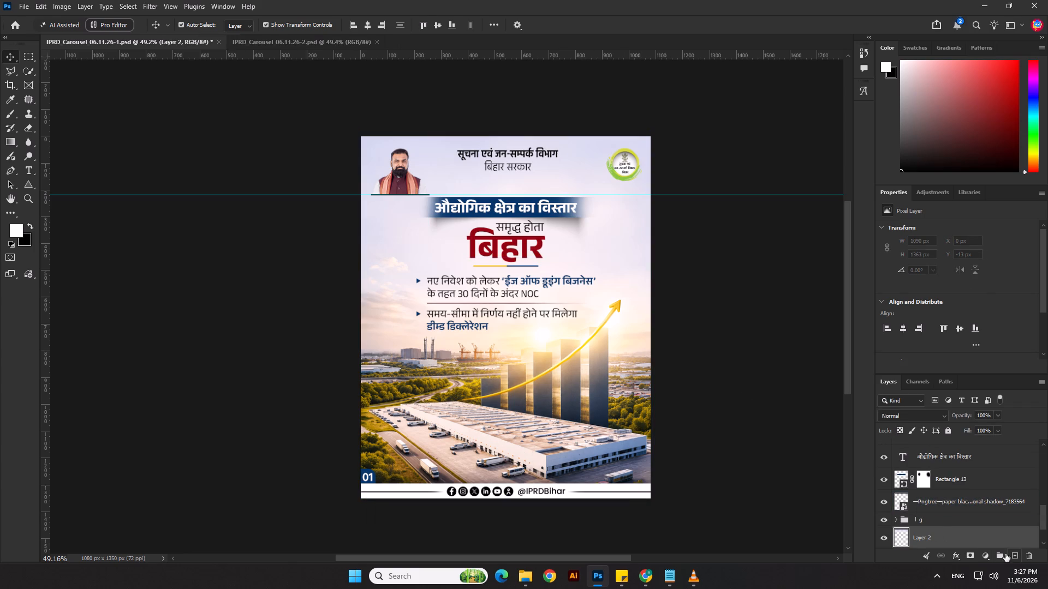
{"action": "left_click", "coordinate": [8, 115]}
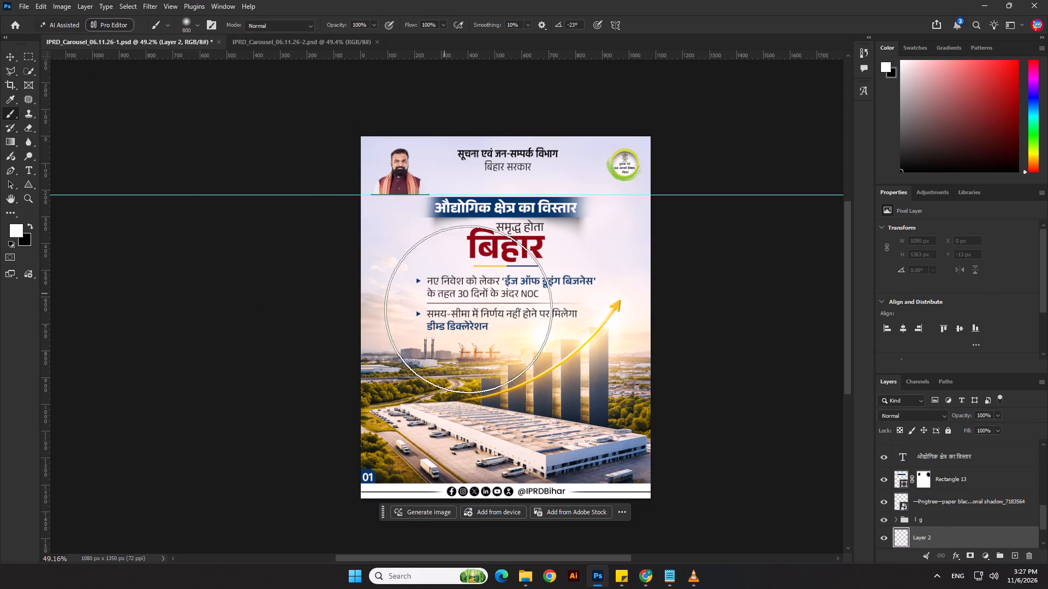
{"action": "scroll", "coordinate": [525, 313], "scroll_direction": "down", "scroll_amount": 1}
{"action": "key", "text": "bracketleft"}
{"action": "key", "text": "bracketleft"}
{"action": "left_click", "coordinate": [467, 303]}
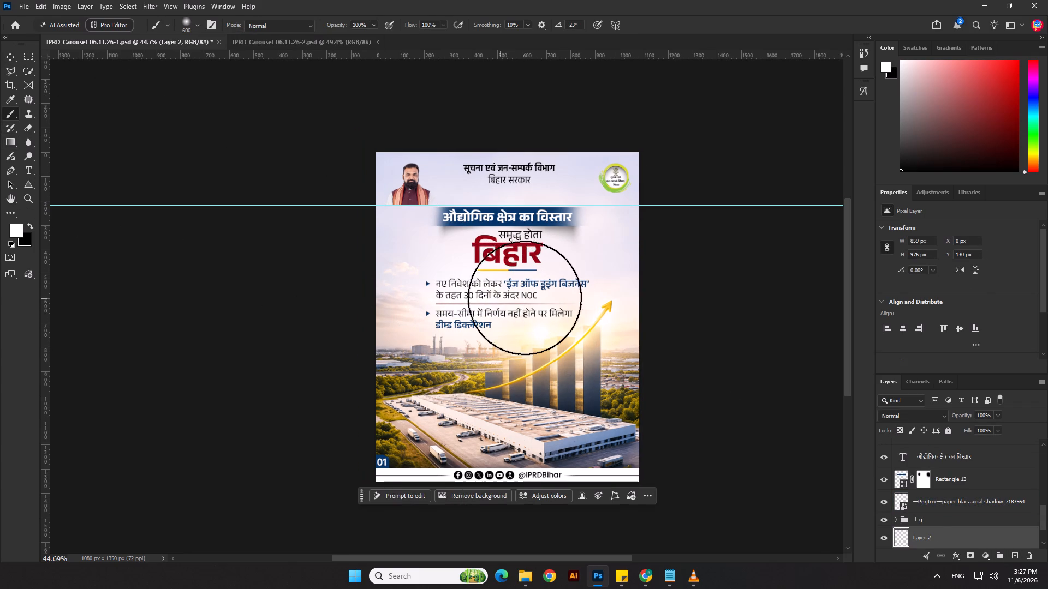
{"action": "left_click", "coordinate": [549, 289]}
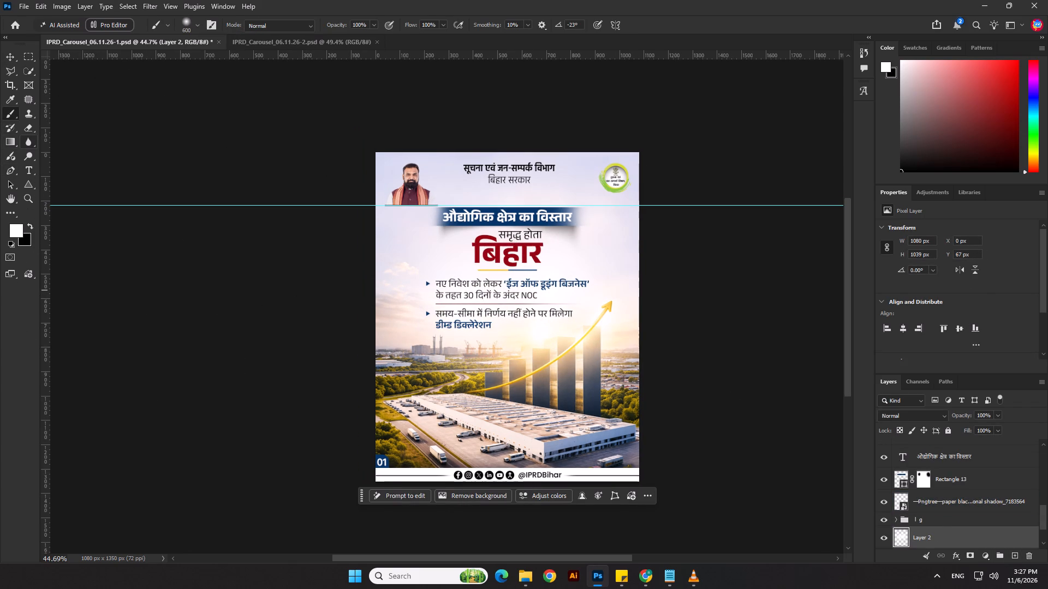
Erase the white glow over the factory skyline, the bar graph and the sky beside बिहार with a 250 px eraser at 70% opacity.
{"action": "left_click", "coordinate": [29, 131]}
{"action": "scroll", "coordinate": [605, 357], "scroll_direction": "up", "scroll_amount": 4}
{"action": "type", "text": "[["}
{"action": "key", "text": "bracketleft"}
{"action": "key", "text": "bracketleft"}
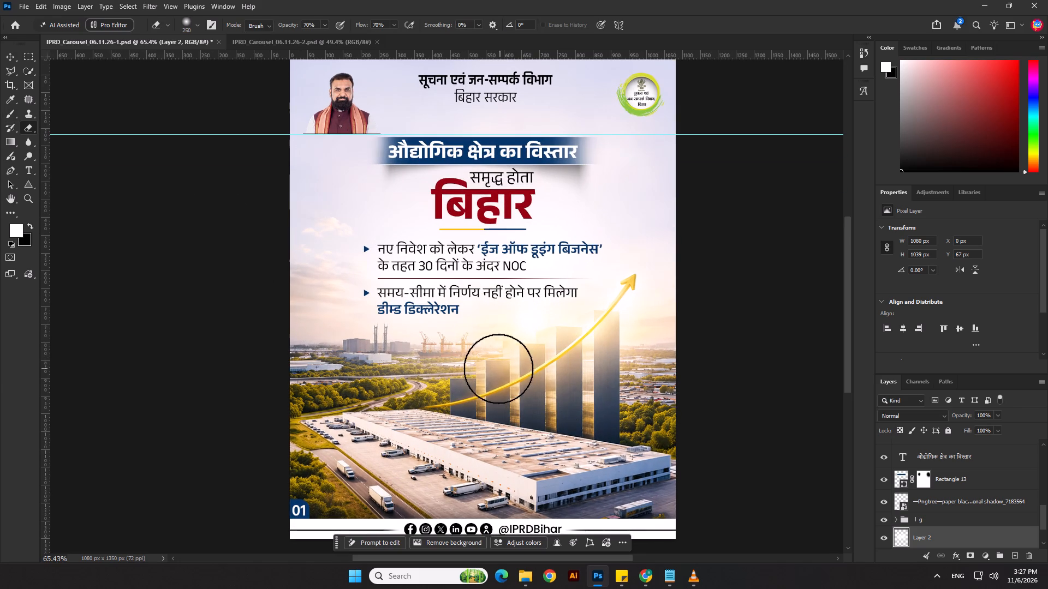
{"action": "left_click_drag", "start_coordinate": [495, 368], "coordinate": [348, 352]}
{"action": "left_click", "coordinate": [348, 352]}
{"action": "left_click_drag", "start_coordinate": [372, 355], "coordinate": [377, 357]}
{"action": "left_click_drag", "start_coordinate": [432, 364], "coordinate": [440, 366]}
{"action": "left_click_drag", "start_coordinate": [621, 327], "coordinate": [480, 379]}
{"action": "left_click_drag", "start_coordinate": [513, 371], "coordinate": [608, 339]}
{"action": "left_click_drag", "start_coordinate": [609, 336], "coordinate": [613, 330]}
{"action": "left_click_drag", "start_coordinate": [515, 185], "coordinate": [303, 204]}
{"action": "left_click", "coordinate": [302, 204]}
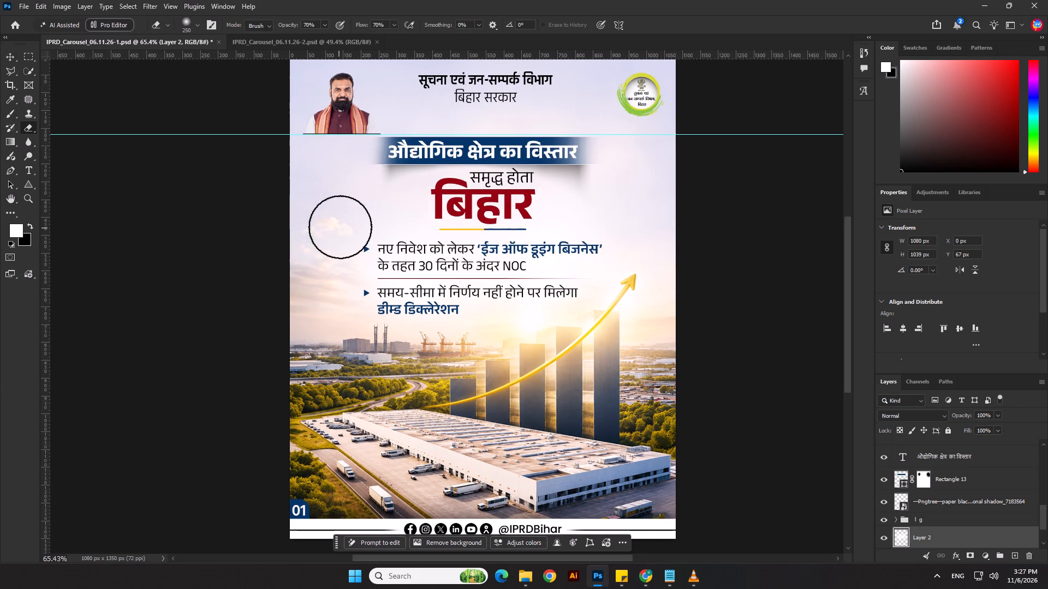
Save the slide 01 document.
{"action": "scroll", "coordinate": [340, 227], "scroll_direction": "down", "scroll_amount": 4}
{"action": "key", "text": "ctrl+s"}
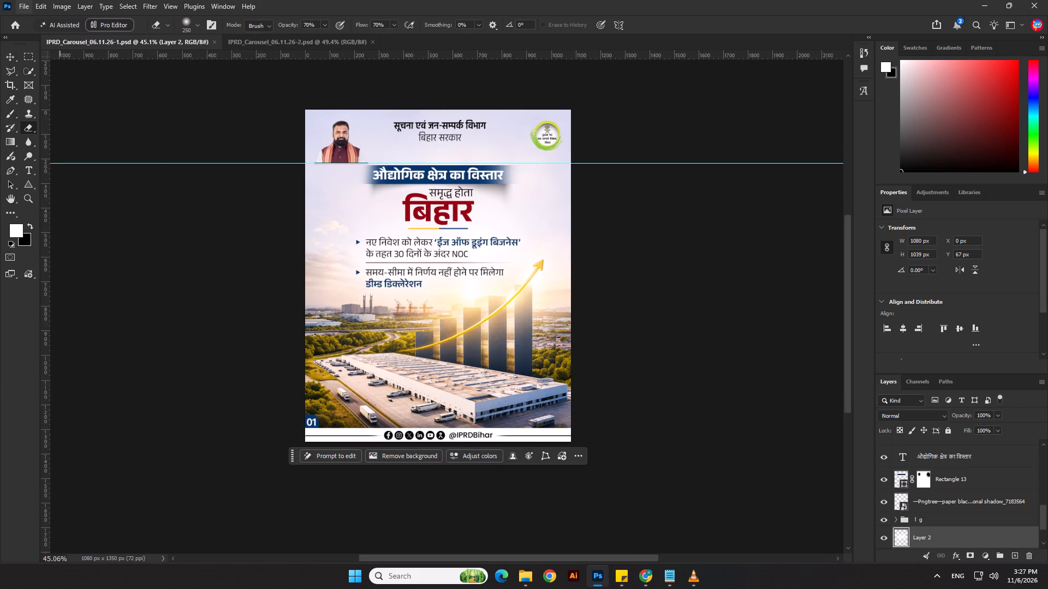
Export slide 01 as a PNG copy named IPRD_Carousel_06.11.26-1 copy.png, replacing the existing file.
{"action": "left_click", "coordinate": [21, 1]}
{"action": "left_click", "coordinate": [75, 151]}
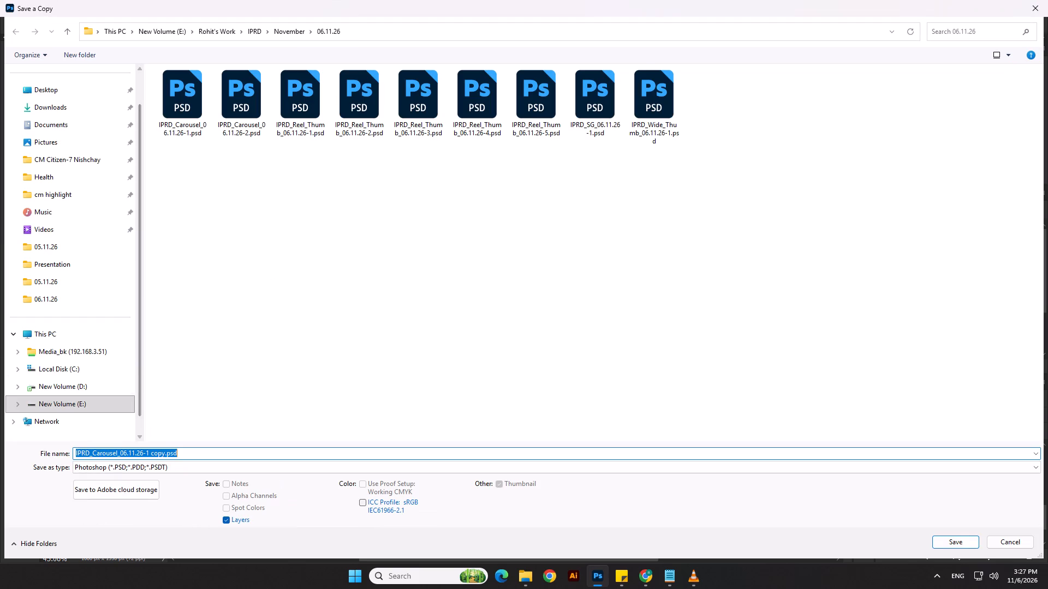
{"action": "left_click", "coordinate": [120, 472]}
{"action": "left_click", "coordinate": [109, 400]}
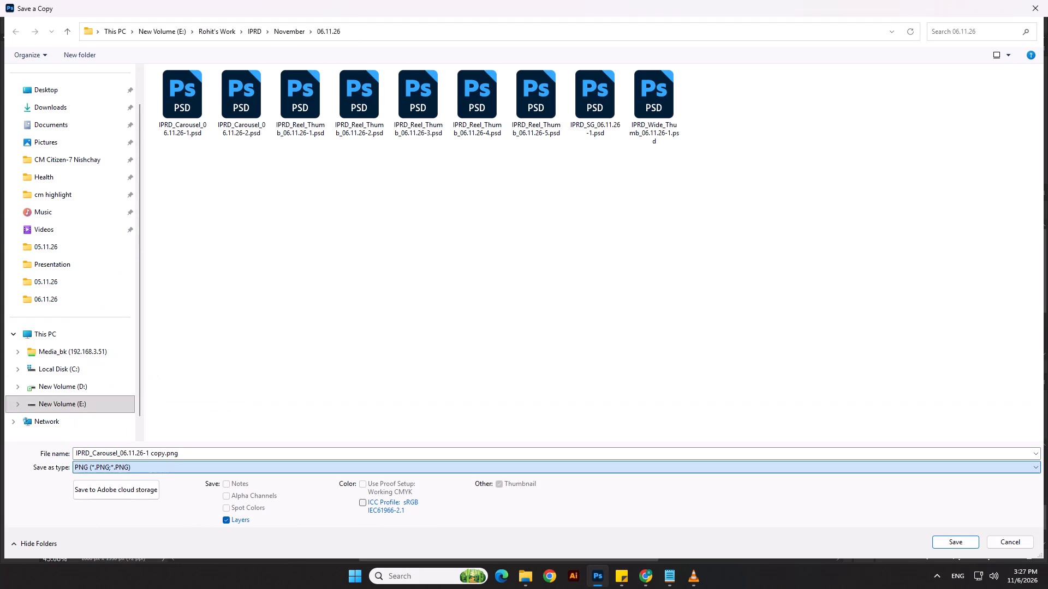
{"action": "left_click", "coordinate": [945, 540]}
{"action": "left_click", "coordinate": [551, 284]}
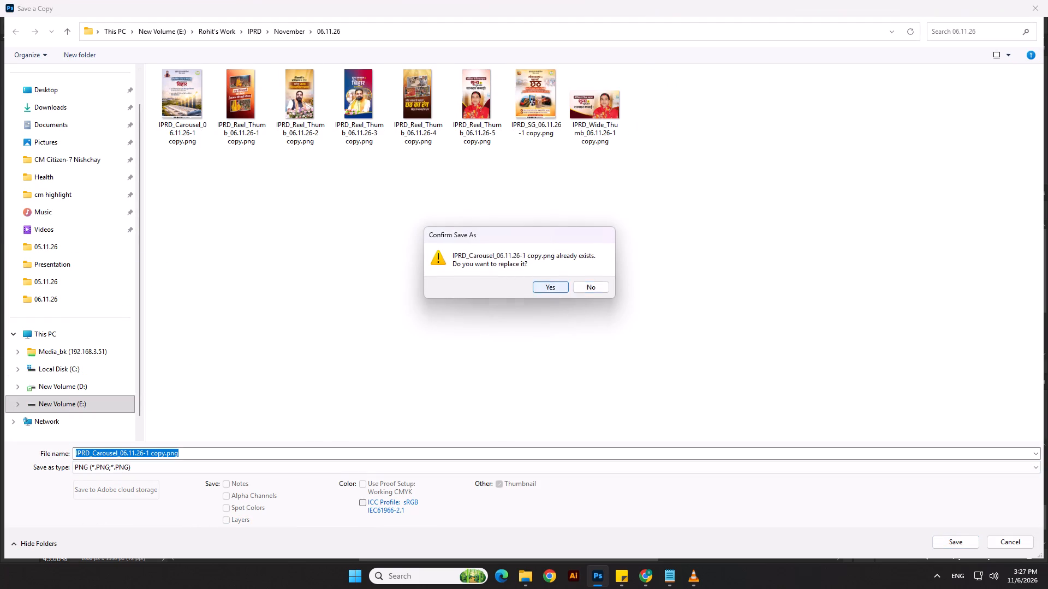
{"action": "left_click", "coordinate": [568, 170]}
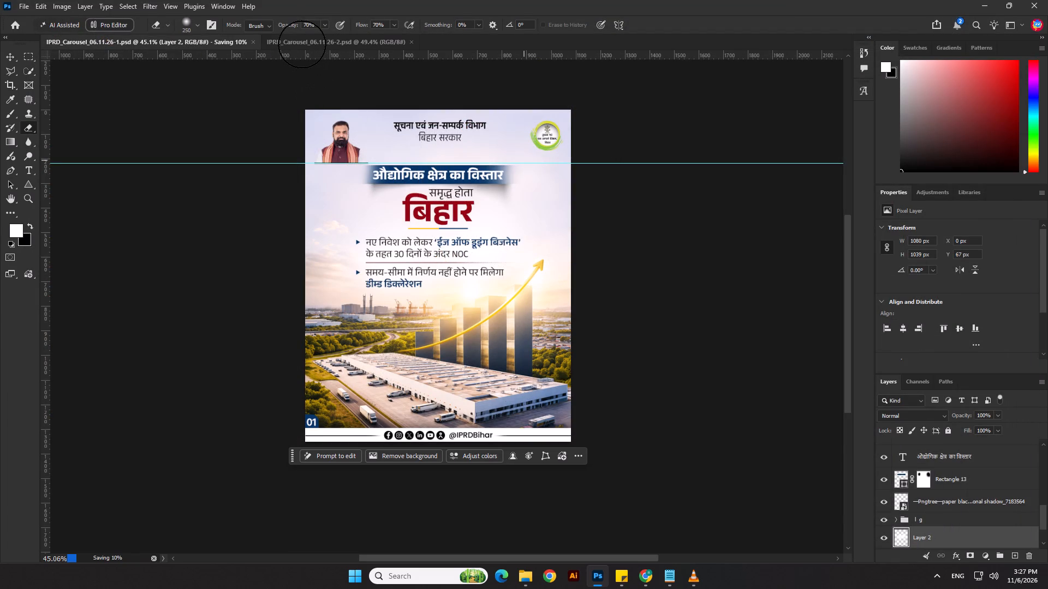
Switch to the slide 02 document.
{"action": "left_click", "coordinate": [300, 44]}
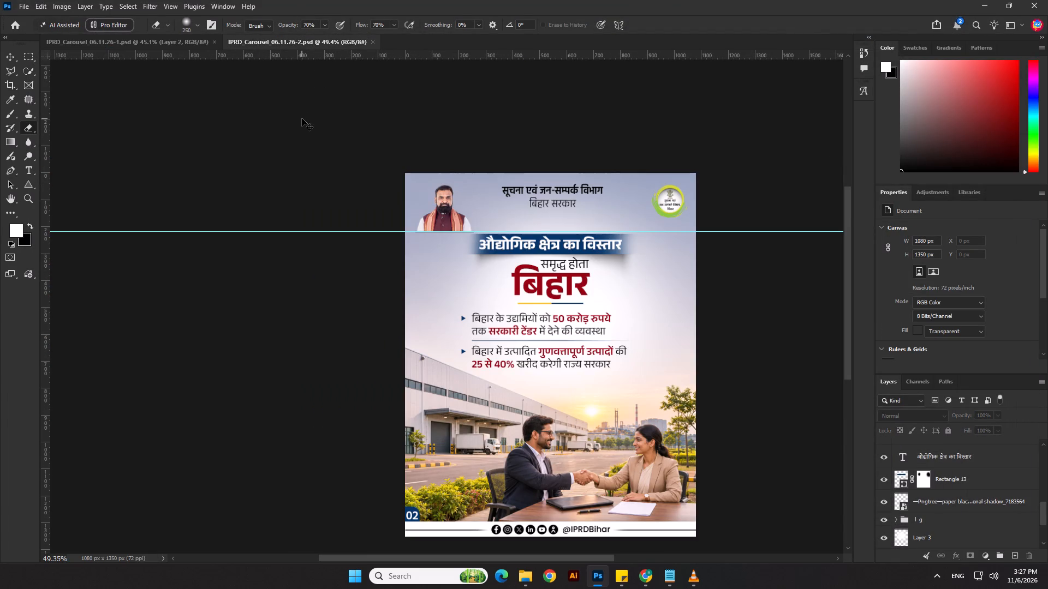
Save the slide 02 document.
{"action": "key", "text": "ctrl+s"}
Export slide 02 as a PNG copy named IPRD_Carousel_06.11.26-2 copy.png in the 06.11.26 folder, using the large file size option.
{"action": "left_click", "coordinate": [20, 8]}
{"action": "left_click", "coordinate": [65, 149]}
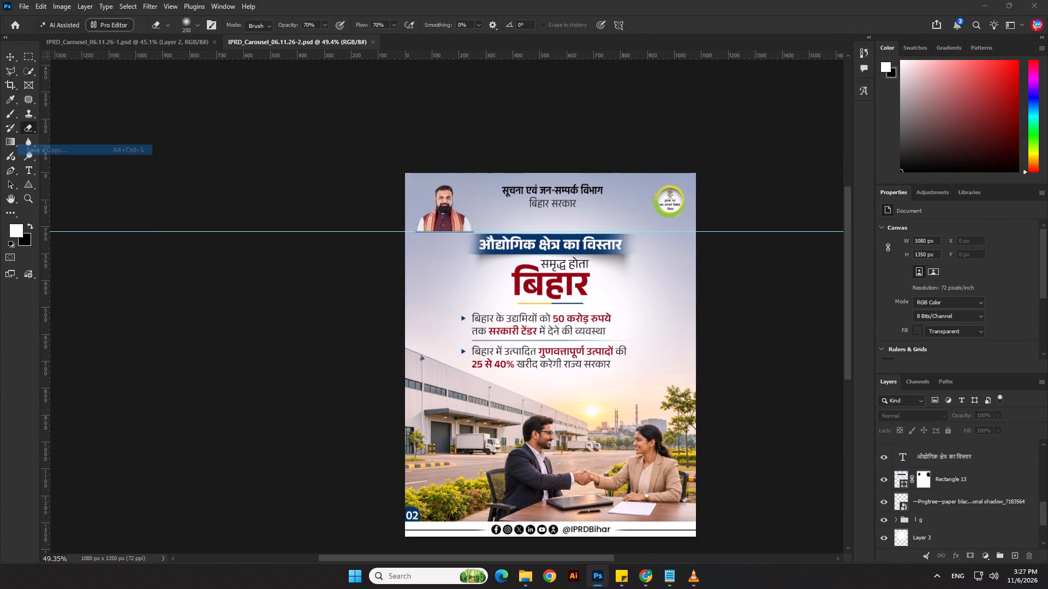
{"action": "left_click", "coordinate": [163, 469]}
{"action": "left_click", "coordinate": [133, 395]}
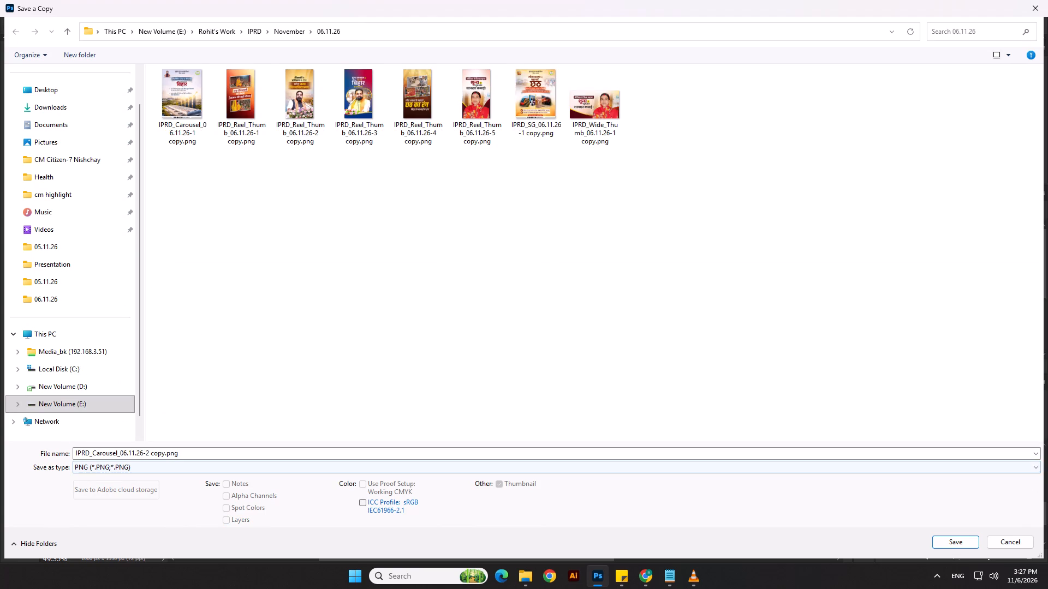
{"action": "left_click", "coordinate": [954, 540]}
{"action": "left_click", "coordinate": [601, 167]}
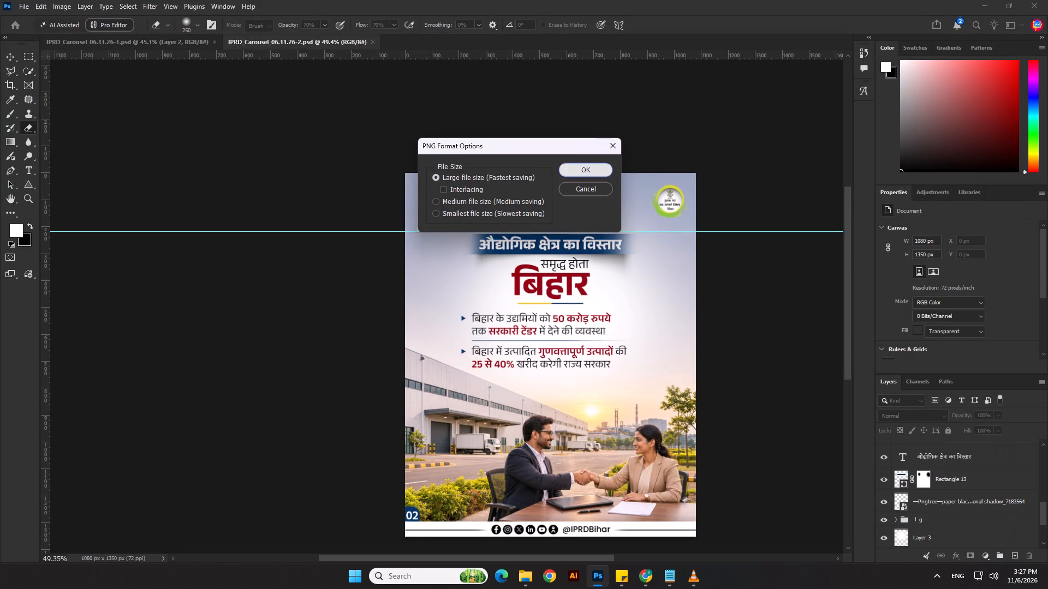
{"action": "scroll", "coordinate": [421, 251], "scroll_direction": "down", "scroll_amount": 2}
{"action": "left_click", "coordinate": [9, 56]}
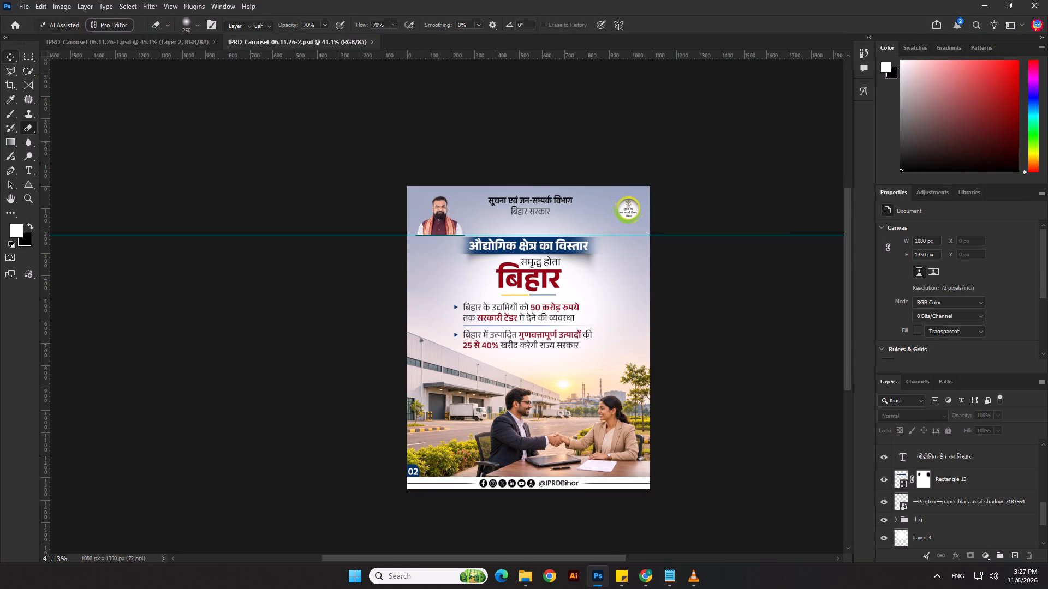
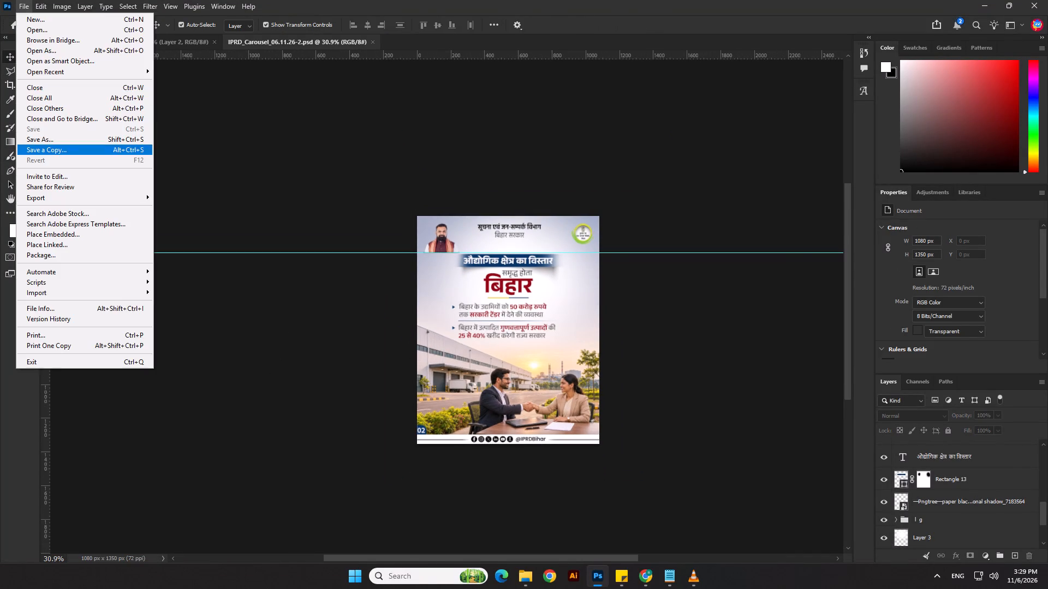
Export slide 02 as a PNG copy named IPRD_Carousel_06.11.26-2 copy.png in the 06.11.26 folder.
{"action": "left_click", "coordinate": [61, 149]}
{"action": "left_click", "coordinate": [176, 467]}
{"action": "left_click", "coordinate": [145, 399]}
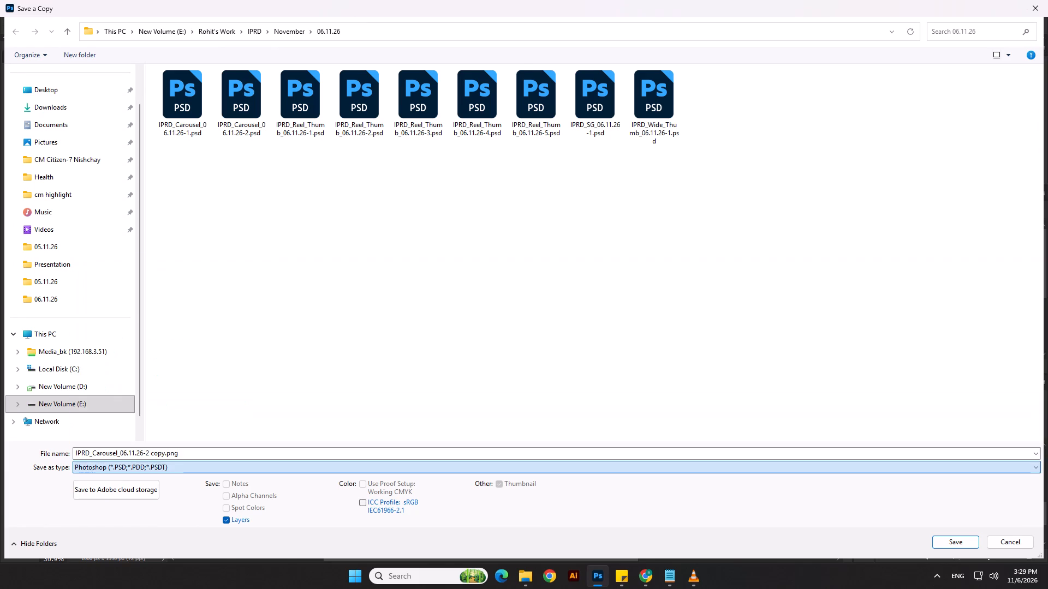
Export slide 02 as a PNG copy named IPRD_Carousel_06.11.26-2 copy.png in the 06.11.26 folder.
{"action": "left_click", "coordinate": [948, 542]}
{"action": "left_click", "coordinate": [555, 284]}
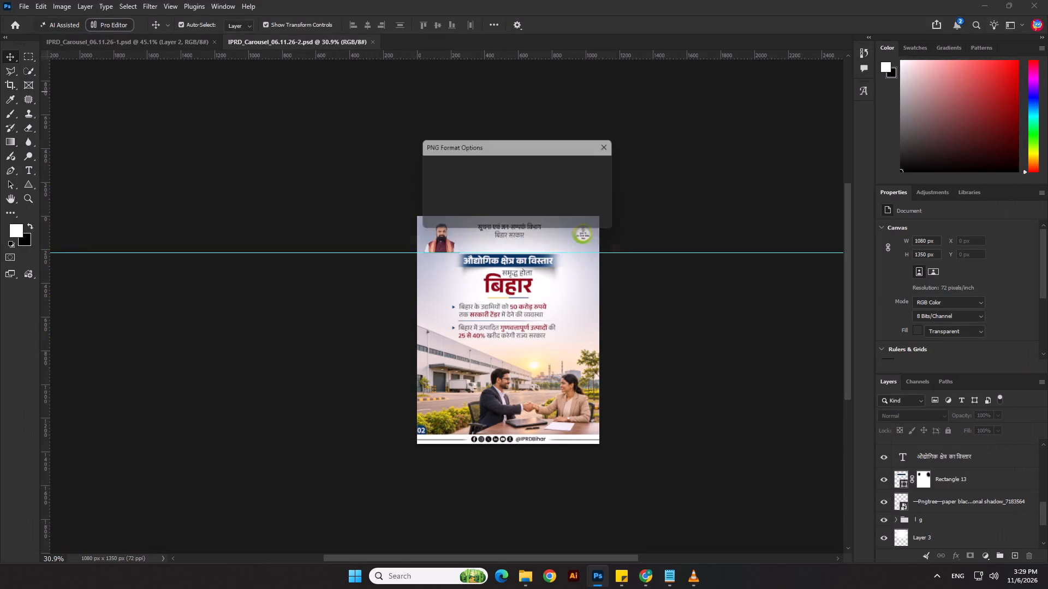
{"action": "left_click", "coordinate": [592, 166]}
{"action": "left_click", "coordinate": [670, 305]}
Switch to the 06.11.26 folder in File Explorer, where the carousel PNG copies are stored.
{"action": "key", "text": "alt+Tab"}
{"action": "key", "text": "alt+Tab"}
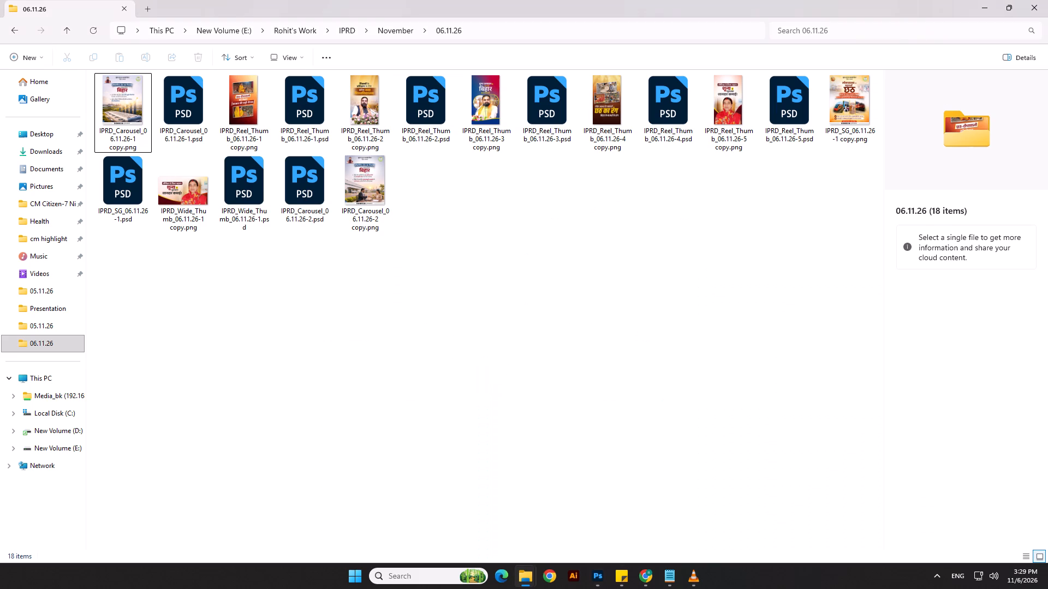
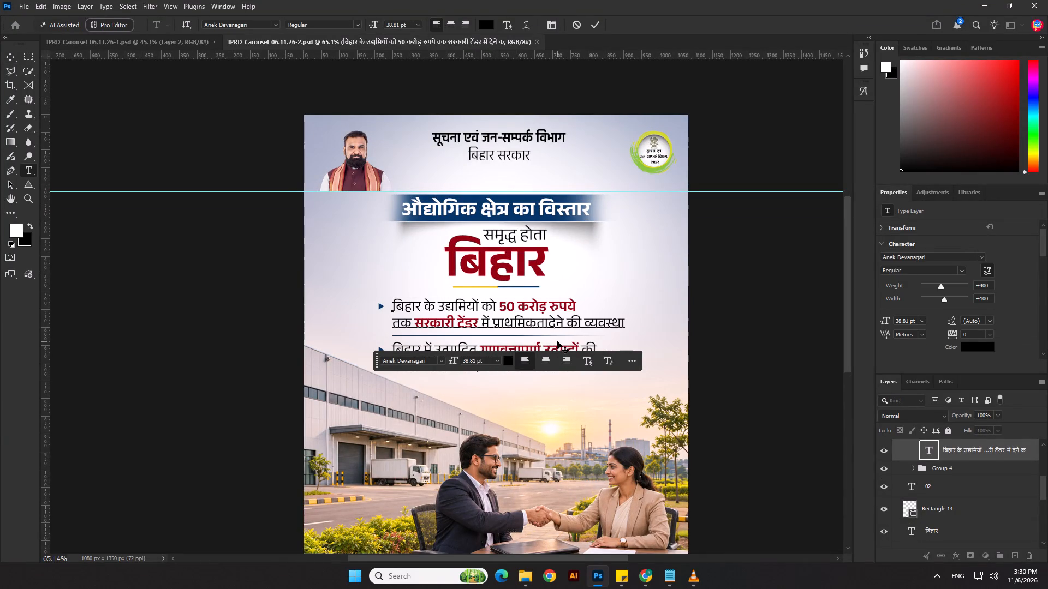
Rebreak the first bullet so its first line ends with "तक" and the second line starts with "सरकारी टेंडर".
{"action": "left_click", "coordinate": [394, 327]}
{"action": "key", "text": "BackSpace"}
{"action": "key", "text": "space"}
{"action": "left_click", "coordinate": [602, 310]}
{"action": "key", "text": "BackSpace"}
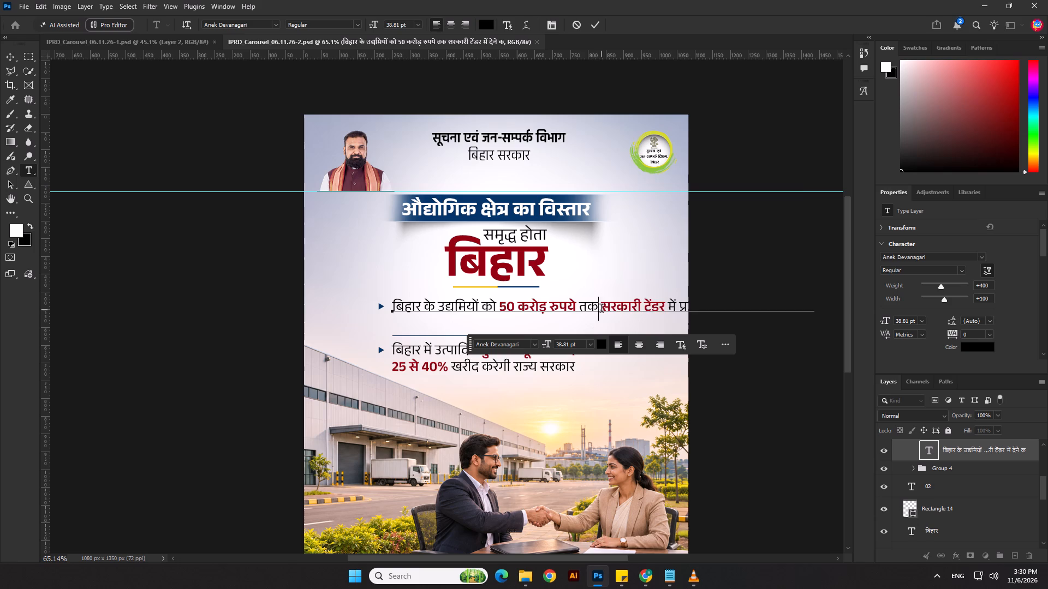
{"action": "key", "text": "Return"}
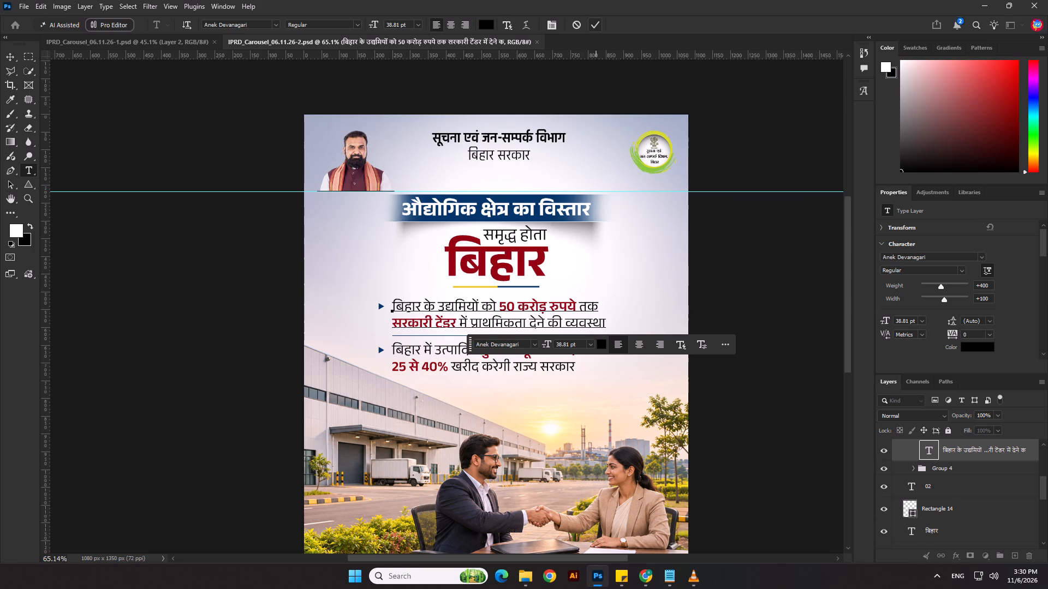
{"action": "left_click", "coordinate": [596, 26]}
{"action": "left_click", "coordinate": [234, 358]}
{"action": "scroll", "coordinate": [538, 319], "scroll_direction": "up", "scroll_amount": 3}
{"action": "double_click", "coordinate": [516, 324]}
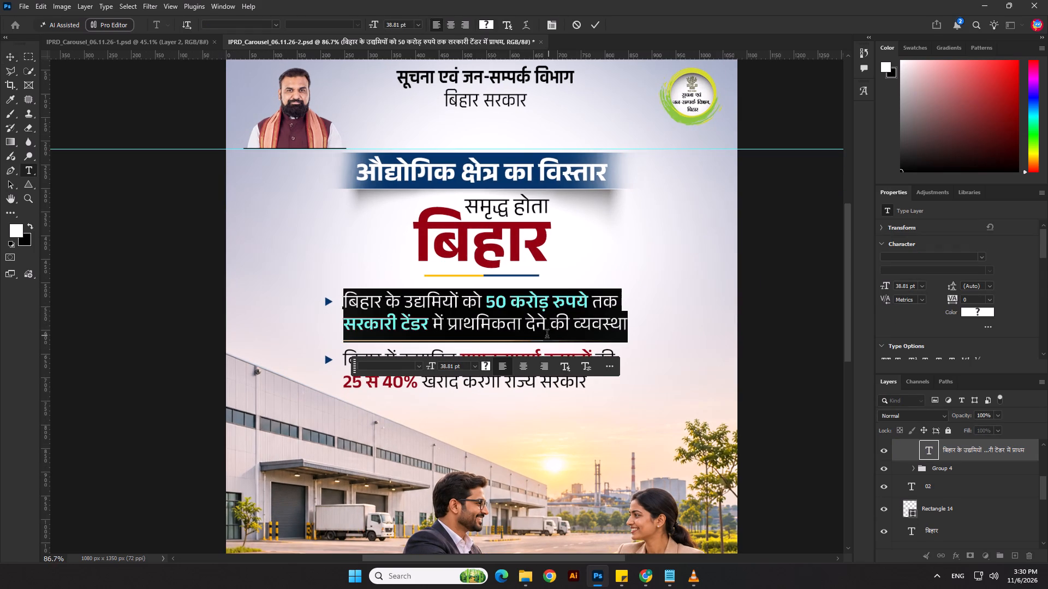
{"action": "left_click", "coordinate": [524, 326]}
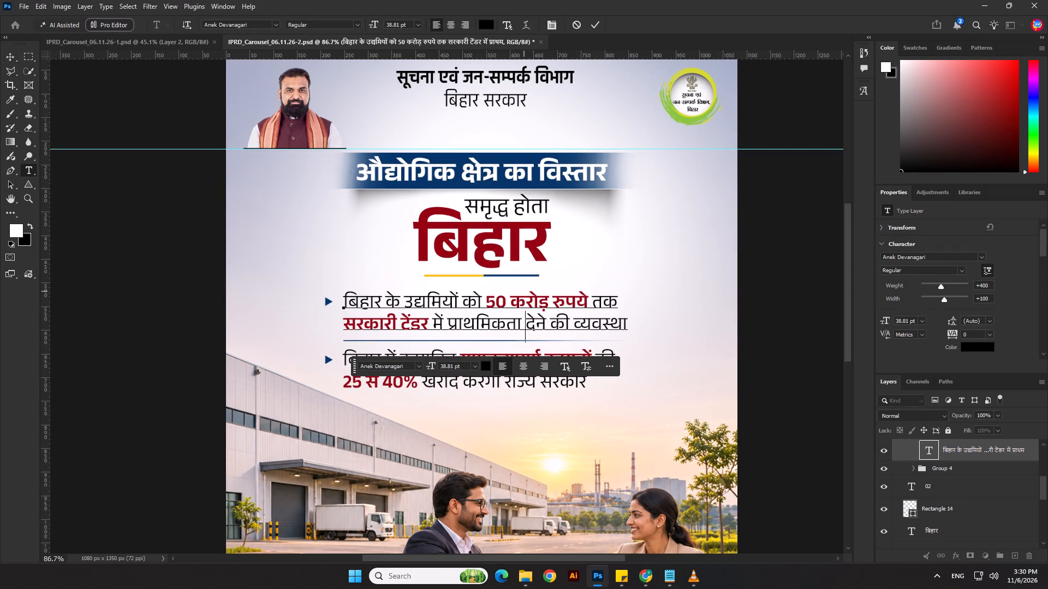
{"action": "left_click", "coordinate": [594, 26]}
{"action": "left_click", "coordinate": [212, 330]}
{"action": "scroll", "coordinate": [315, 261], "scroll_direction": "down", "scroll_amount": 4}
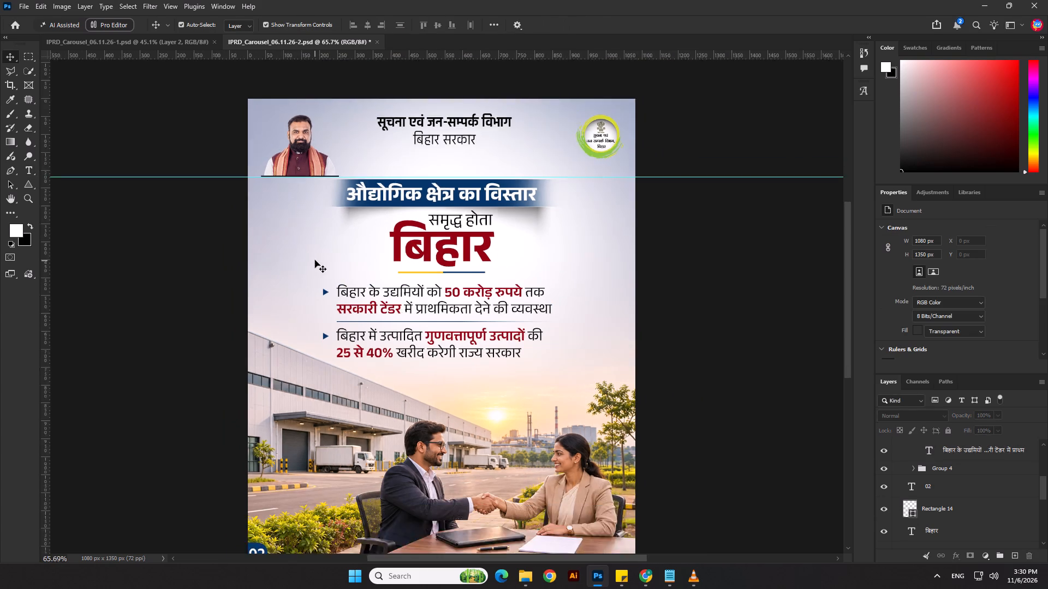
Save the edited slide 02 document.
{"action": "left_click", "coordinate": [246, 318]}
{"action": "left_click", "coordinate": [731, 334]}
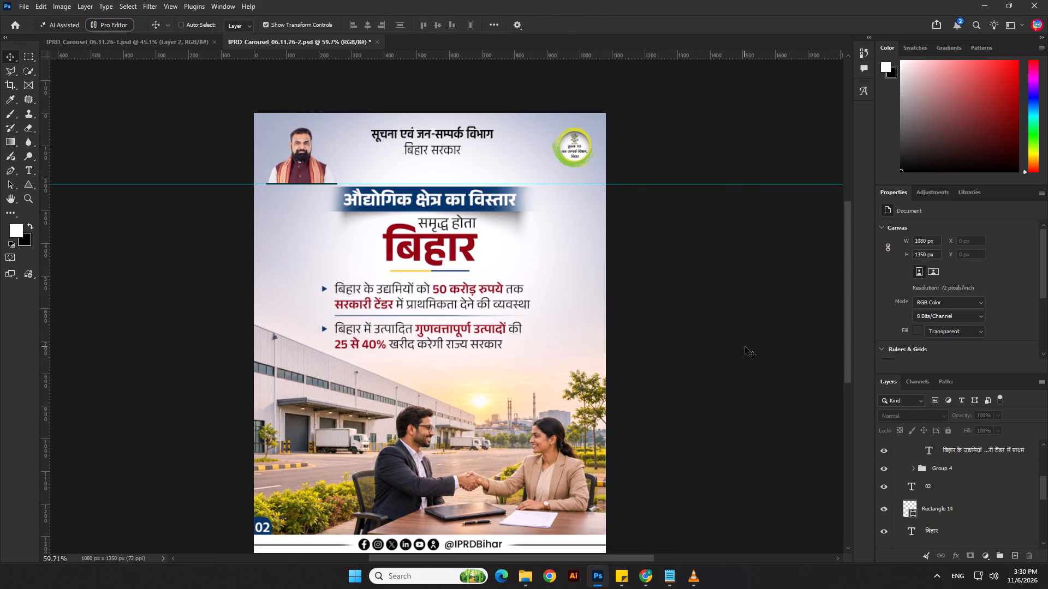
{"action": "key", "text": "ctrl+s"}
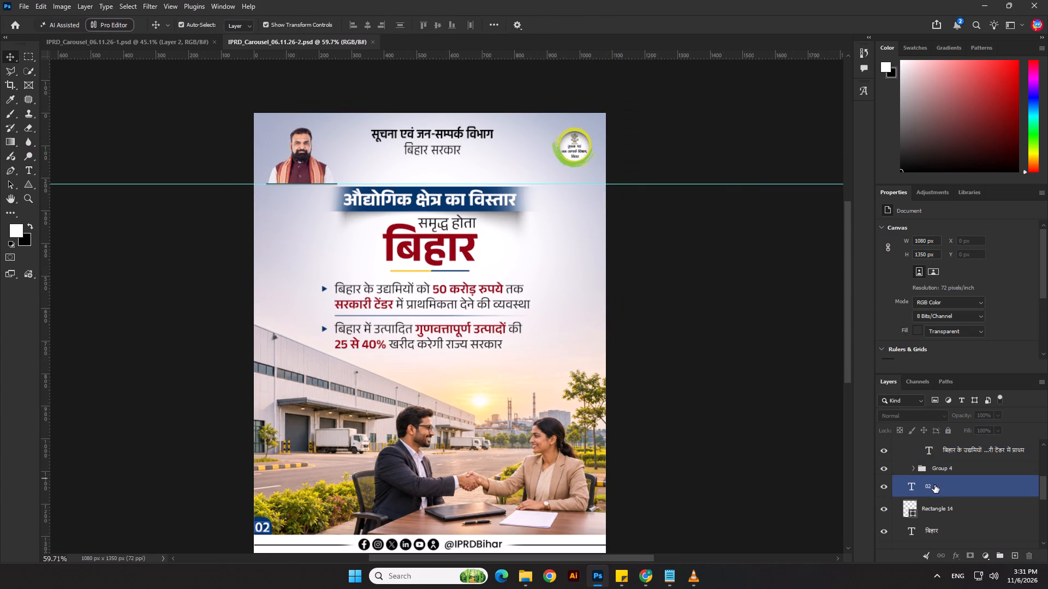
Align the bullet-text group, Group 3, by horizontal centers and save the slide 02 document.
{"action": "scroll", "coordinate": [934, 481], "scroll_direction": "up", "scroll_amount": 13}
{"action": "left_click", "coordinate": [937, 470]}
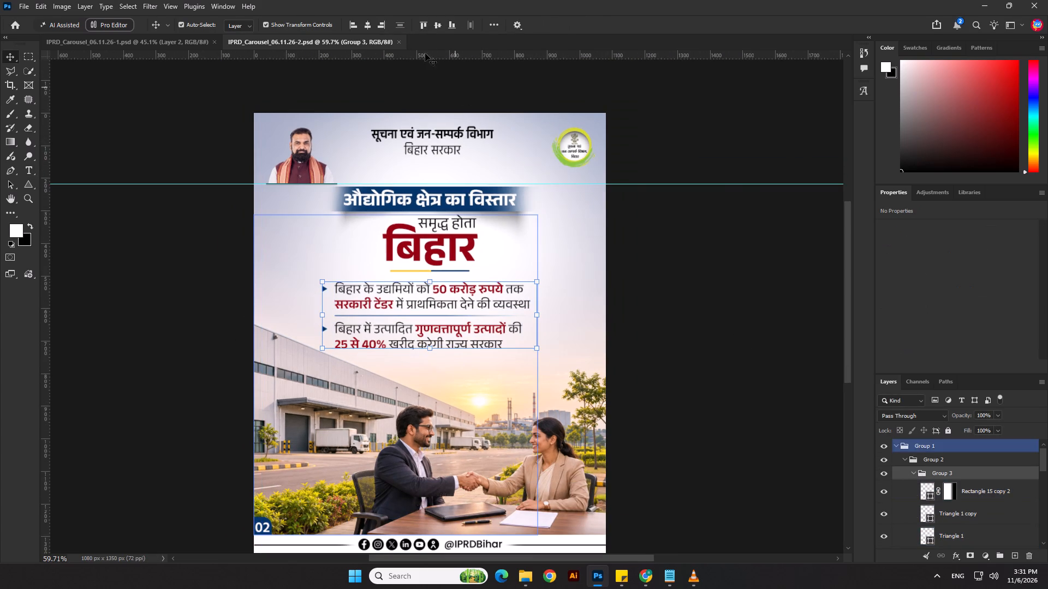
{"action": "left_click", "coordinate": [369, 22]}
{"action": "left_click", "coordinate": [705, 372]}
{"action": "key", "text": "ctrl+s"}
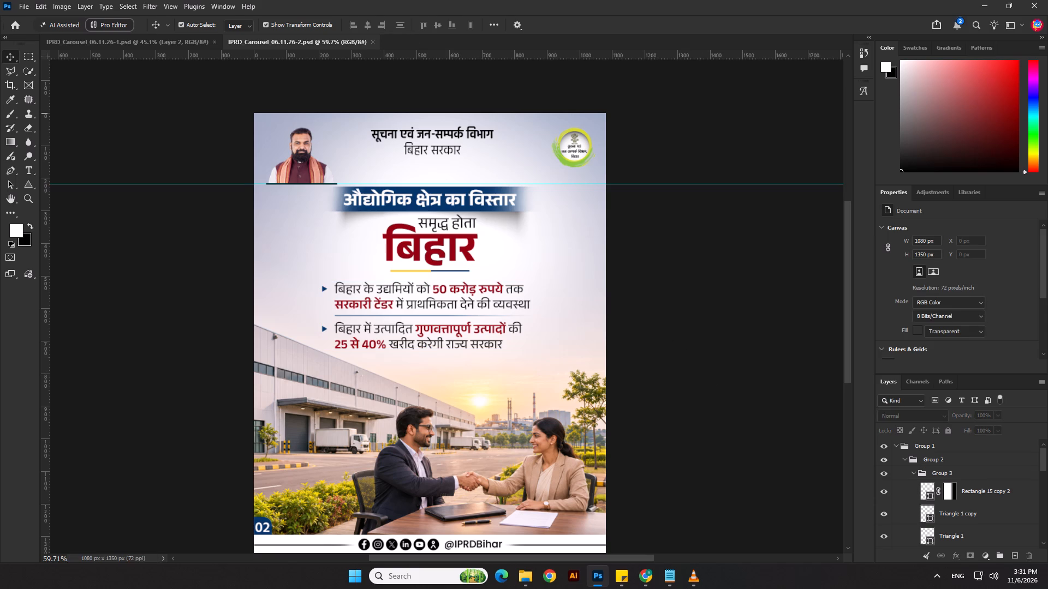
Export slide 02 again as a PNG, replacing IPRD_Carousel_06.11.26-2 copy.png in the 06.11.26 folder with the large file size option.
{"action": "left_click", "coordinate": [22, 9]}
{"action": "left_click", "coordinate": [57, 149]}
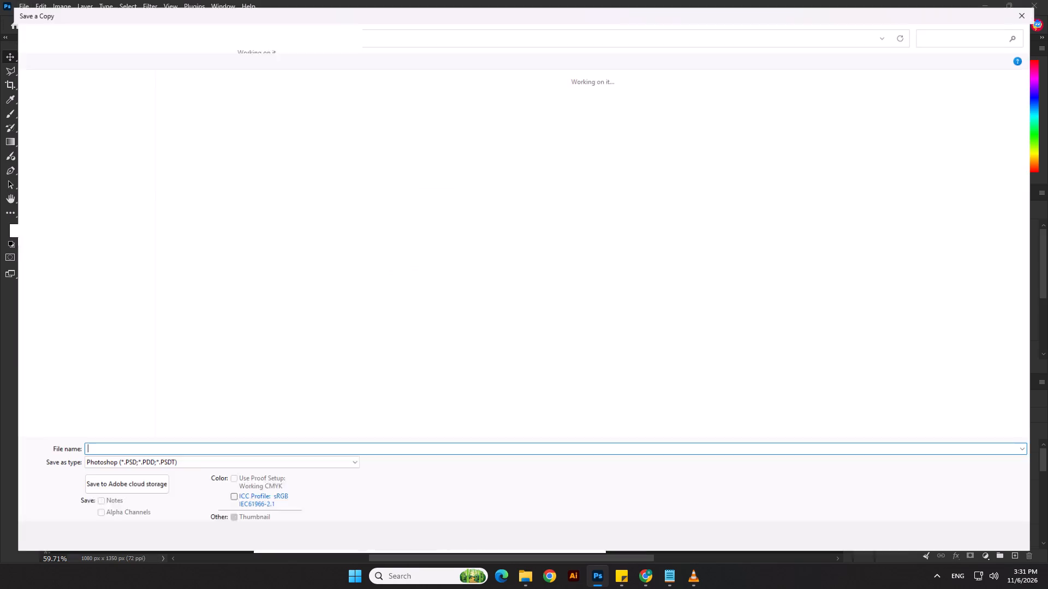
{"action": "left_click", "coordinate": [130, 472]}
{"action": "left_click", "coordinate": [115, 401]}
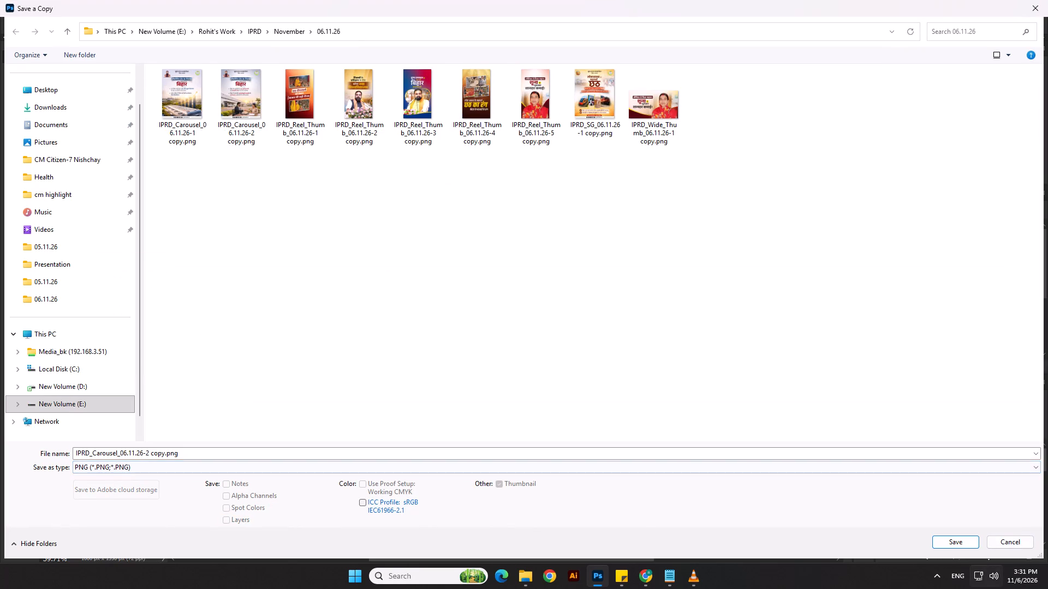
{"action": "left_click", "coordinate": [942, 542]}
{"action": "left_click", "coordinate": [556, 285]}
{"action": "left_click", "coordinate": [605, 172]}
Switch to the 06.11.26 folder in File Explorer and go on to the WhatsApp window in Chrome.
{"action": "key", "text": "alt+Tab"}
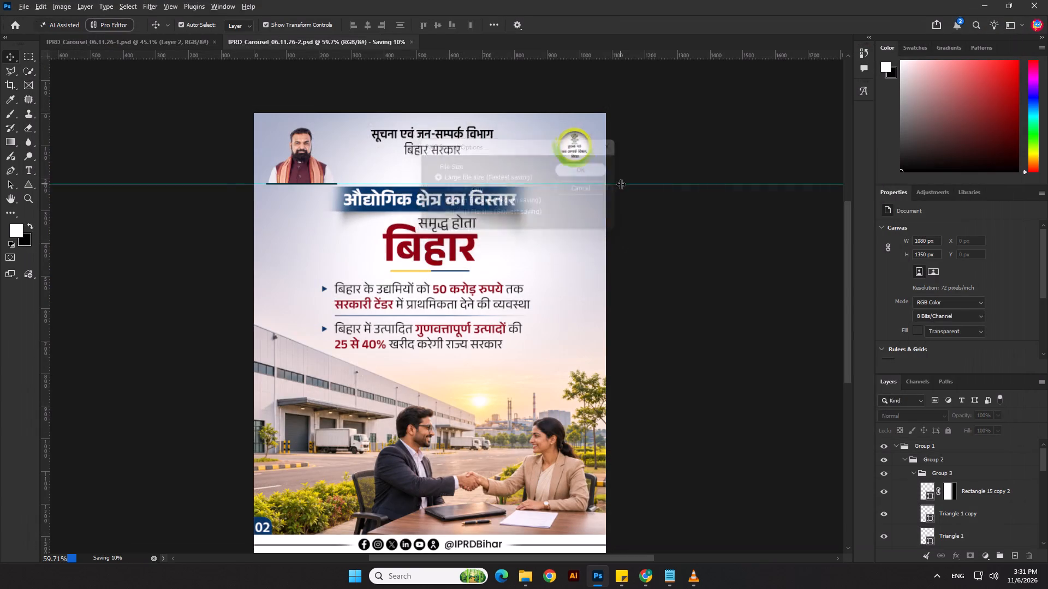
{"action": "key", "text": "alt+Tab"}
{"action": "left_click", "coordinate": [355, 183]}
{"action": "left_click", "coordinate": [366, 187]}
{"action": "key", "text": "alt+Tab"}
{"action": "key", "text": "alt+Tab"}
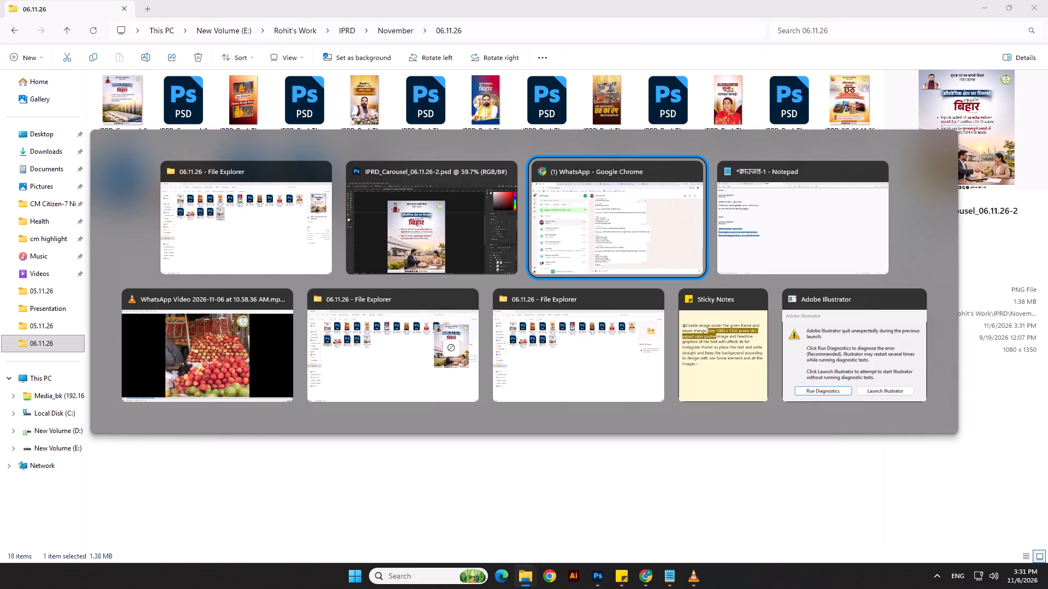